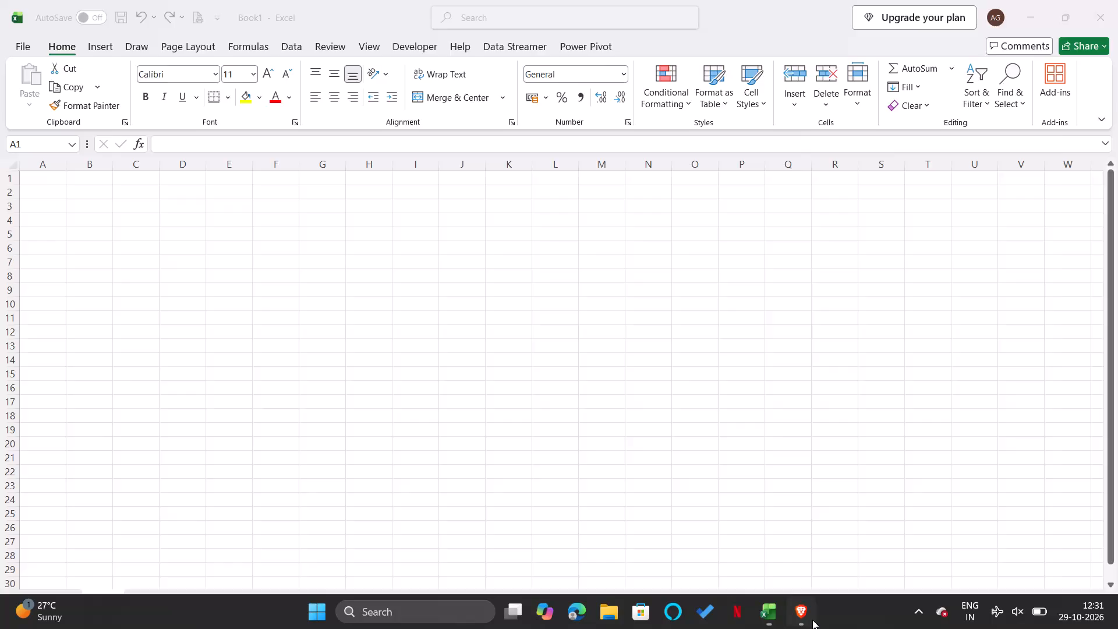
# Review the first allocation in column D1 in the Vogel's Approximation Method video in the browser.
pyautogui.press('space')
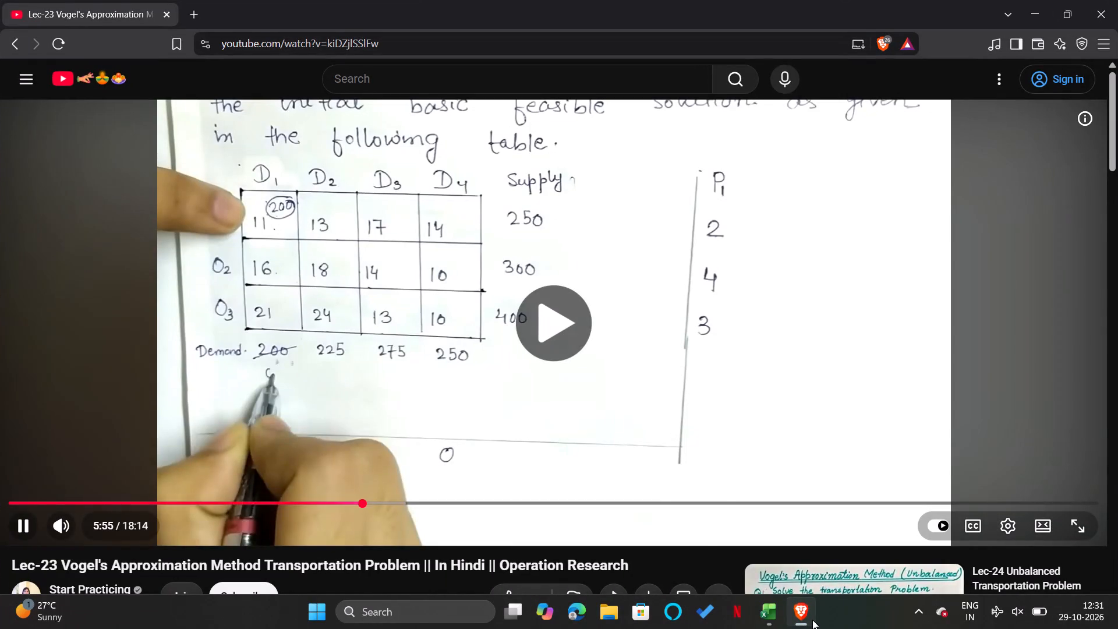
pyautogui.press('Right')
pyautogui.press('Right')
pyautogui.press('Right')
pyautogui.press('Right')
pyautogui.press('Right')
pyautogui.press('Right')
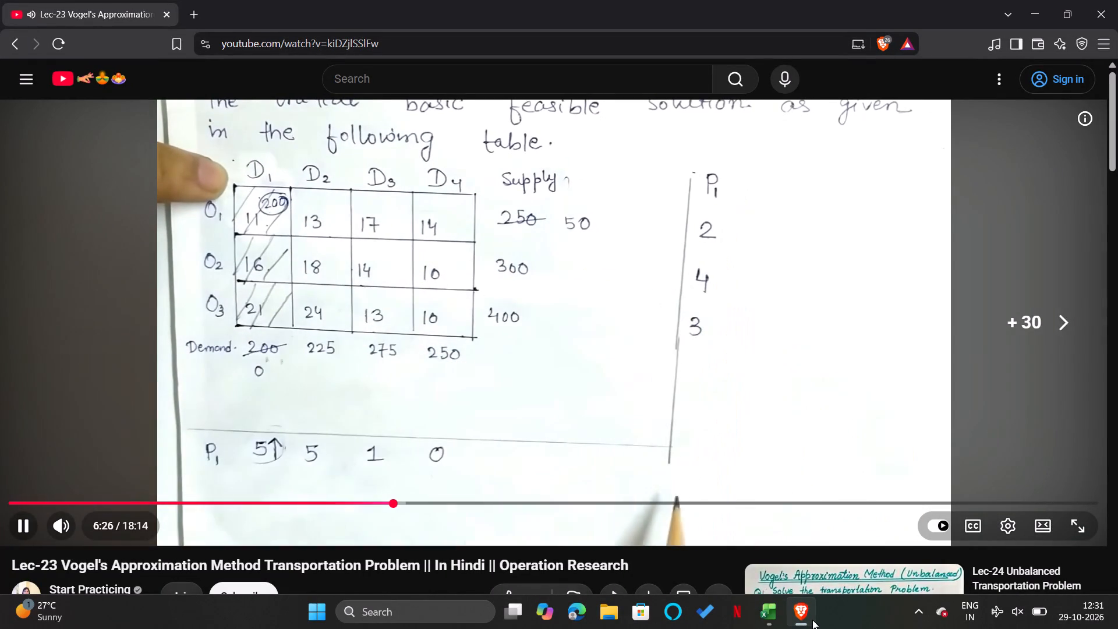
pyautogui.press('Left')
pyautogui.press('Left')
pyautogui.press('Left')
pyautogui.press('Left')
pyautogui.press('Left')
pyautogui.press('Left')
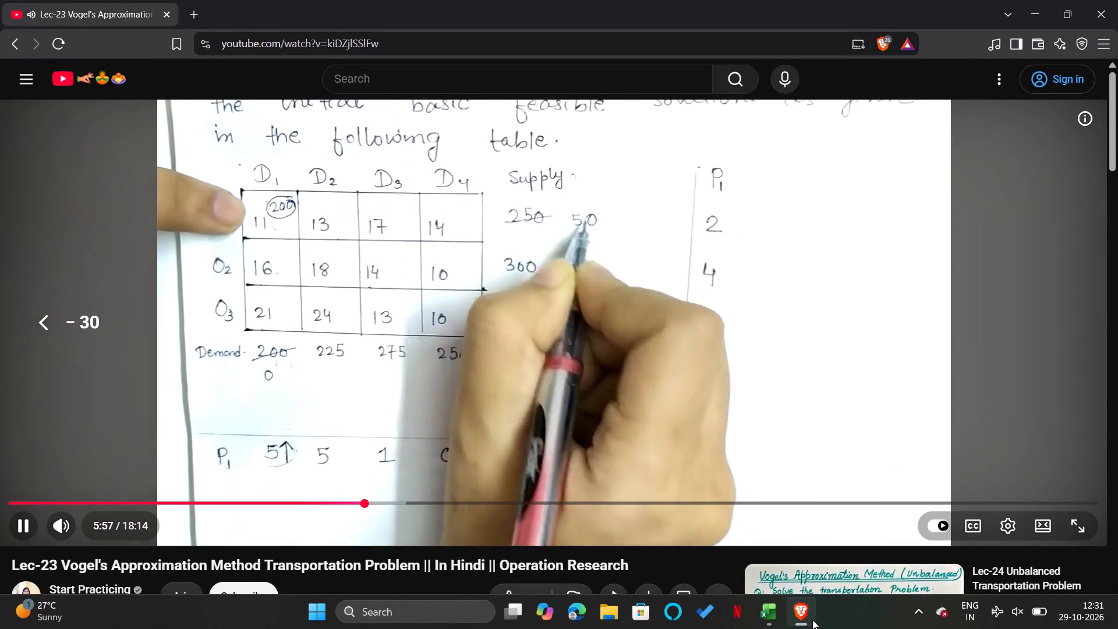
pyautogui.press('Left')
pyautogui.press('Left')
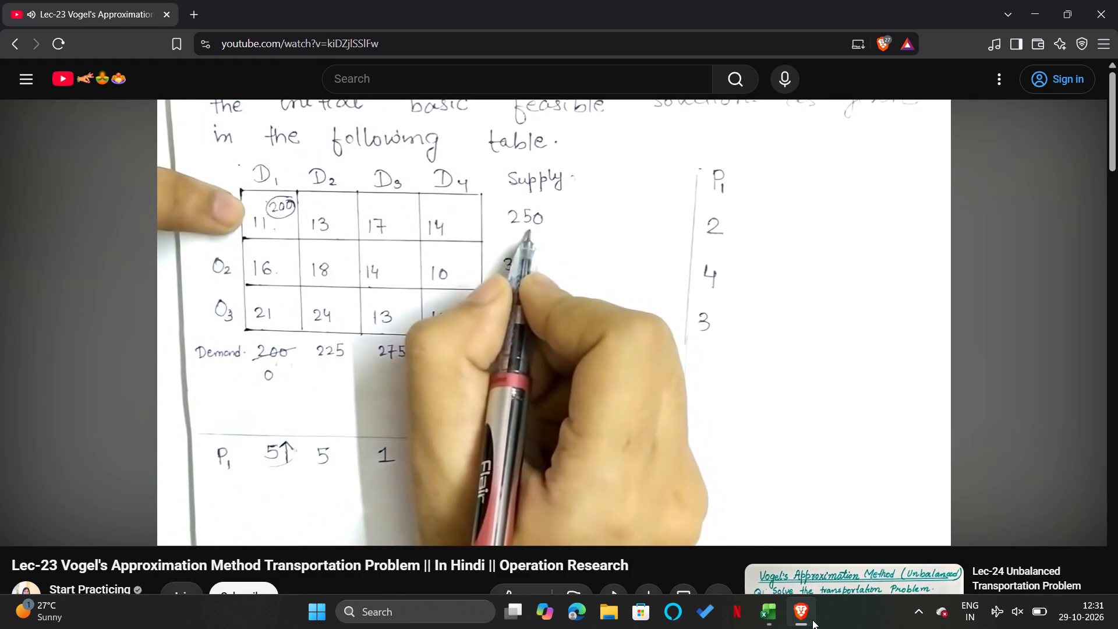
# Skim ahead through the video's second penalty round (P2) and the allocation made from it.
pyautogui.press('Right')
pyautogui.press('Right')
pyautogui.press('Right')
pyautogui.press('Right')
pyautogui.press('Right')
pyautogui.press('Right')
pyautogui.press('Right')
pyautogui.press('Right')
pyautogui.press('Right')
pyautogui.press('Right')
pyautogui.press('Right')
pyautogui.press('Right')
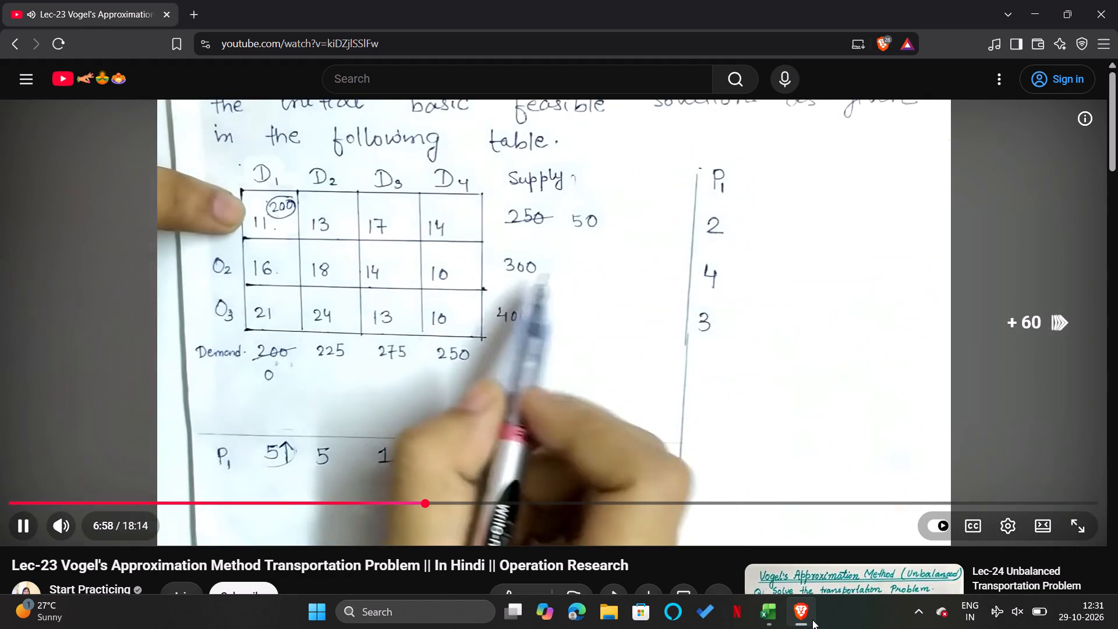
pyautogui.press('Right')
pyautogui.press('Right')
pyautogui.press('Right')
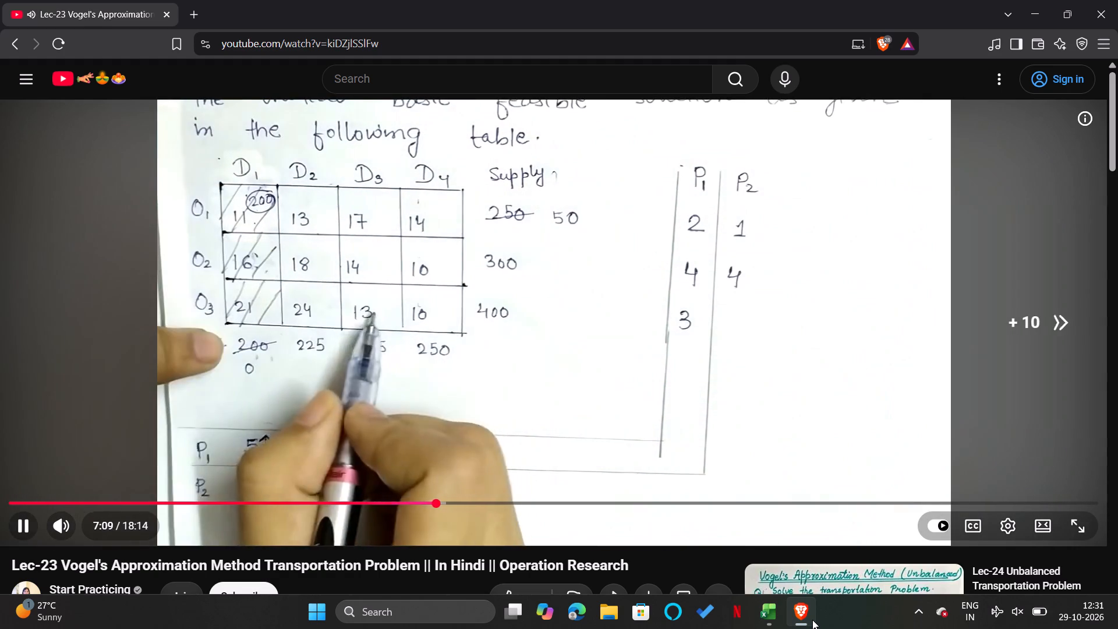
pyautogui.press('Right')
pyautogui.press('Right')
pyautogui.press('Right')
pyautogui.press('Right')
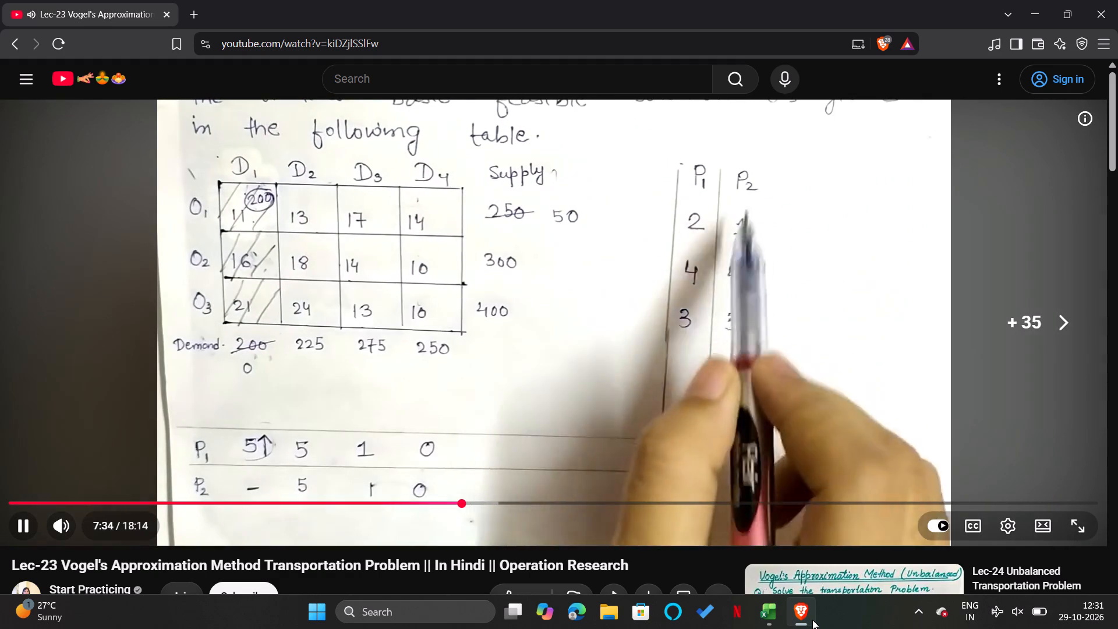
pyautogui.press('Right')
pyautogui.press('Right')
pyautogui.press('Right')
pyautogui.press('Right')
pyautogui.press('Right')
pyautogui.press('Right')
pyautogui.press('Right')
pyautogui.press('Right')
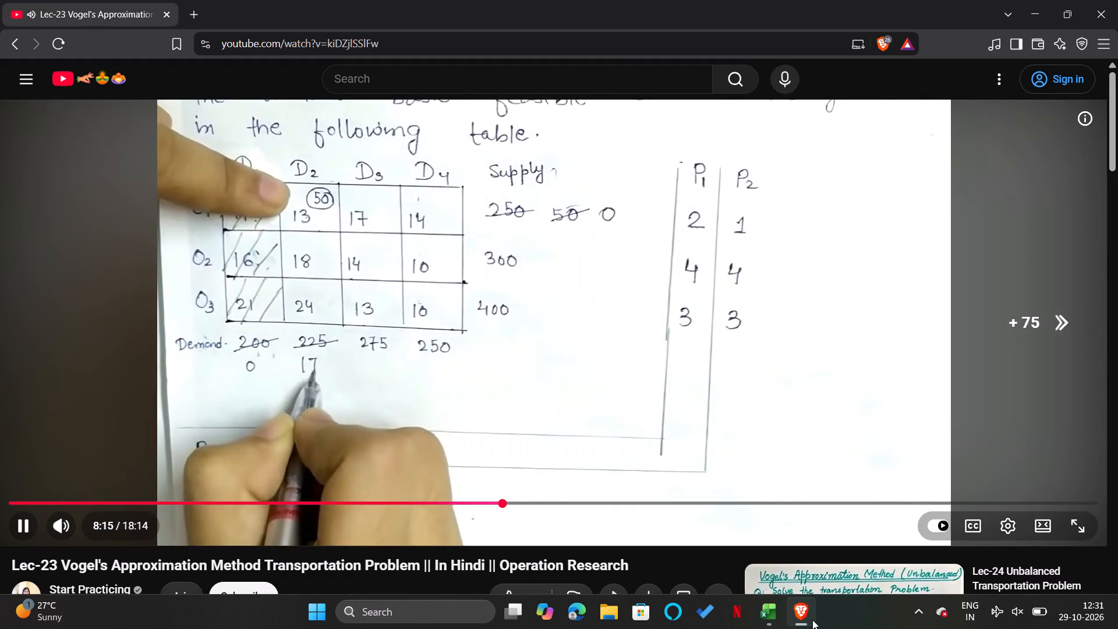
# Examine the video's third penalty round (P3) and the allocation that follows it.
pyautogui.press('Right')
pyautogui.press('Right')
pyautogui.press('Right')
pyautogui.press('Right')
pyautogui.press('Right')
pyautogui.press('Right')
pyautogui.press('Right')
pyautogui.press('Right')
pyautogui.press('Right')
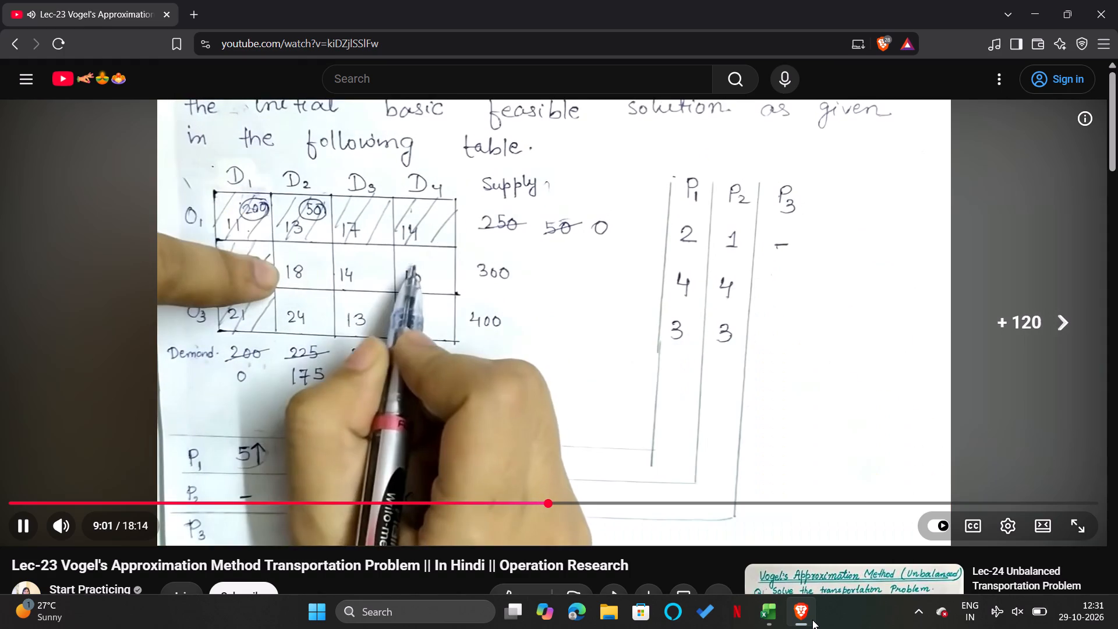
pyautogui.press('Right')
pyautogui.press('Right')
pyautogui.press('Right')
pyautogui.press('Right')
pyautogui.press('Right')
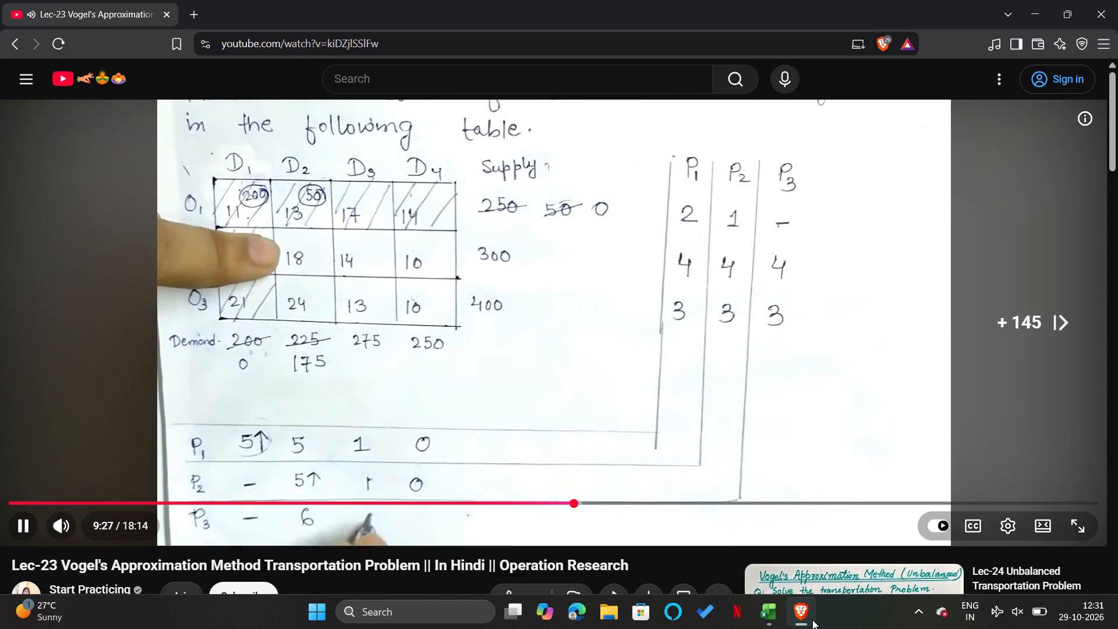
pyautogui.press('Right')
pyautogui.press('Right')
pyautogui.press('Right')
pyautogui.press('Right')
pyautogui.press('Right')
pyautogui.press('Right')
pyautogui.press('Right')
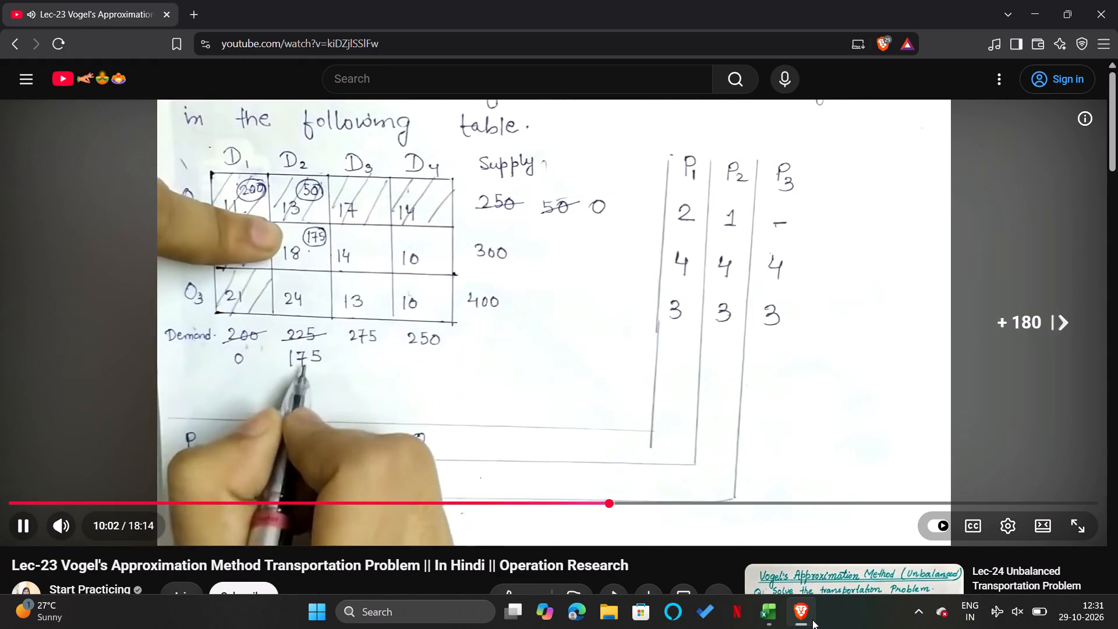
# Examine how the fourth penalty round (P4) is worked out in the video, and close the browser.
pyautogui.press('Right')
pyautogui.press('Right')
pyautogui.press('Right')
pyautogui.press('Right')
pyautogui.press('Right')
pyautogui.press('Right')
pyautogui.press('Right')
pyautogui.press('Right')
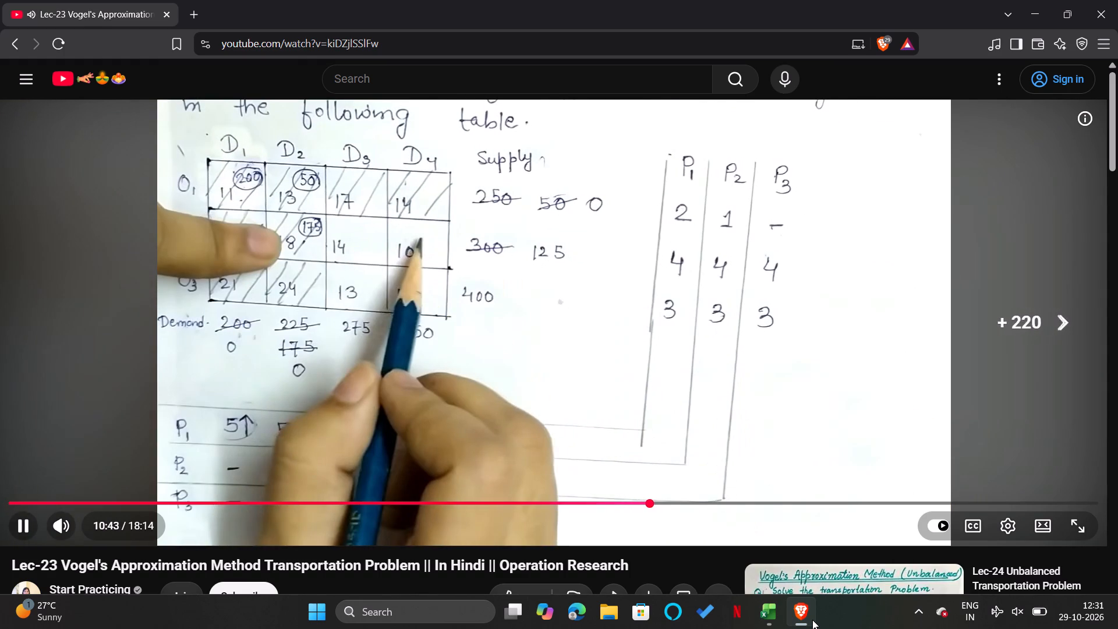
pyautogui.press('Right')
pyautogui.press('Right')
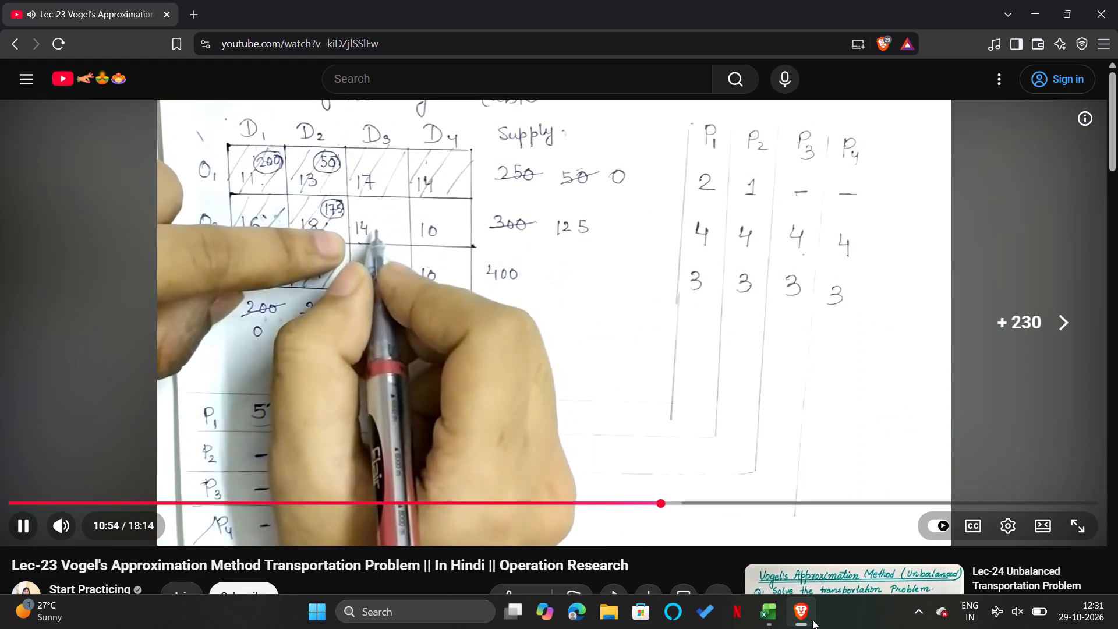
pyautogui.press('Right')
pyautogui.press('Right')
pyautogui.press('Right')
pyautogui.press('Right')
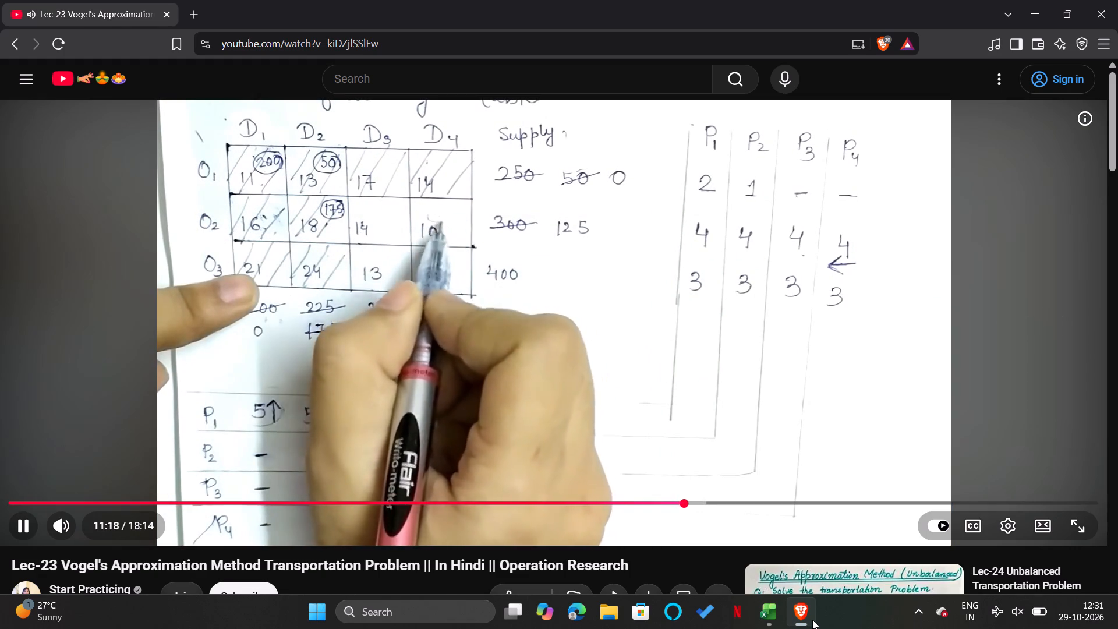
pyautogui.press('Left')
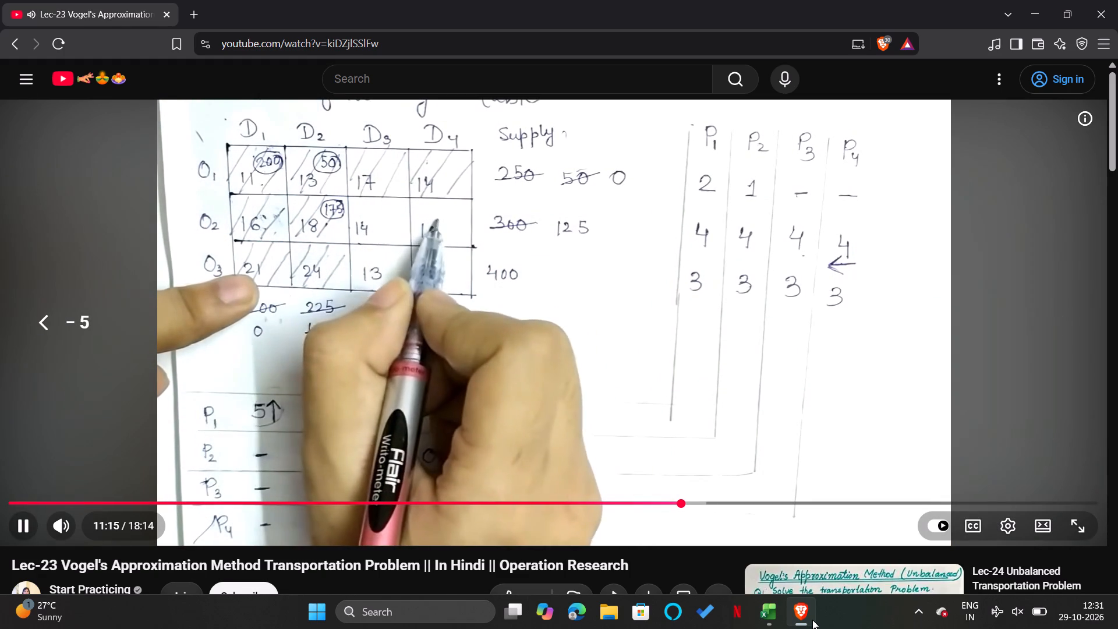
pyautogui.press('Left')
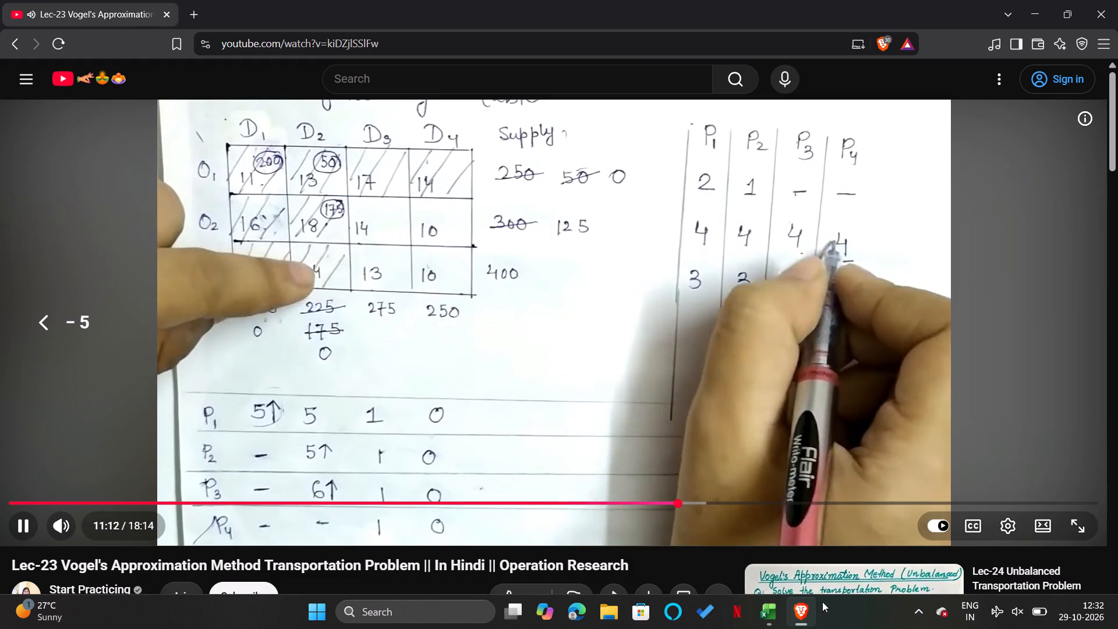
pyautogui.click(1109, 0)
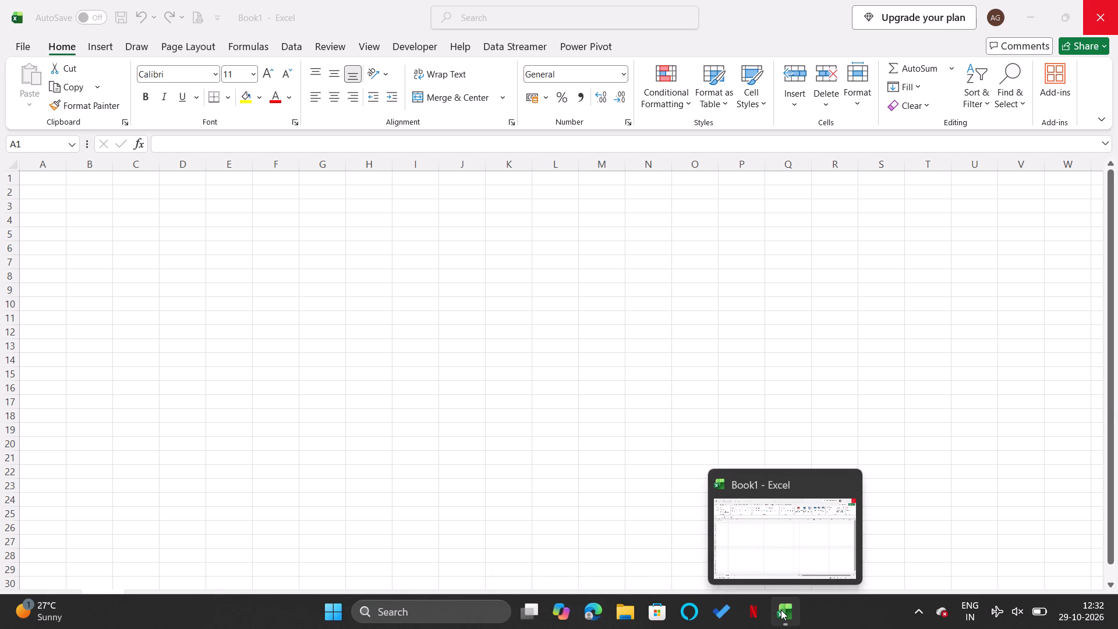
# In the blank Excel workbook, enter the headings Warehouse, W1, W2, W3, W4 and W5 across row 2, starting in cell C2.
pyautogui.click(136, 193)
pyautogui.click(136, 193)
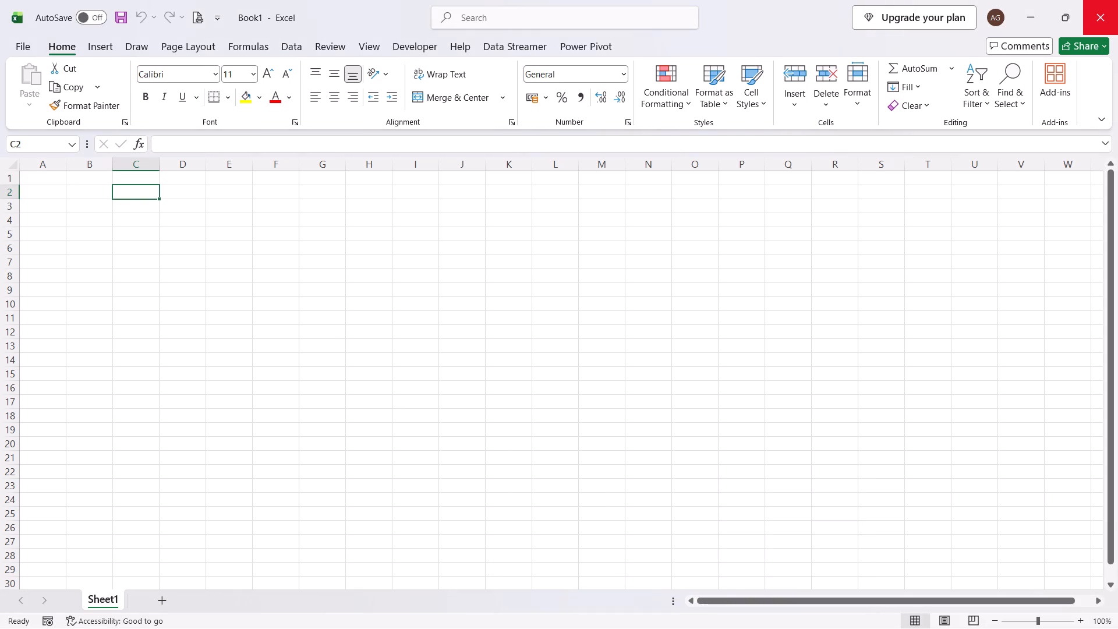
pyautogui.press('BackSpace')
pyautogui.press('BackSpace')
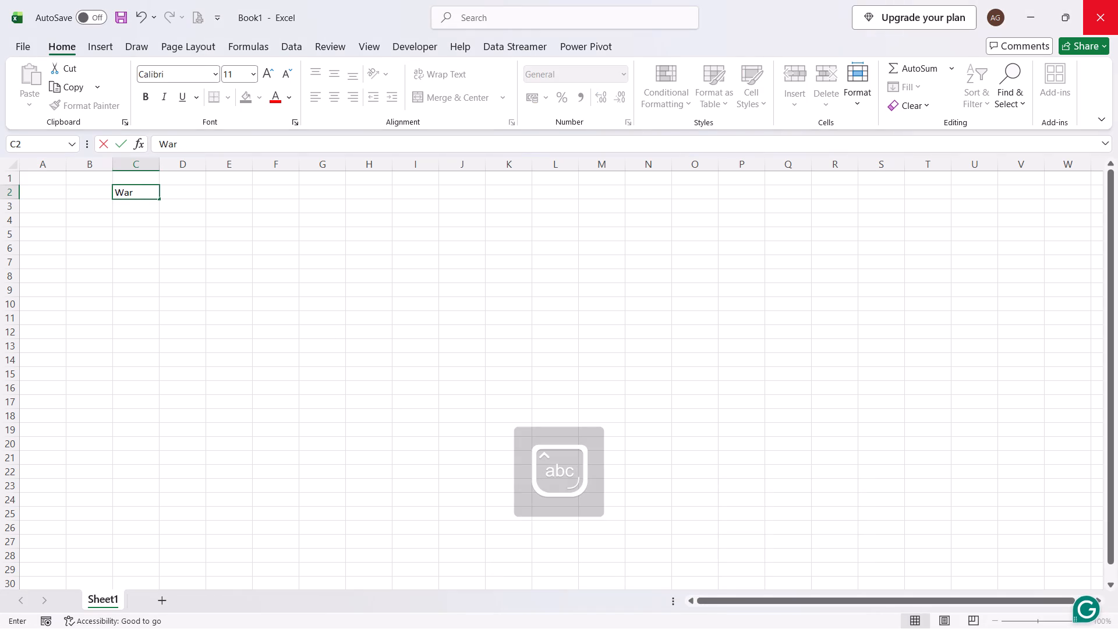
pyautogui.write('ehouse')
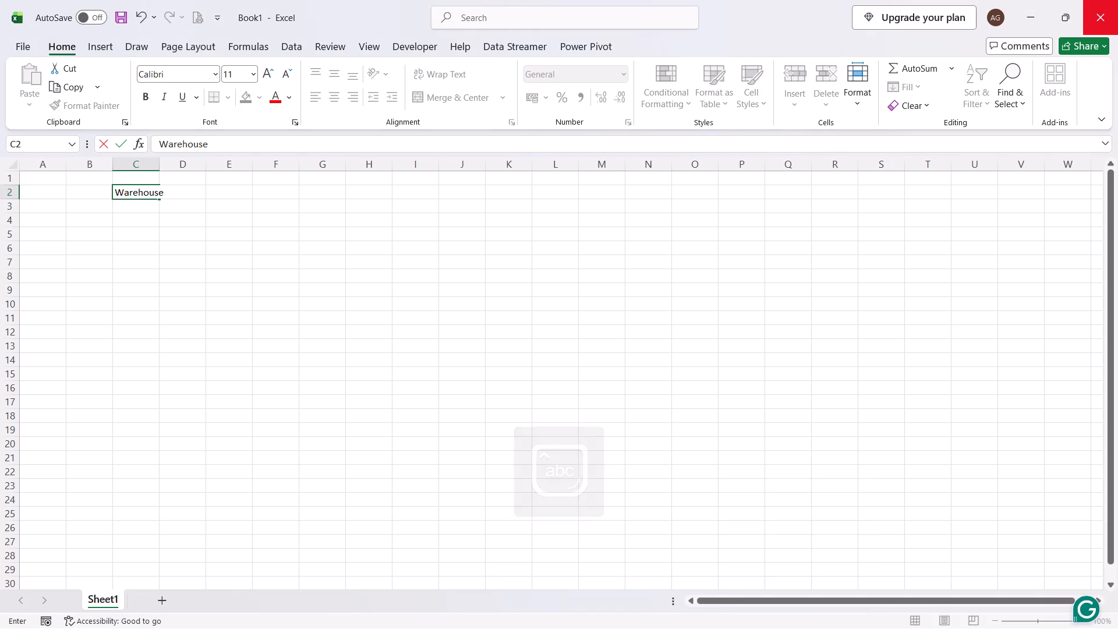
pyautogui.write('W1')
pyautogui.press('Right')
pyautogui.write('W2')
pyautogui.press('Right')
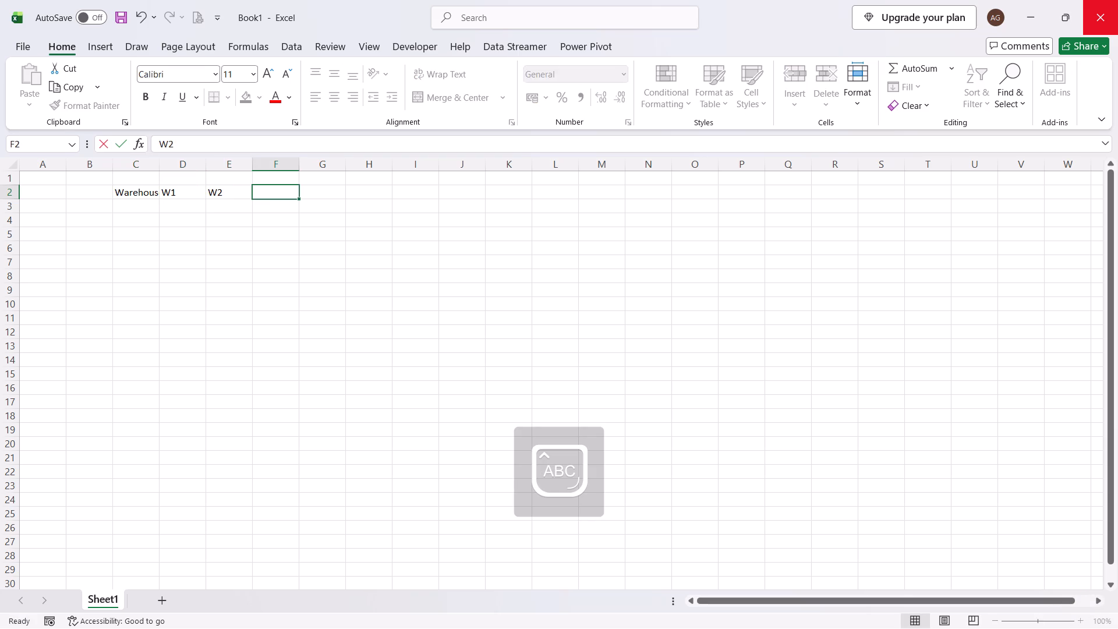
pyautogui.write('W3')
pyautogui.press('Right')
pyautogui.write('W4')
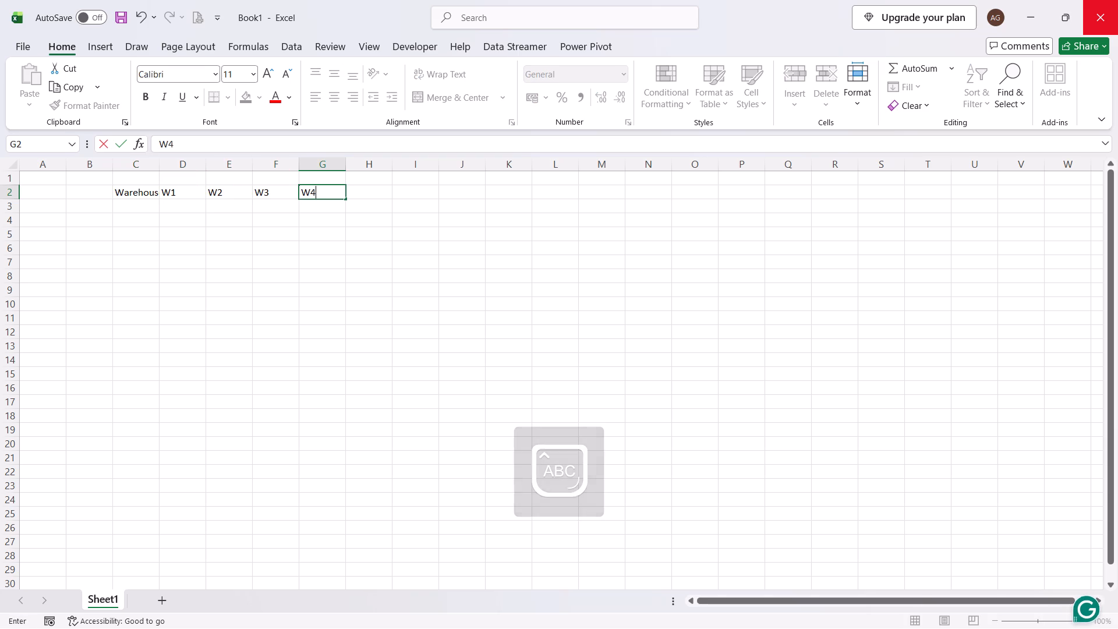
pyautogui.press('Right')
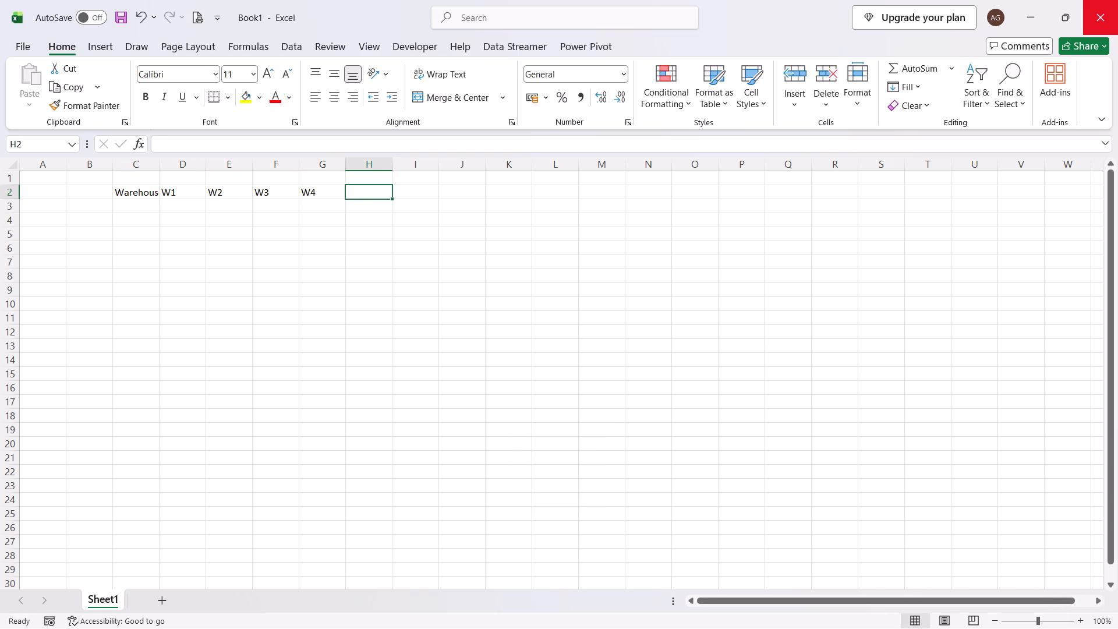
pyautogui.write('W5')
pyautogui.press('Right')
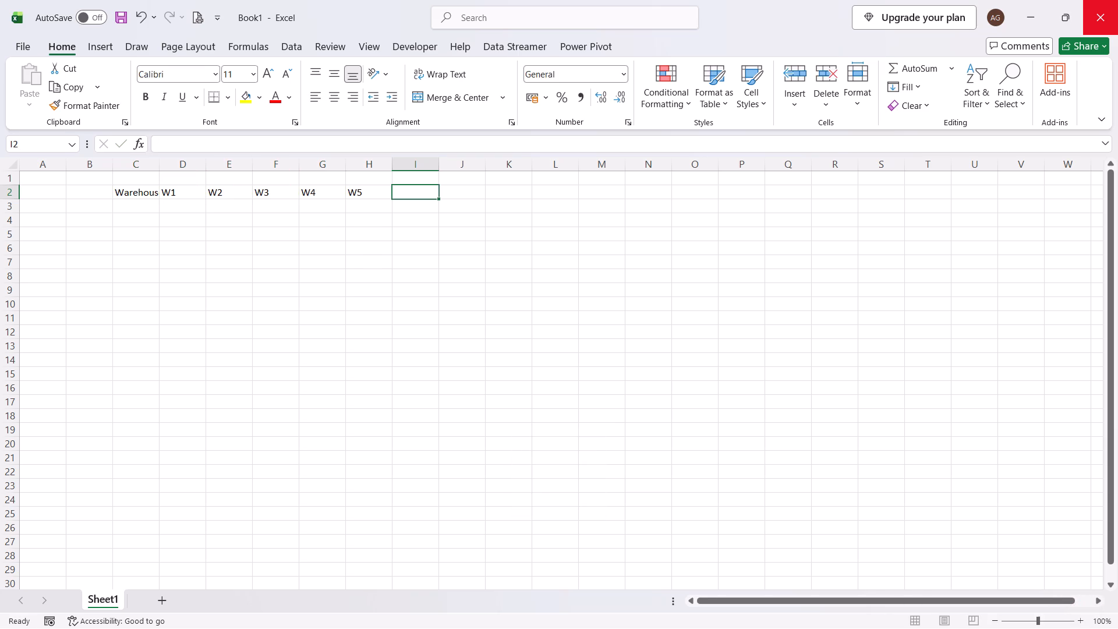
# Enter the heading Supply in cell I2, after the W5 column.
pyautogui.press('s')
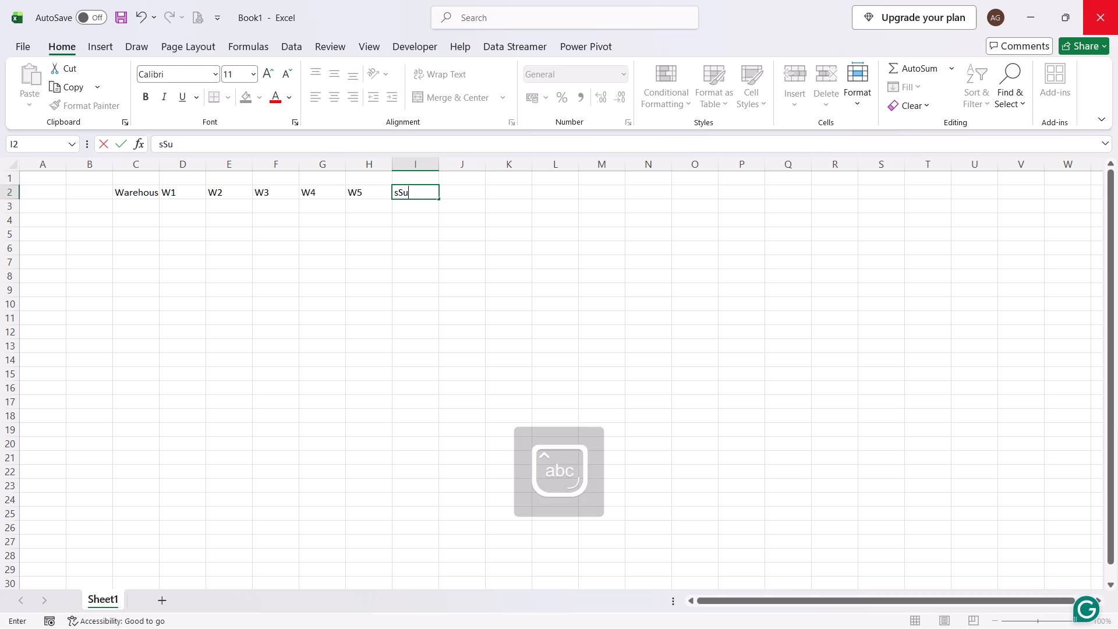
pyautogui.press('BackSpace')
pyautogui.press('BackSpace')
pyautogui.press('BackSpace')
pyautogui.press('BackSpace')
pyautogui.press('BackSpace')
pyautogui.press('BackSpace')
pyautogui.press('BackSpace')
pyautogui.press('BackSpace')
pyautogui.press('BackSpace')
pyautogui.press('BackSpace')
pyautogui.press('BackSpace')
pyautogui.press('BackSpace')
pyautogui.press('BackSpace')
pyautogui.press('BackSpace')
pyautogui.write('uppli')
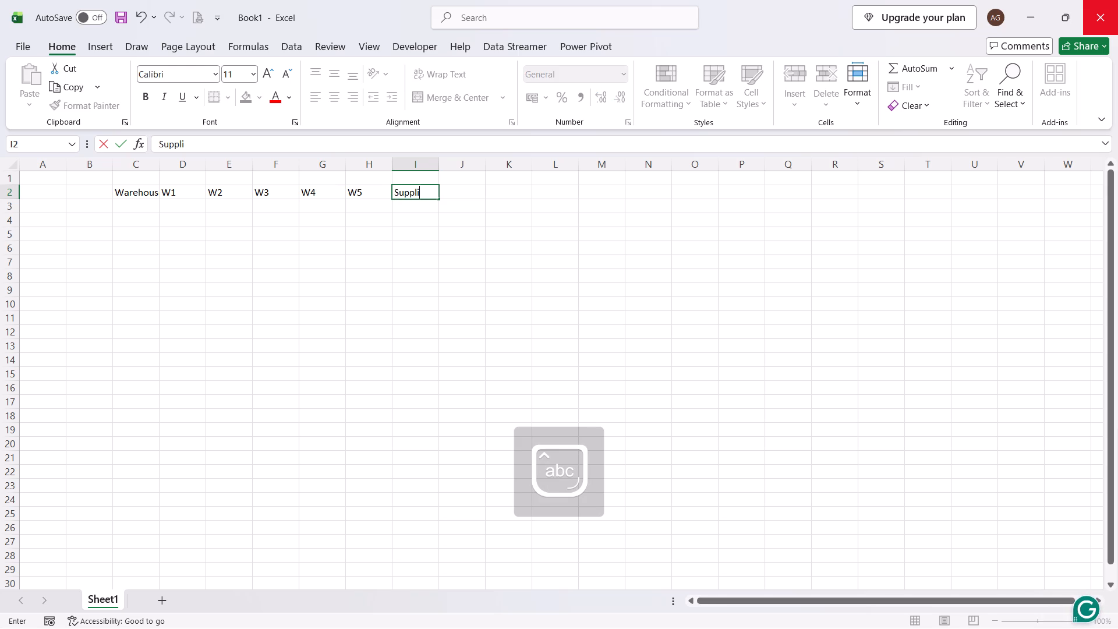
pyautogui.press('BackSpace')
pyautogui.press('y')
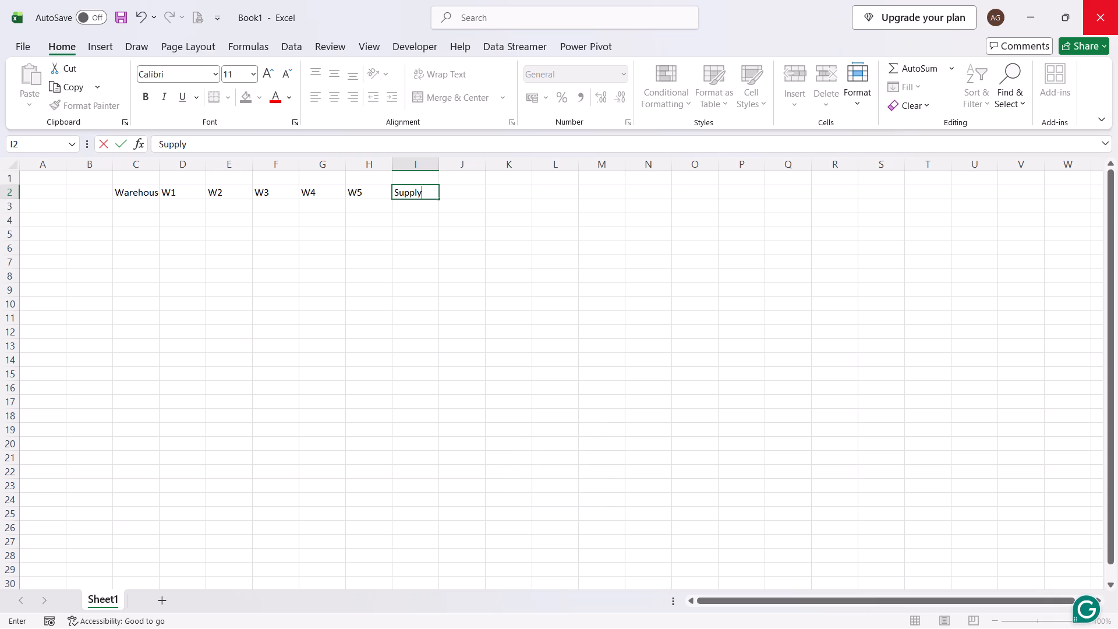
pyautogui.press('Return')
# Fill the Supply column from I3 to I7 with 70, 50, 80, 60 and 260.
pyautogui.write('70')
pyautogui.press('Return')
pyautogui.write('50')
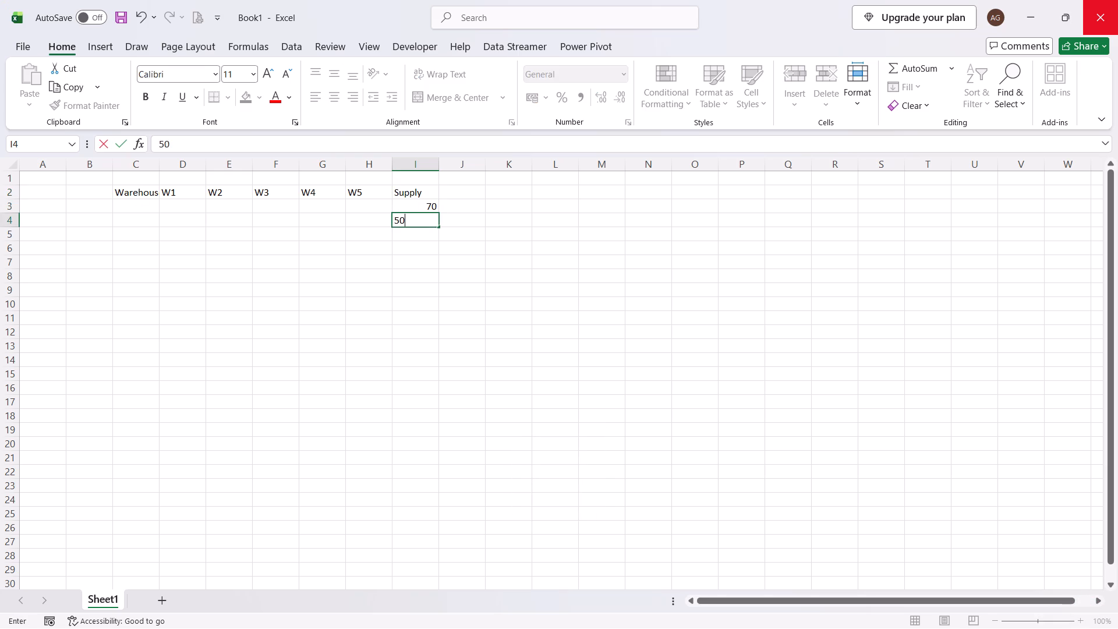
pyautogui.press('Return')
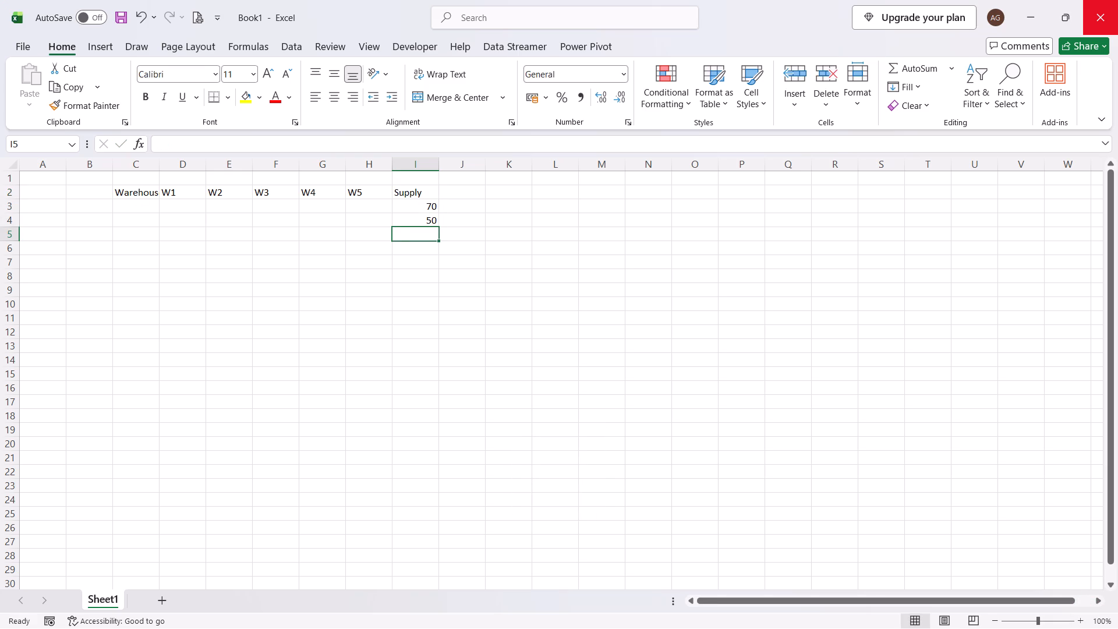
pyautogui.write('80')
pyautogui.press('Return')
pyautogui.write('60')
pyautogui.press('Return')
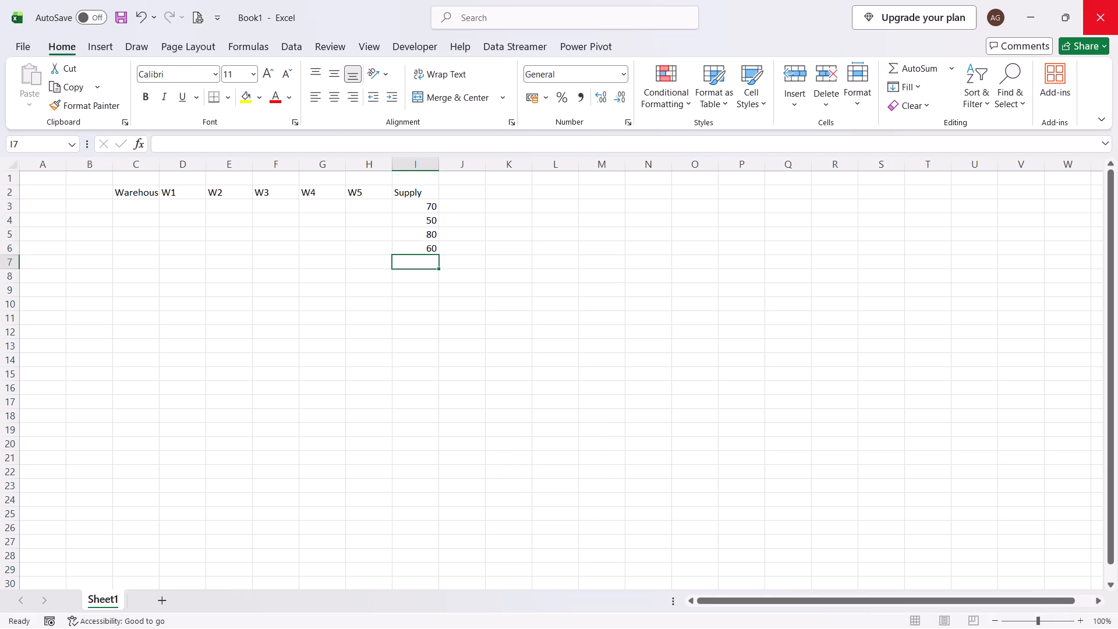
pyautogui.press('2')
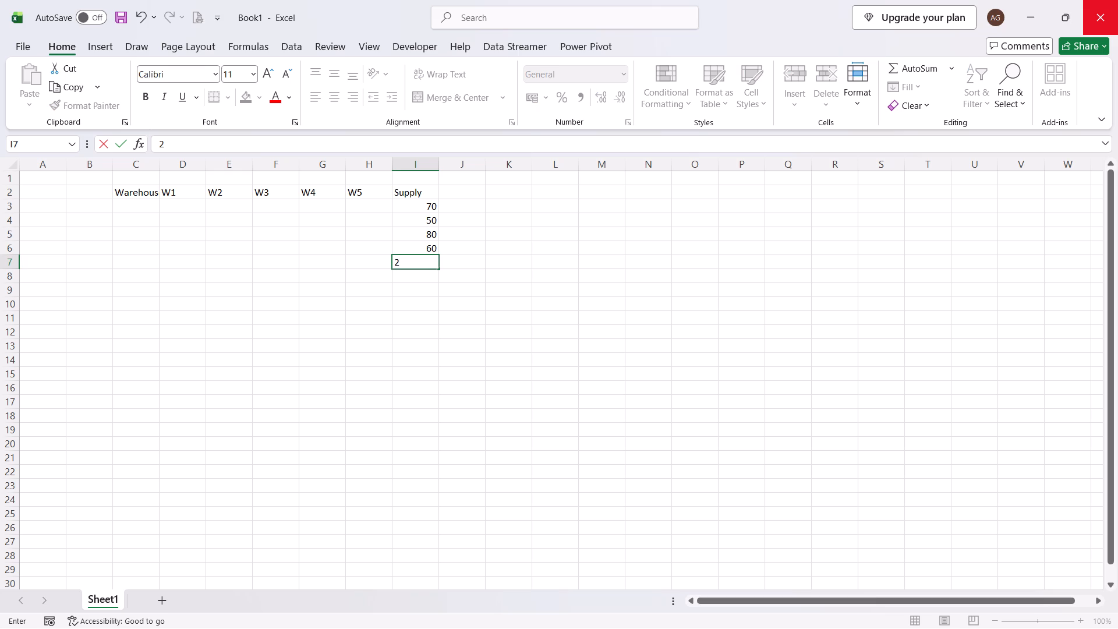
pyautogui.write('60')
pyautogui.press('Return')
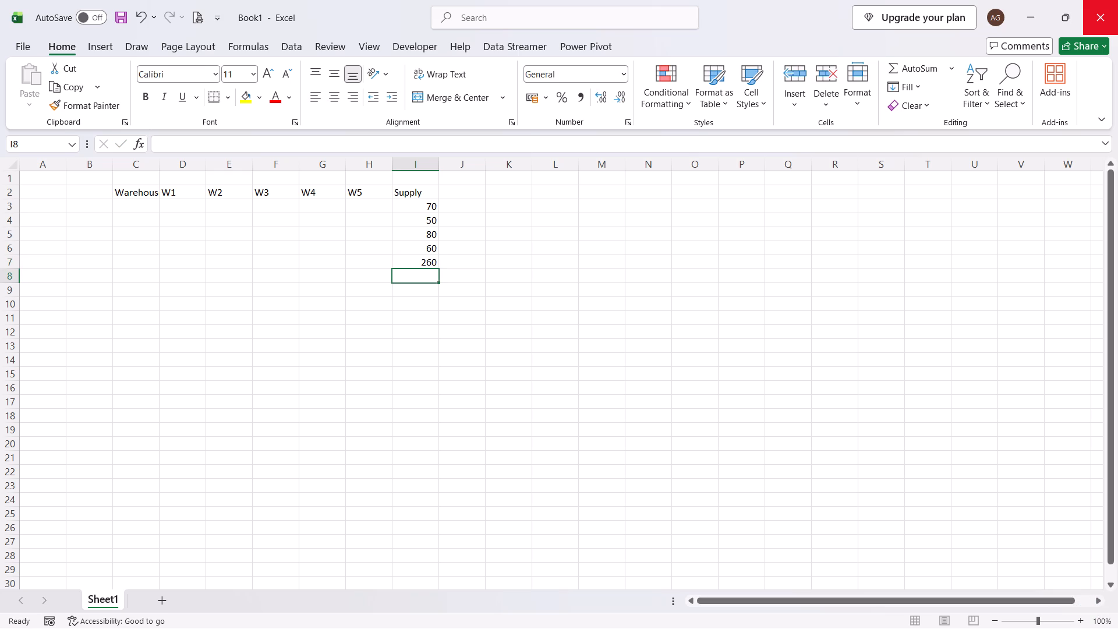
# Enter the row labels P1, P2, P3, P4 and Demand down column C, from C3 to C7.
pyautogui.click(137, 209)
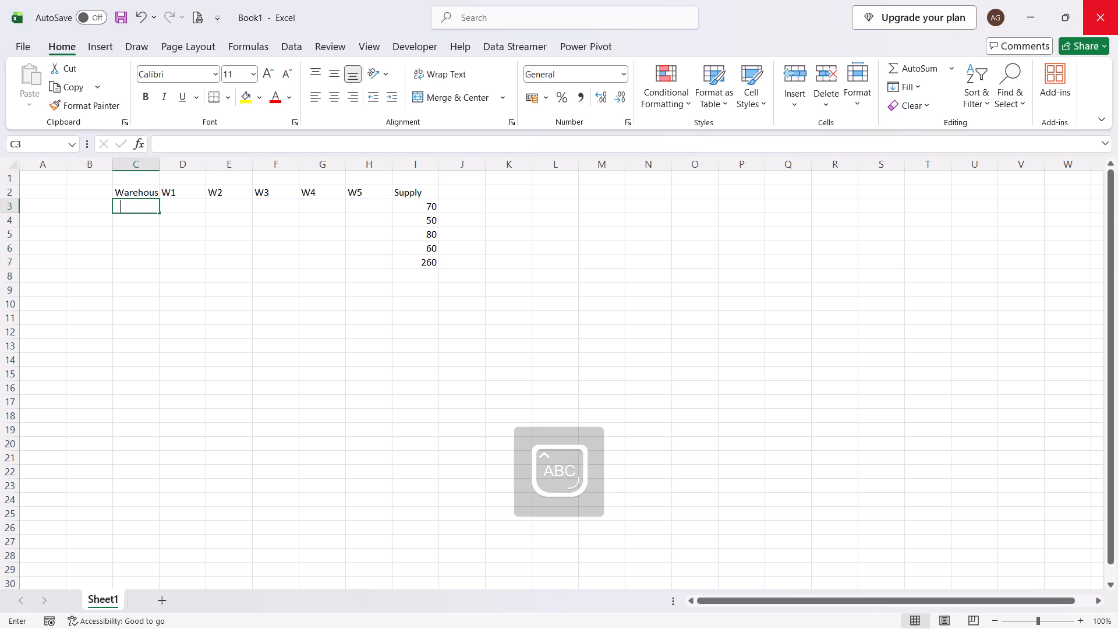
pyautogui.press('Return')
pyautogui.write('P2')
pyautogui.press('Return')
pyautogui.write('P3')
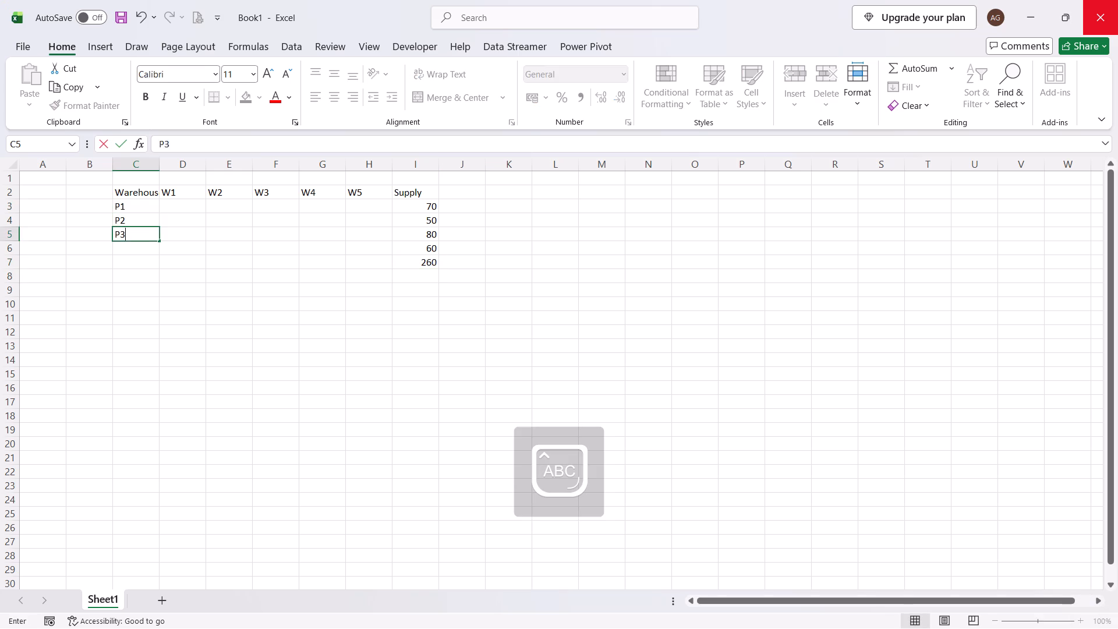
pyautogui.press('Return')
pyautogui.press('o')
pyautogui.press('BackSpace')
pyautogui.write('P4')
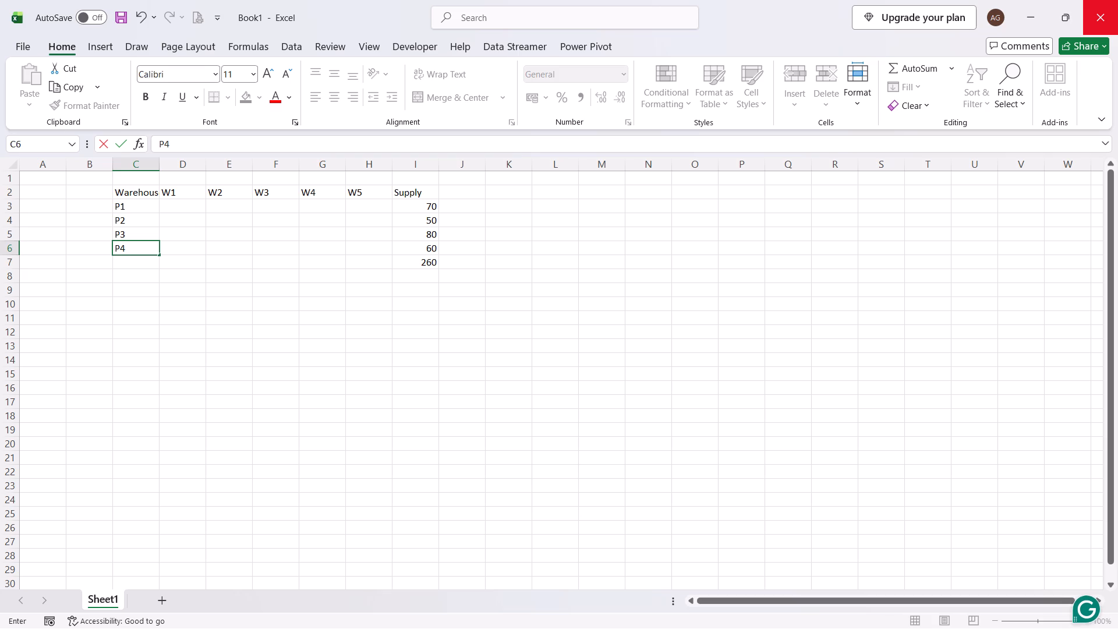
pyautogui.press('Return')
pyautogui.write('emand')
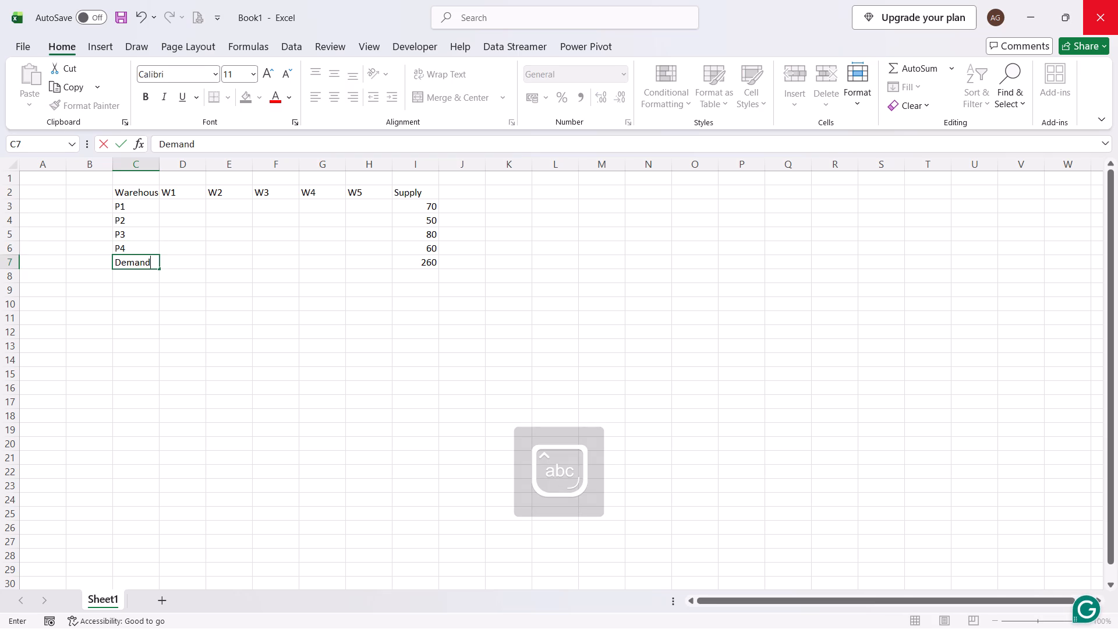
# Fill the P1 row under W1 to W5 with the costs 8, 6, 10, 9 and 7.
pyautogui.click(168, 209)
pyautogui.press('8')
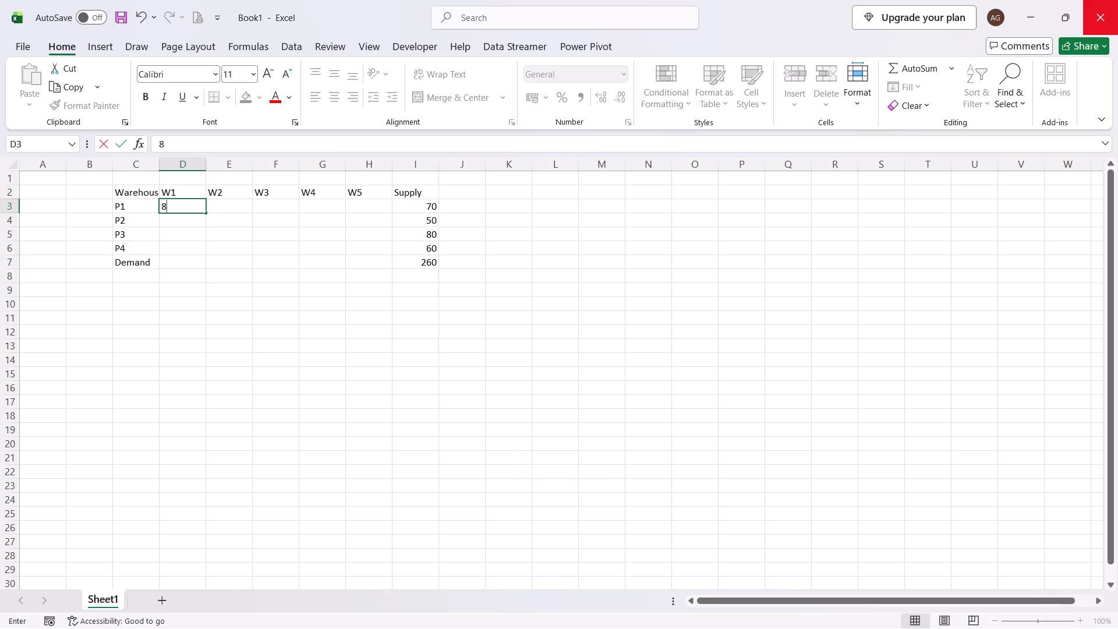
pyautogui.press('Right')
pyautogui.press('6')
pyautogui.press('Right')
pyautogui.write('10')
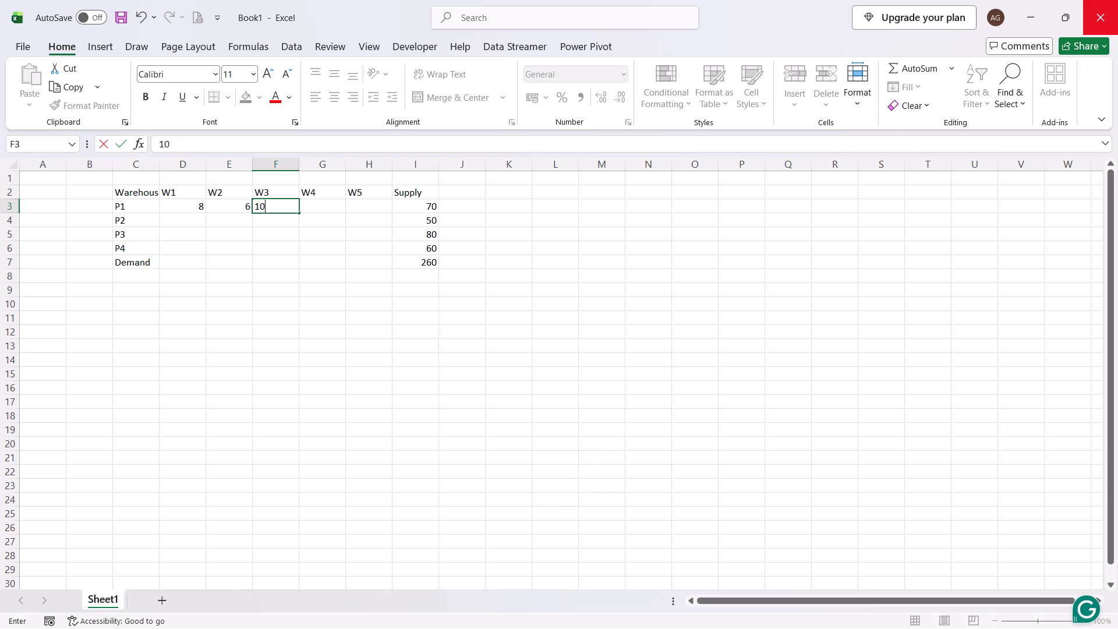
pyautogui.press('Right')
pyautogui.press('9')
pyautogui.press('Right')
pyautogui.press('7')
pyautogui.press('Return')
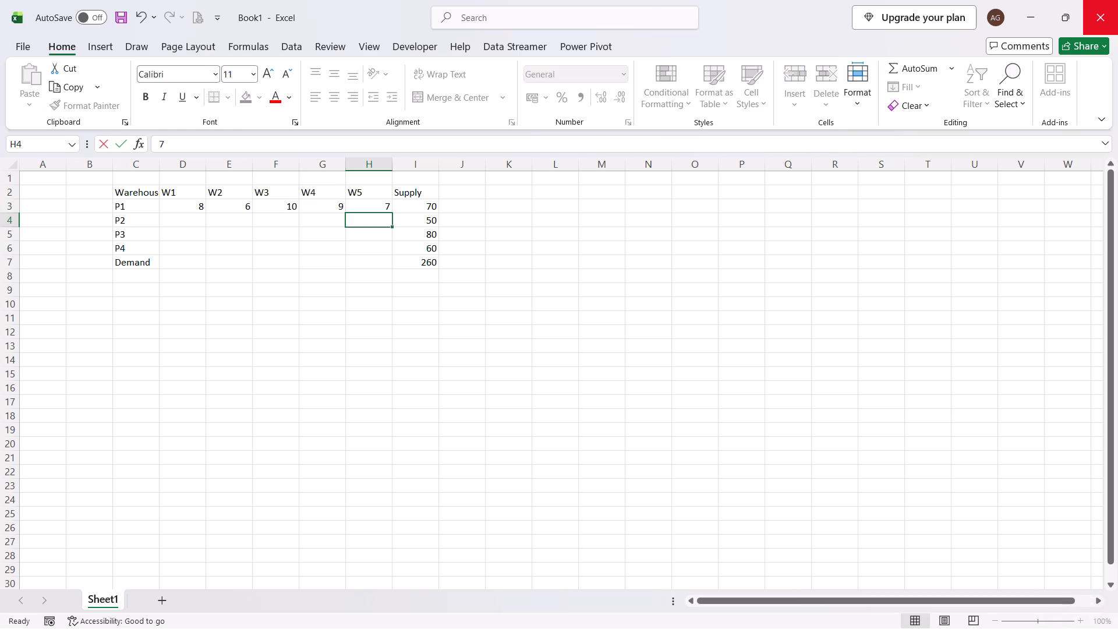
# Fill the P2 row under W1 to W5 with the costs 9, 12, 13, 7 and 8.
pyautogui.click(182, 217)
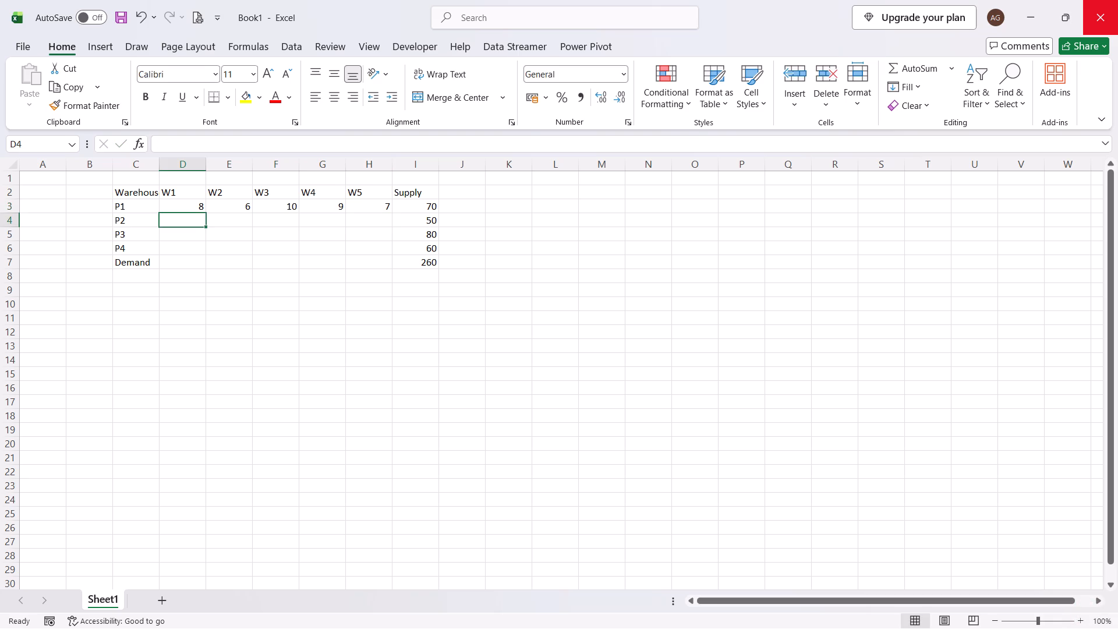
pyautogui.press('9')
pyautogui.press('Right')
pyautogui.write('12')
pyautogui.press('Right')
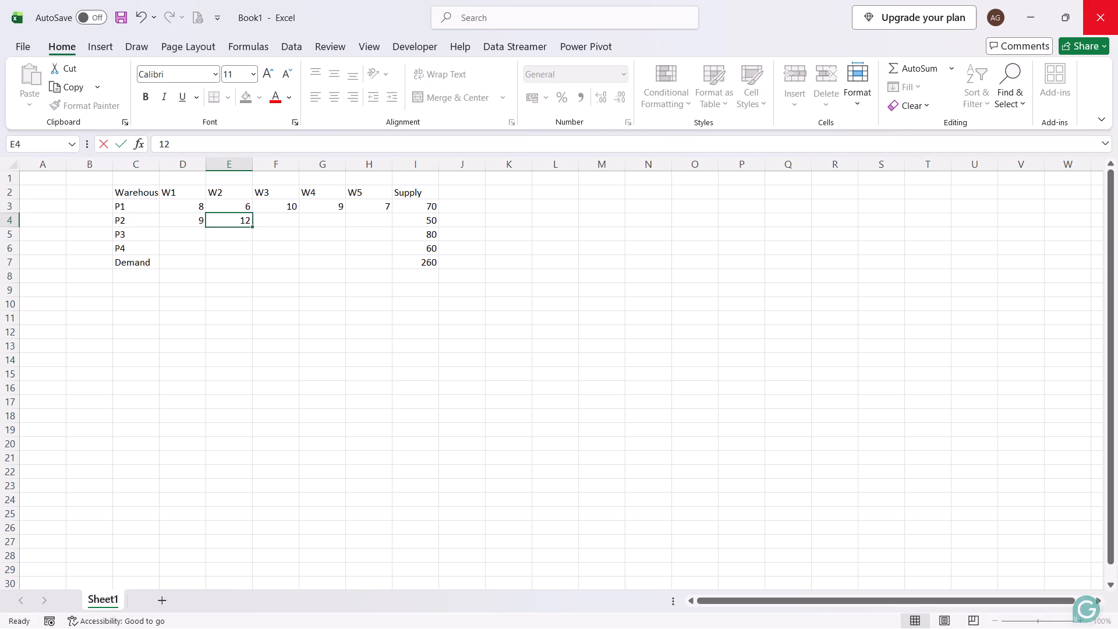
pyautogui.write('13')
pyautogui.press('Right')
pyautogui.press('7')
pyautogui.press('Right')
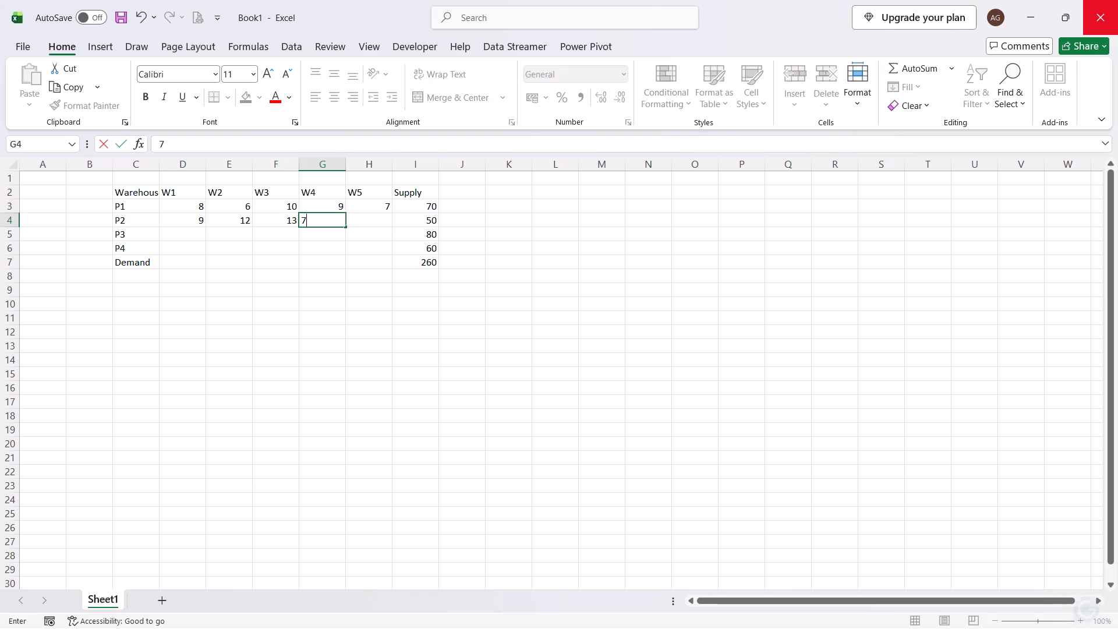
pyautogui.press('8')
pyautogui.press('Right')
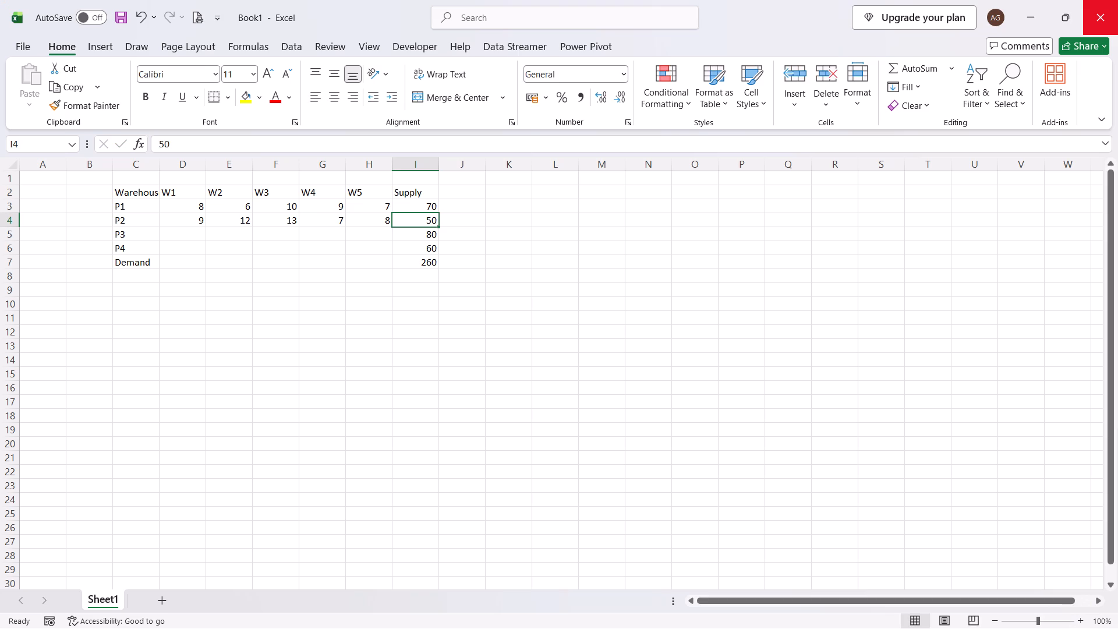
# Enter the P3 and P4 costs: 11 and 6 under W5, and 14 and 10 under W1.
pyautogui.click(354, 235)
pyautogui.write('11')
pyautogui.press('Return')
pyautogui.press('6')
pyautogui.press('Return')
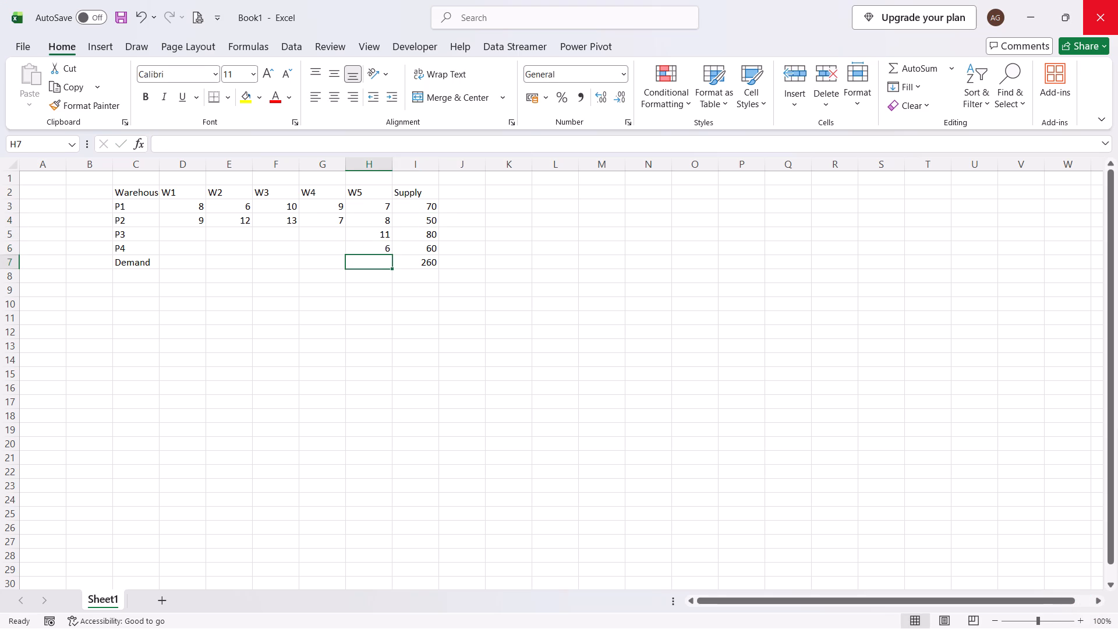
pyautogui.click(194, 235)
pyautogui.write('14')
pyautogui.press('Return')
pyautogui.write('10')
pyautogui.press('Return')
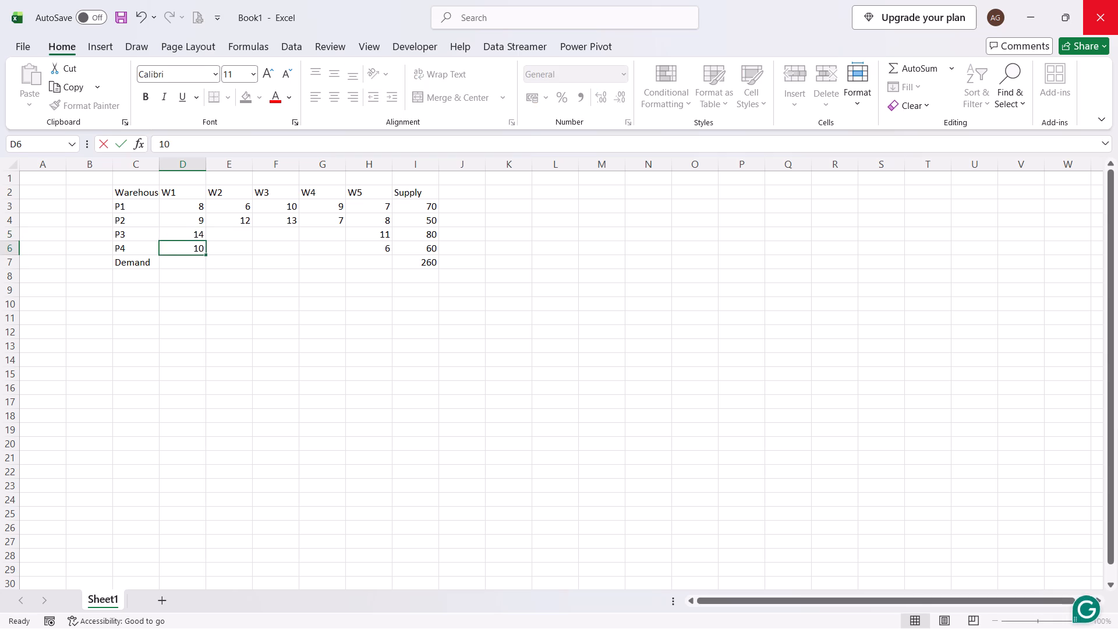
# Enter the P3 and P4 costs: 9 and 11 under W2, and 16 and 8 under W3.
pyautogui.click(219, 237)
pyautogui.press('9')
pyautogui.press('Return')
pyautogui.write('11')
pyautogui.press('Return')
pyautogui.click(278, 230)
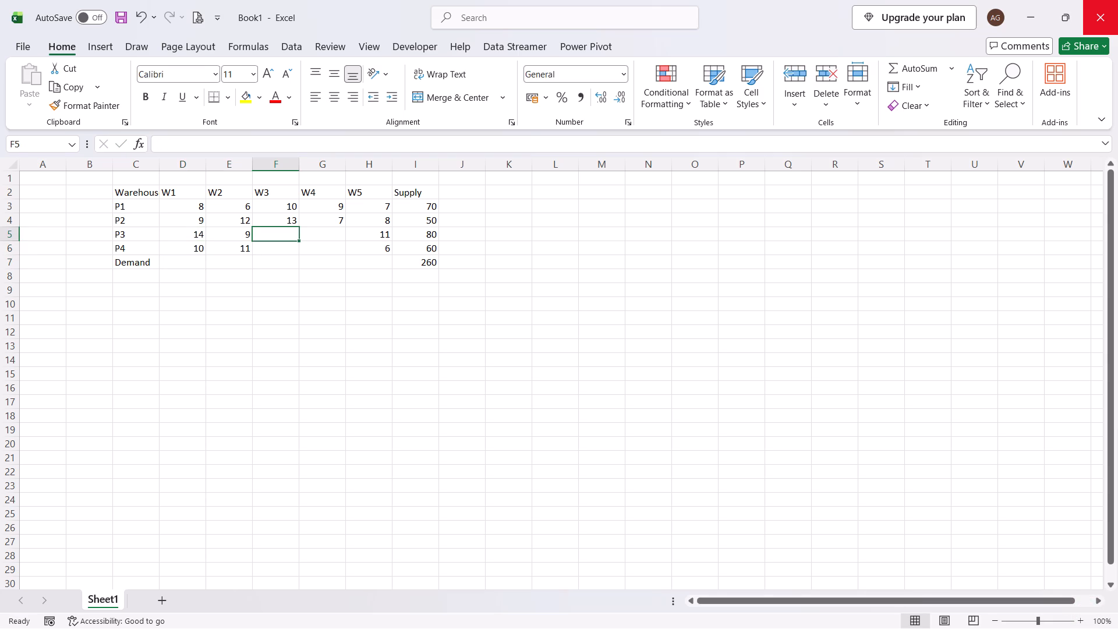
pyautogui.write('16')
pyautogui.press('Return')
pyautogui.press('8')
pyautogui.press('Return')
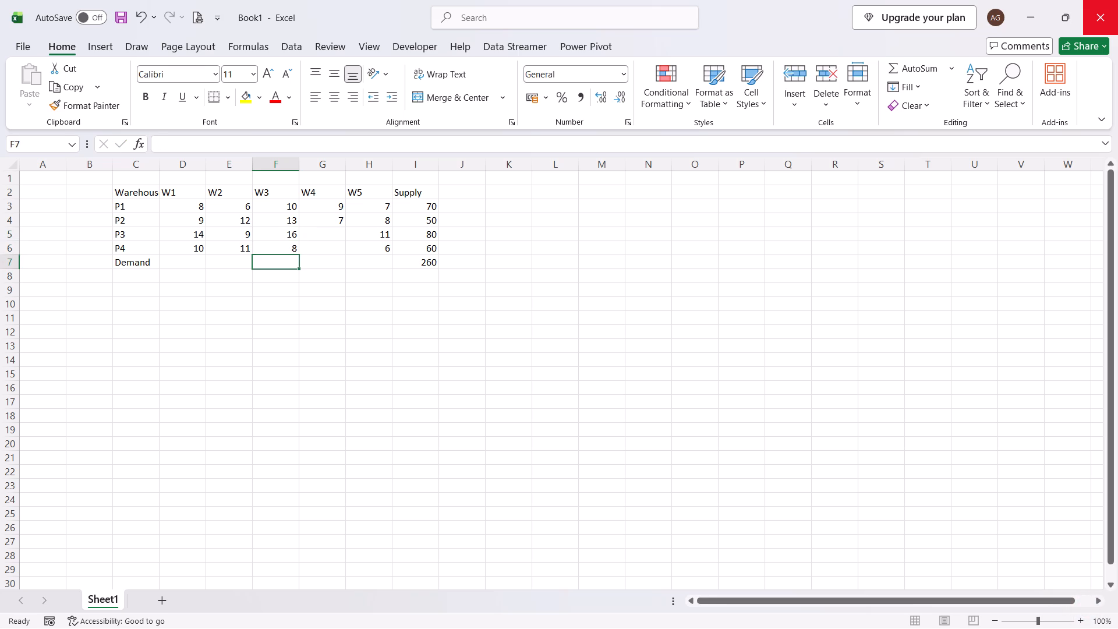
# Enter the W4 costs 5 for P3 and 12 for P4.
pyautogui.click(323, 235)
pyautogui.press('5')
pyautogui.press('Return')
pyautogui.press('1')
pyautogui.press('Return')
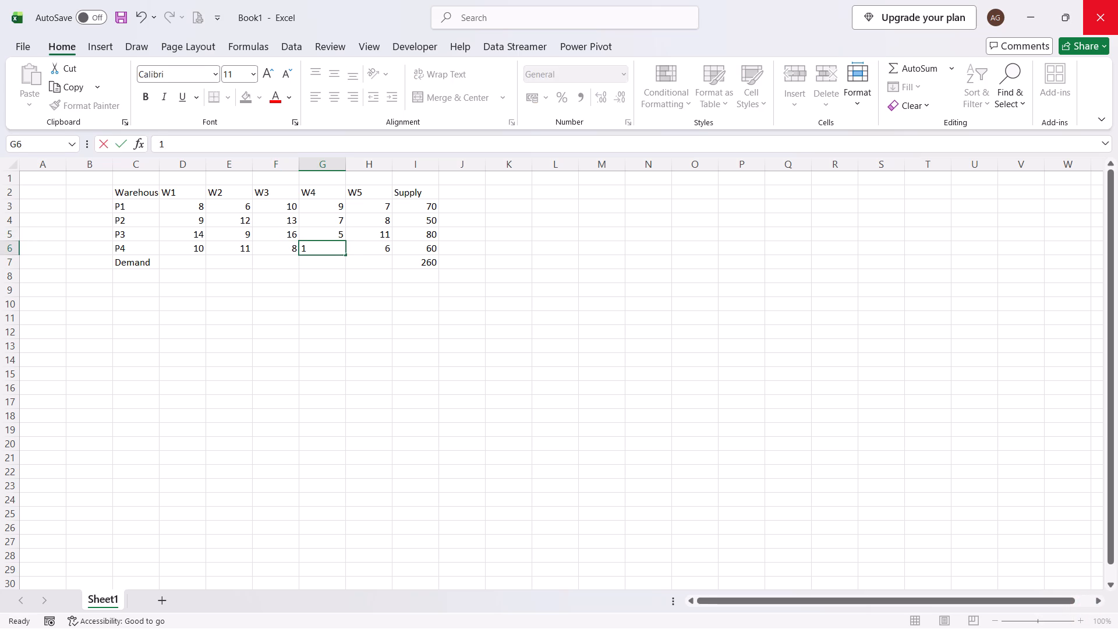
pyautogui.click(324, 250)
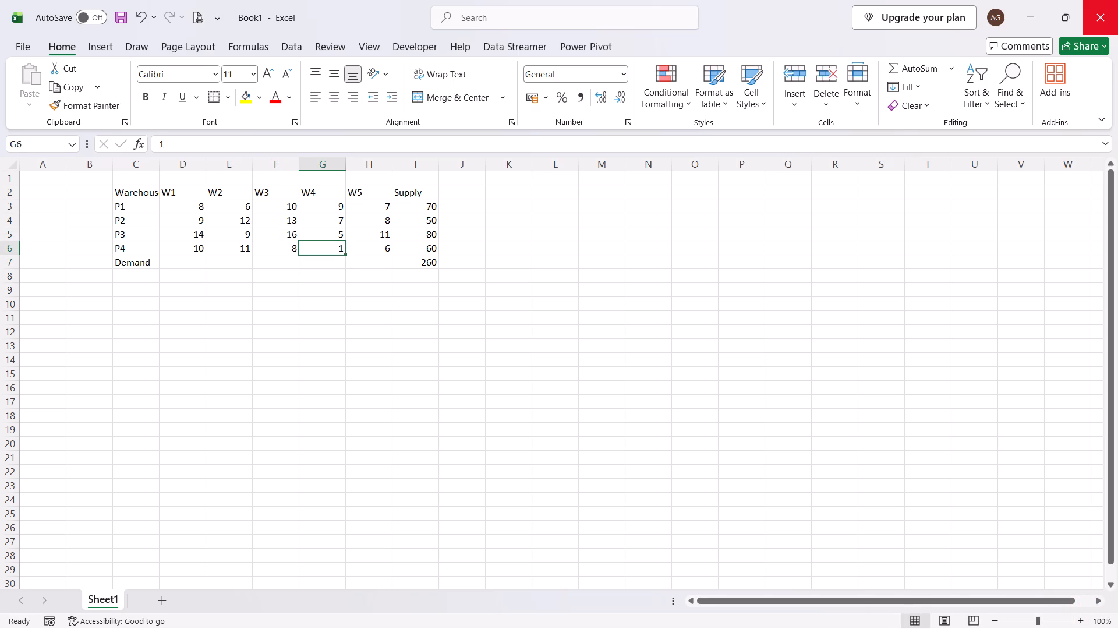
pyautogui.click(190, 145)
pyautogui.press('1')
pyautogui.press('2')
pyautogui.press('Return')
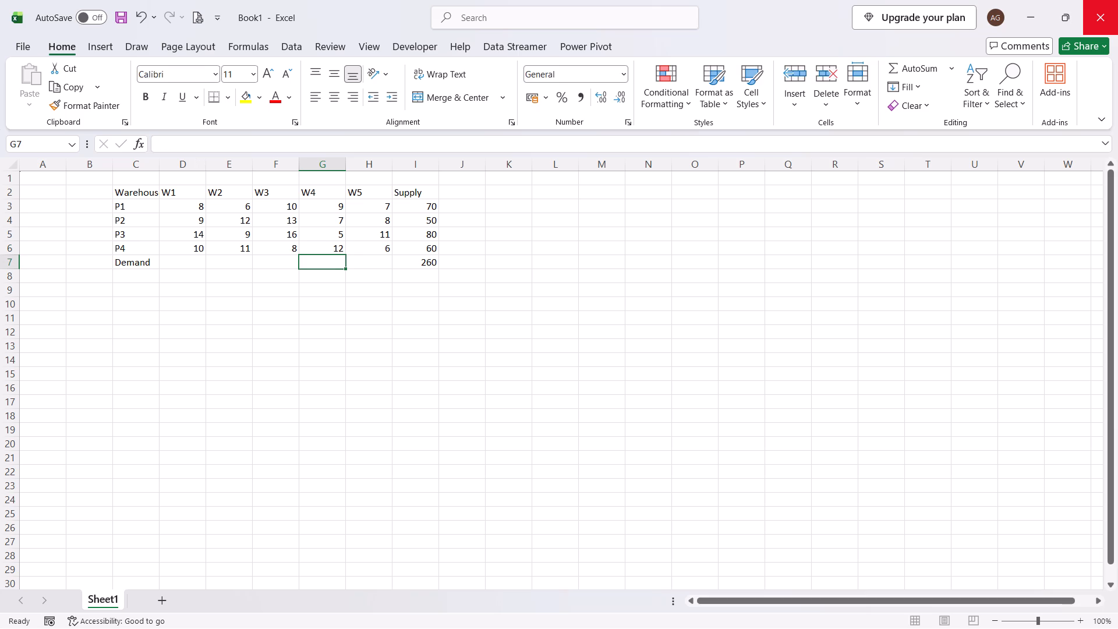
# Fill the Demand row under W1 to W5 with 40, 60, 50, 55 and 55.
pyautogui.click(196, 263)
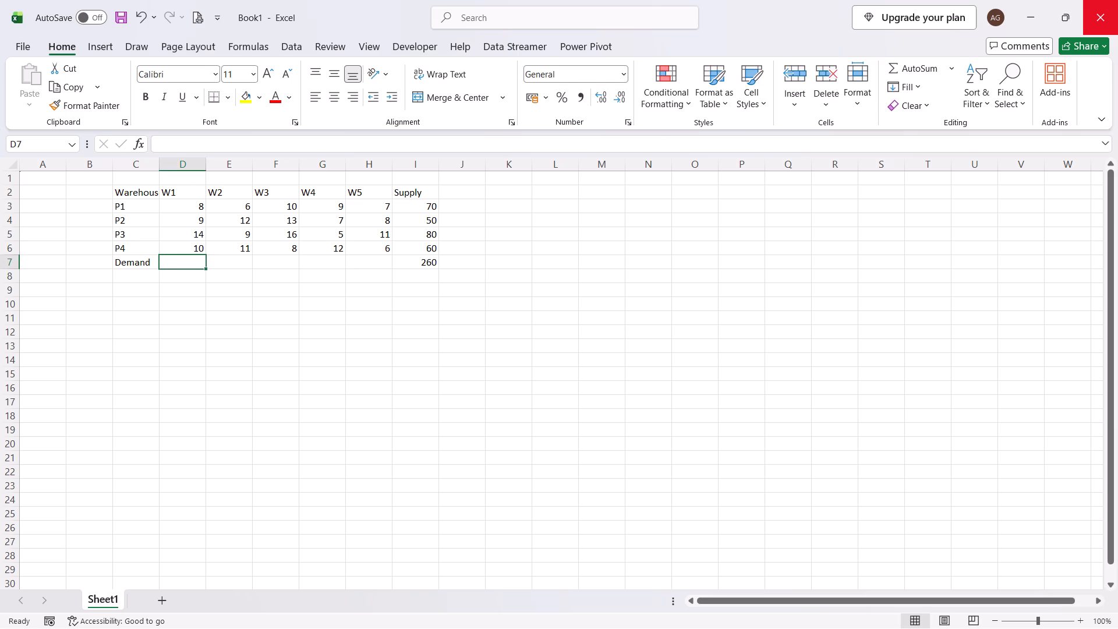
pyautogui.write('40')
pyautogui.press('Right')
pyautogui.write('60')
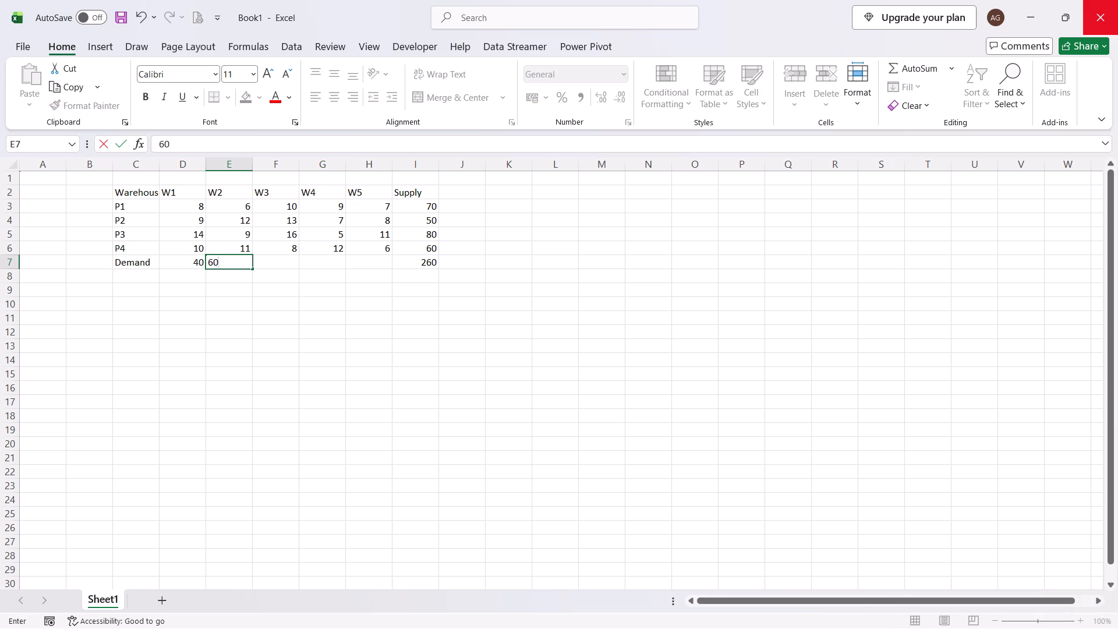
pyautogui.press('Right')
pyautogui.write('50')
pyautogui.press('Right')
pyautogui.write('55')
pyautogui.press('Right')
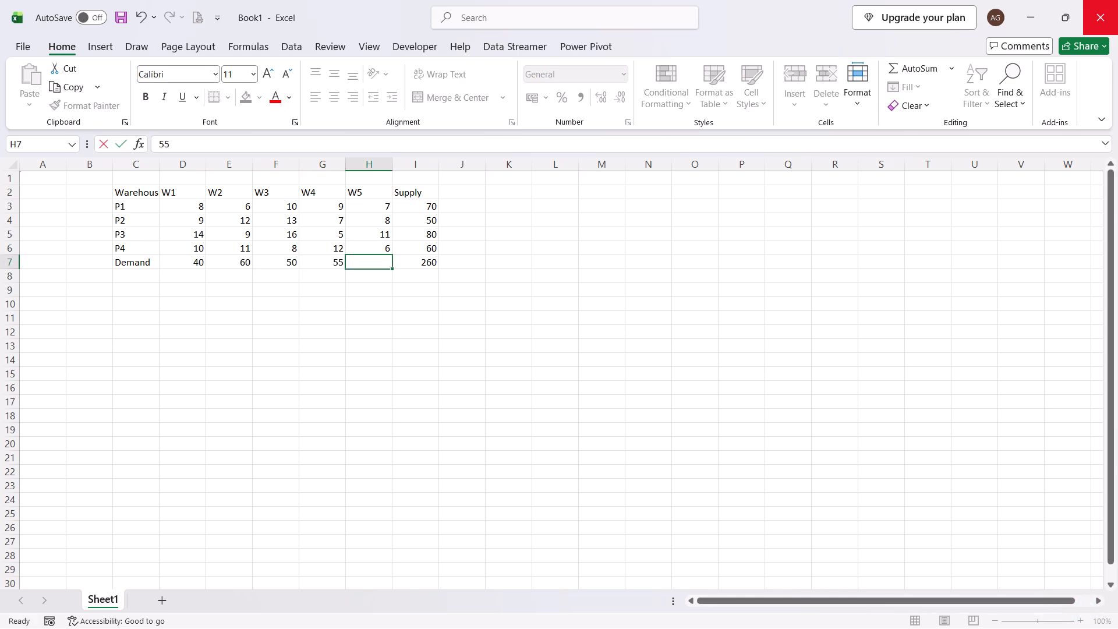
pyautogui.write('55')
pyautogui.press('Return')
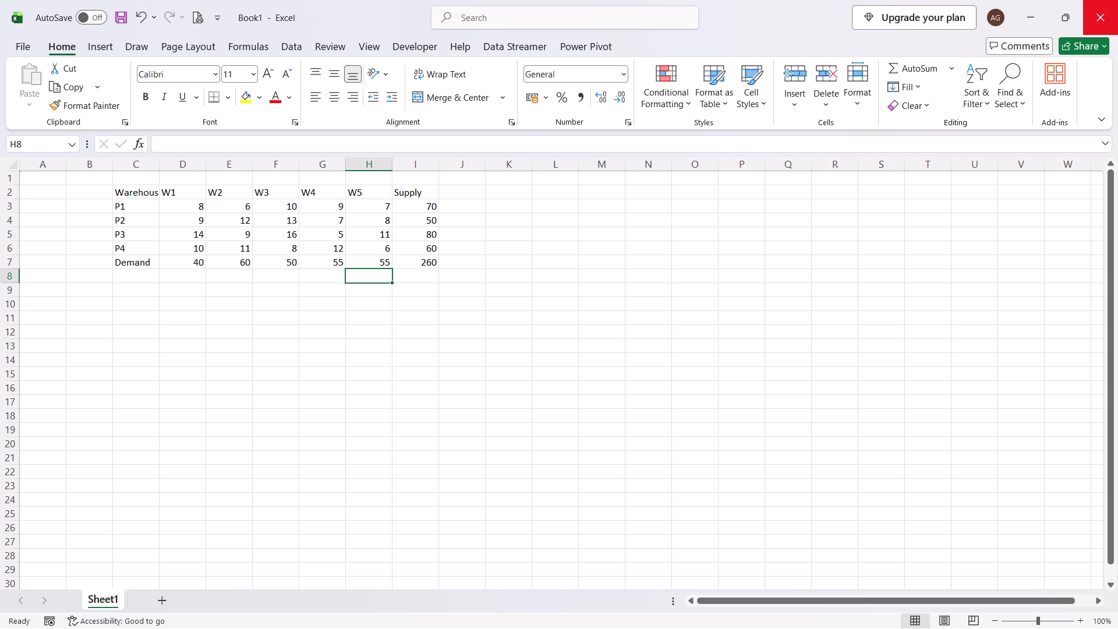
# Enter the note "determine optimnal ts plan that minimizes total cost" in cell E10, below the table.
pyautogui.click(224, 304)
pyautogui.write('determine optimnal ts pla')
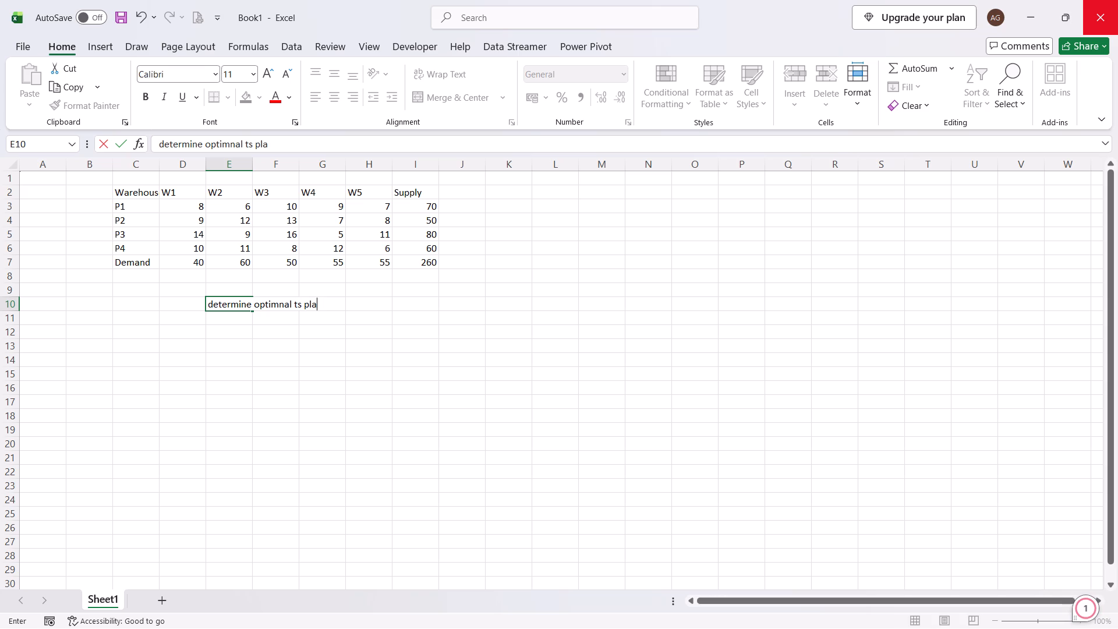
pyautogui.write('n that minimizes total cost')
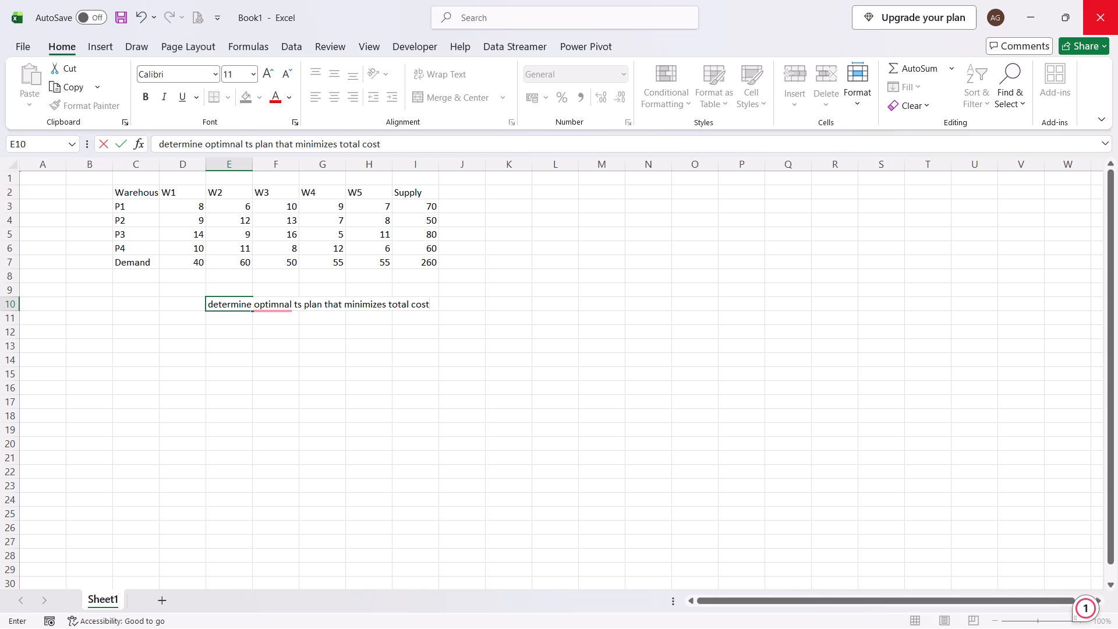
pyautogui.press('Return')
# Capture a screenshot of the transportation table with its note in Snipping Tool and copy the image.
pyautogui.press('shift+super+s')
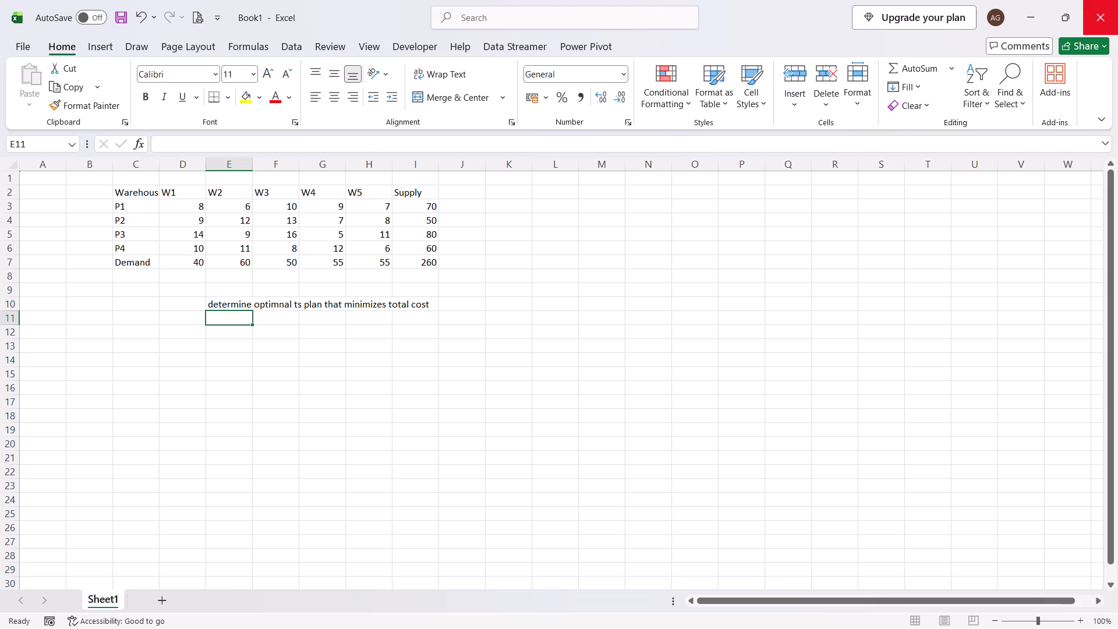
pyautogui.moveTo(102, 183); pyautogui.dragTo(494, 325)
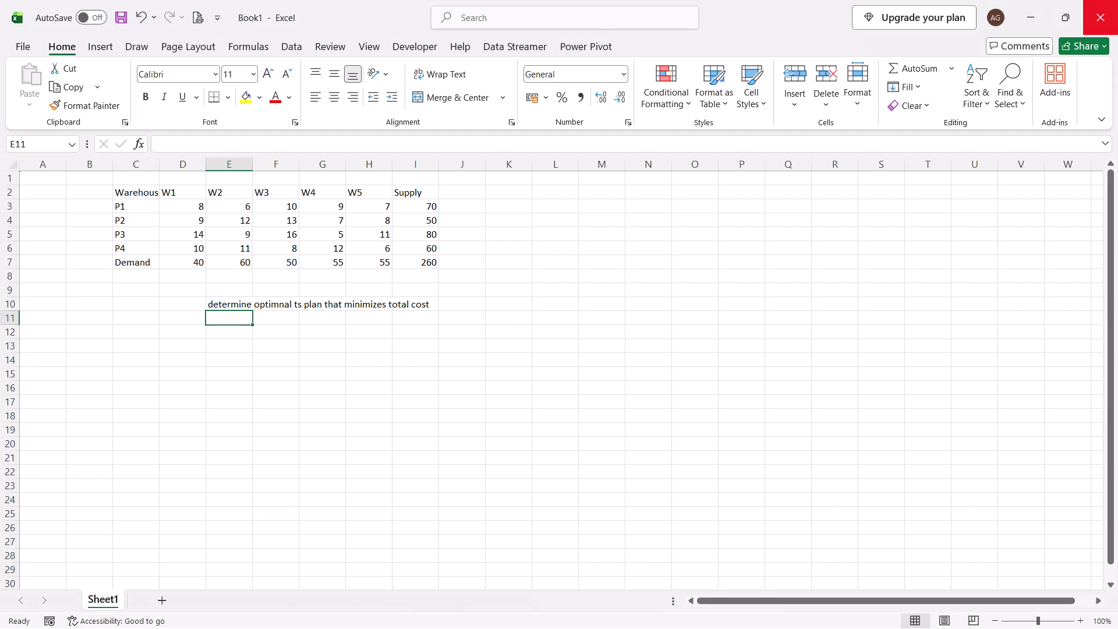
pyautogui.click(890, 403)
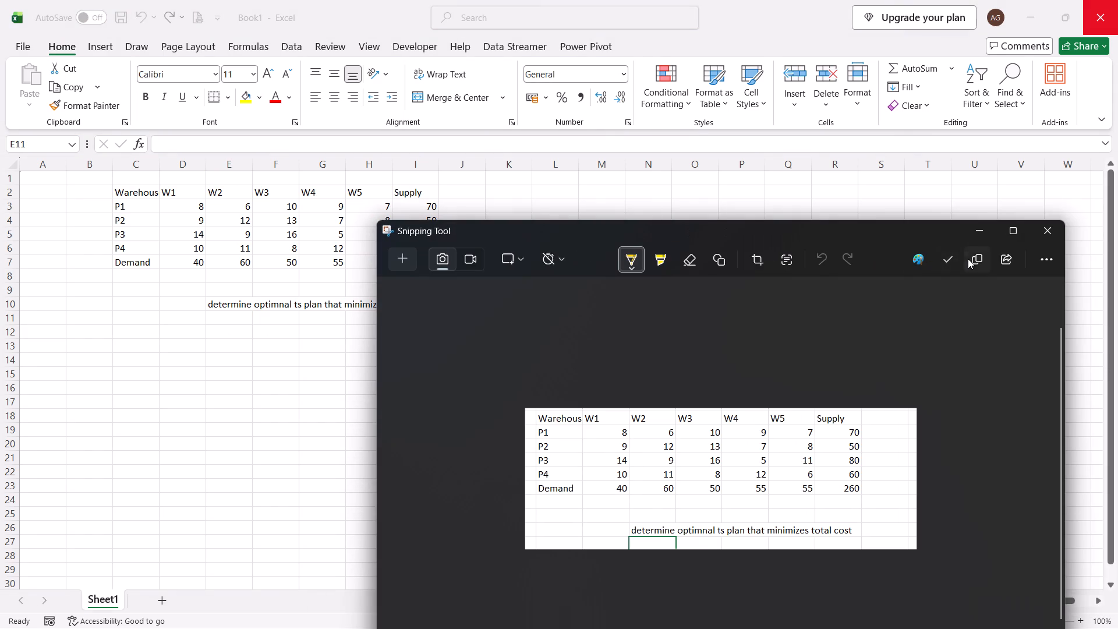
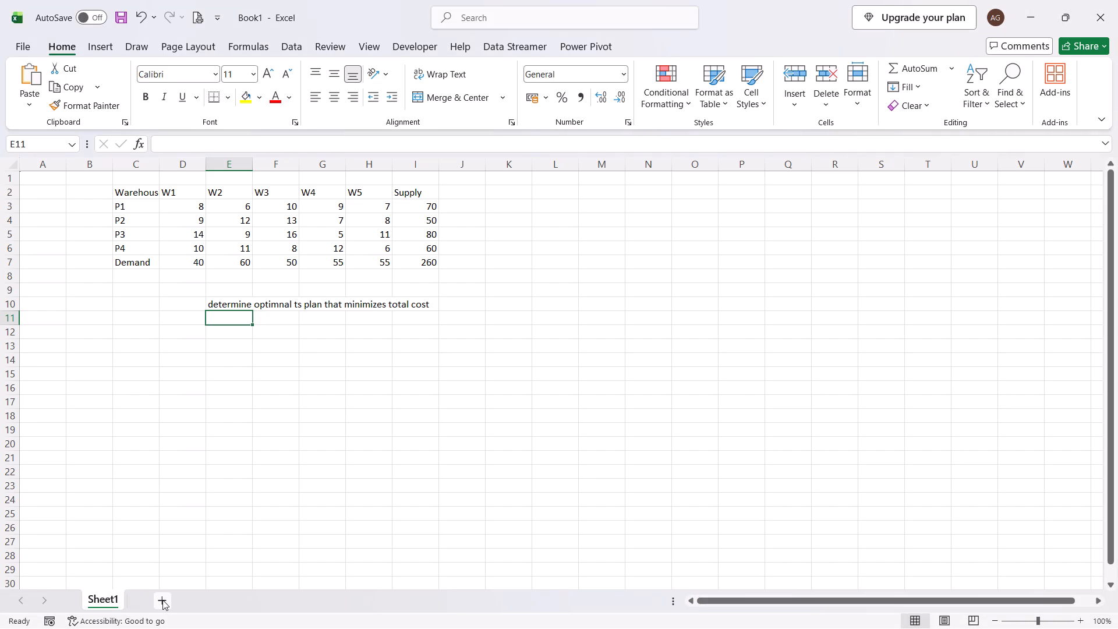
pyautogui.hotkey('ctrl', 'v')
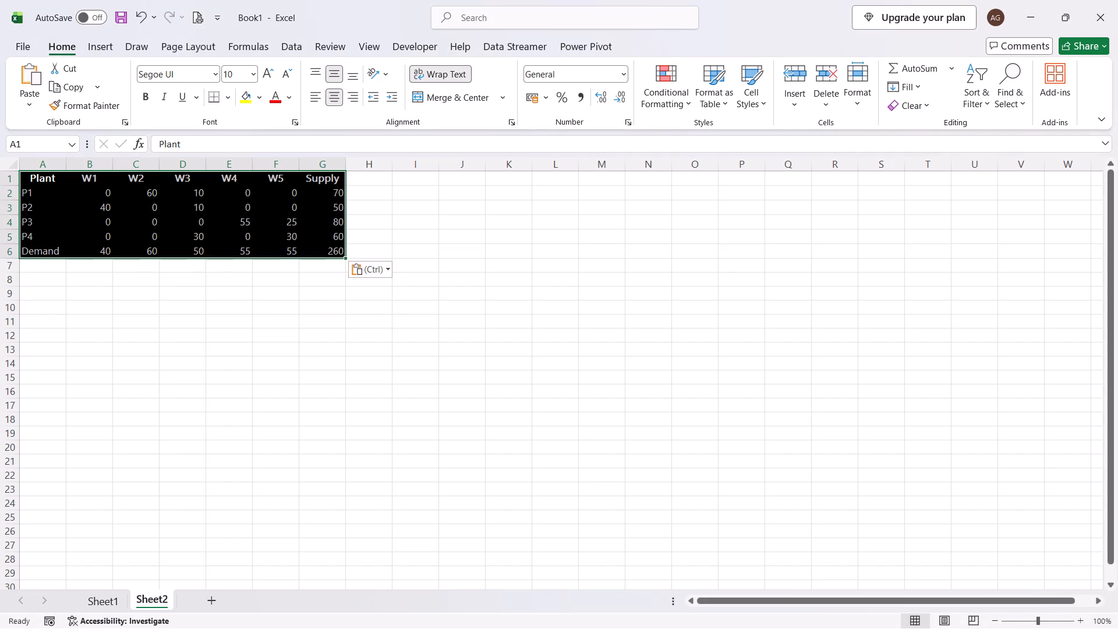
pyautogui.click(160, 347)
pyautogui.moveTo(29, 178); pyautogui.dragTo(41, 178)
# Enter the labels P1 and P2 in cells A8 and A9, below the pasted table.
pyautogui.click(47, 277)
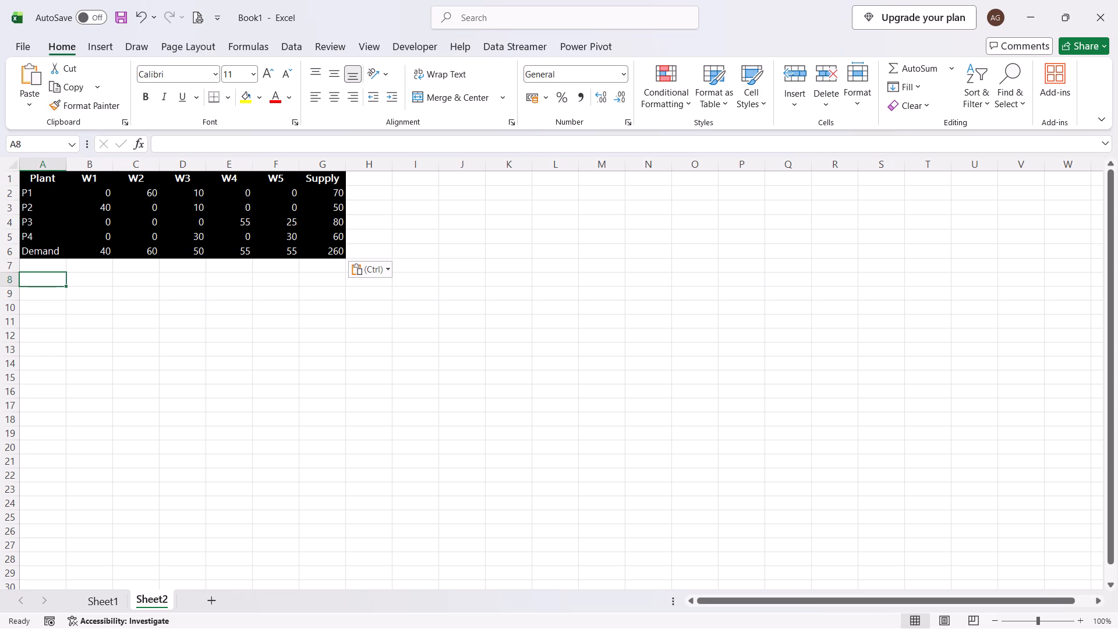
pyautogui.press('l')
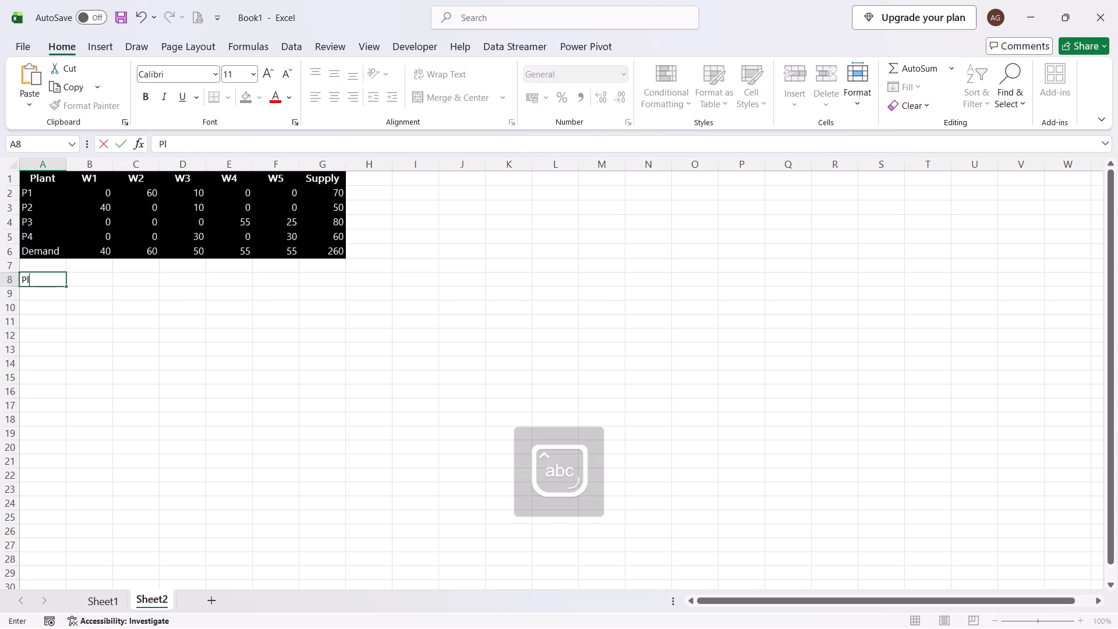
pyautogui.press('BackSpace')
pyautogui.press('BackSpace')
pyautogui.press('BackSpace')
pyautogui.press('BackSpace')
pyautogui.write('P1')
pyautogui.press('Return')
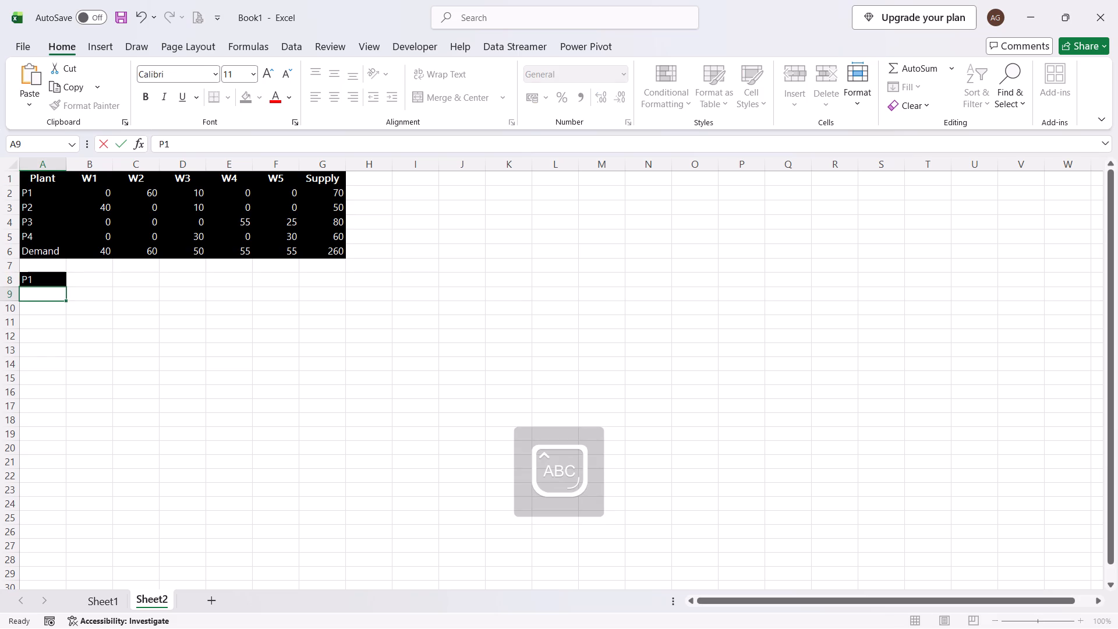
pyautogui.write('P2')
pyautogui.press('Return')
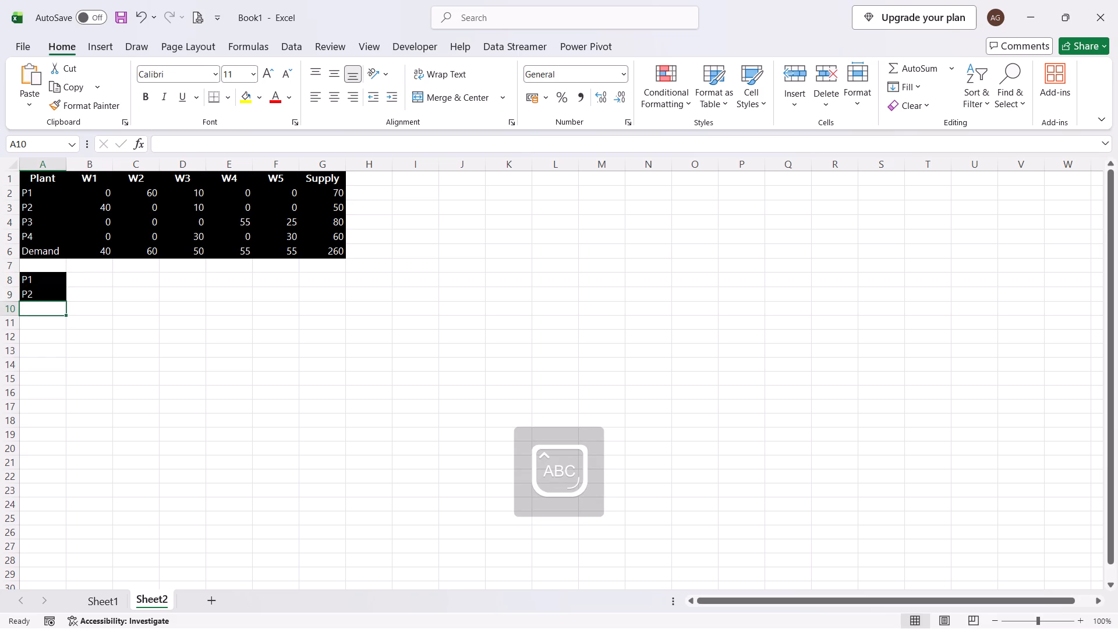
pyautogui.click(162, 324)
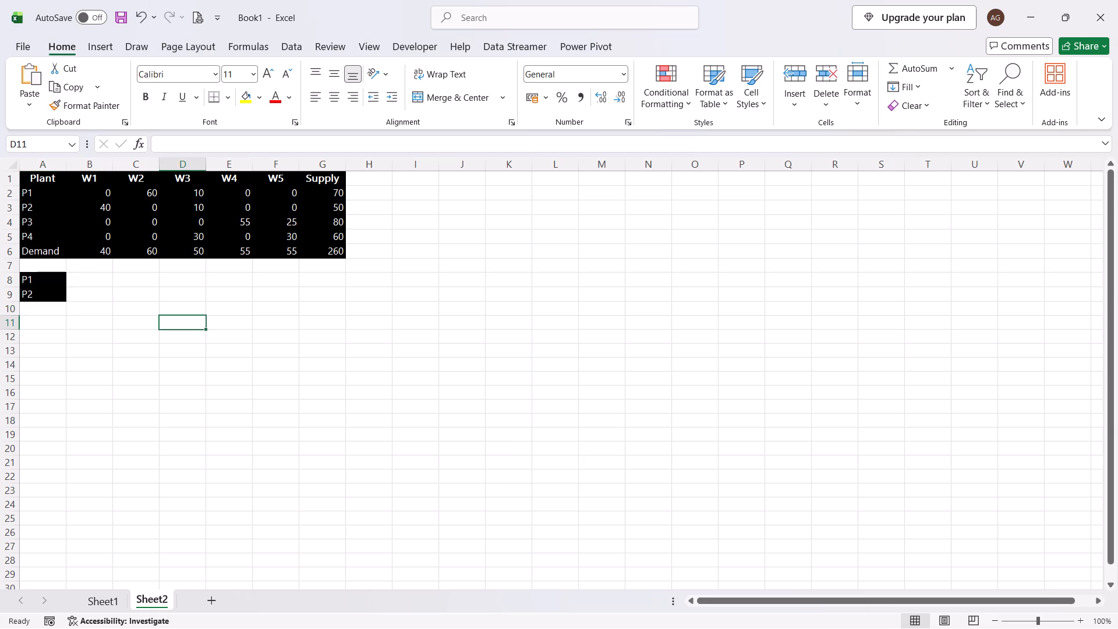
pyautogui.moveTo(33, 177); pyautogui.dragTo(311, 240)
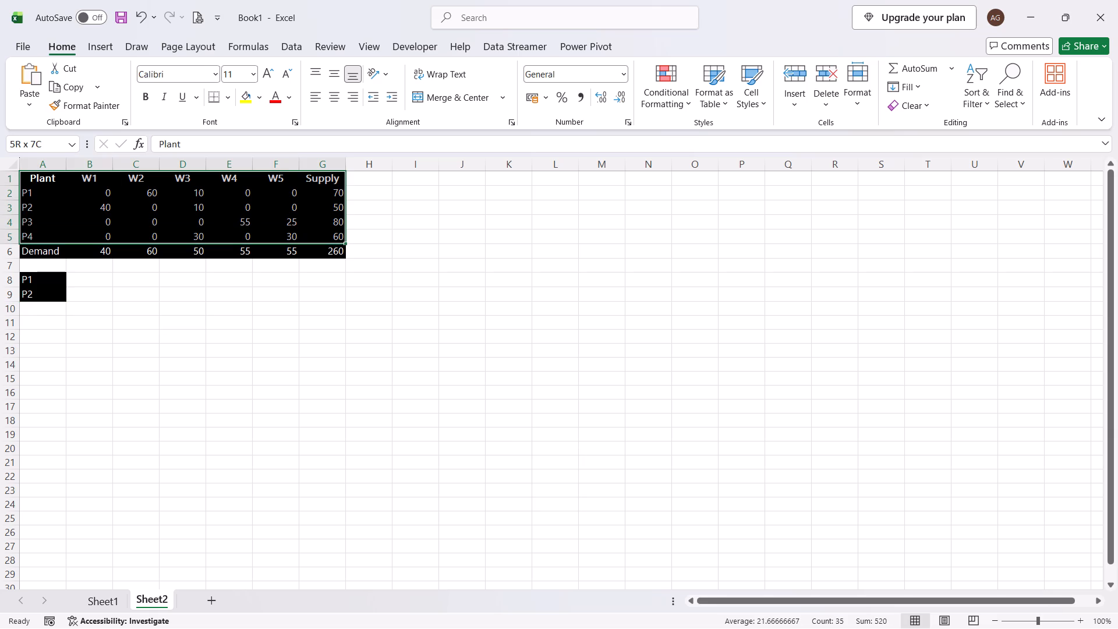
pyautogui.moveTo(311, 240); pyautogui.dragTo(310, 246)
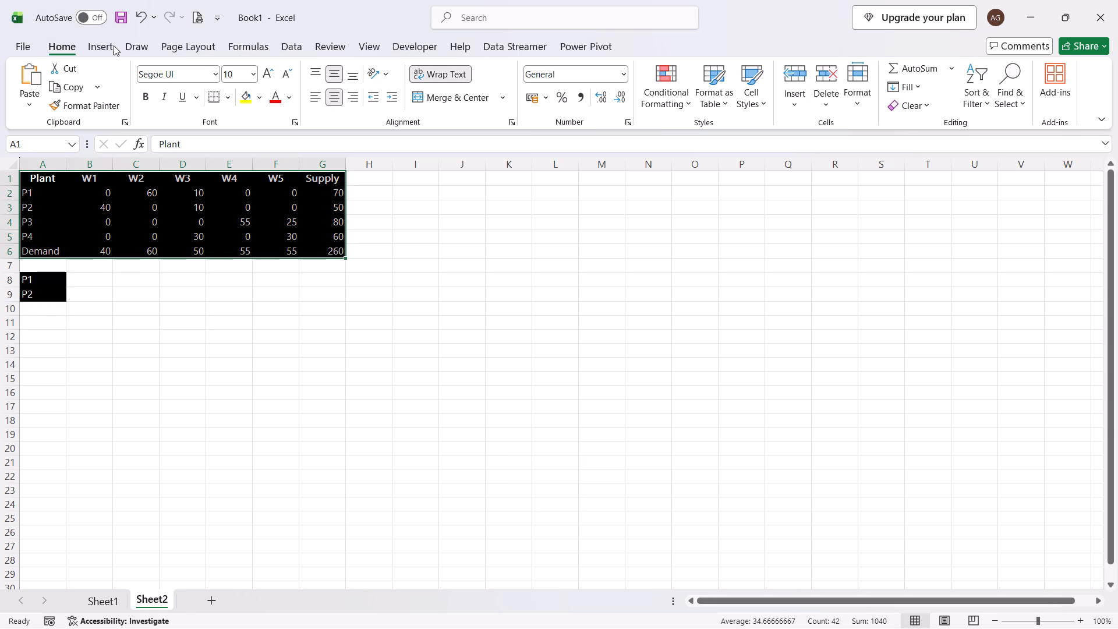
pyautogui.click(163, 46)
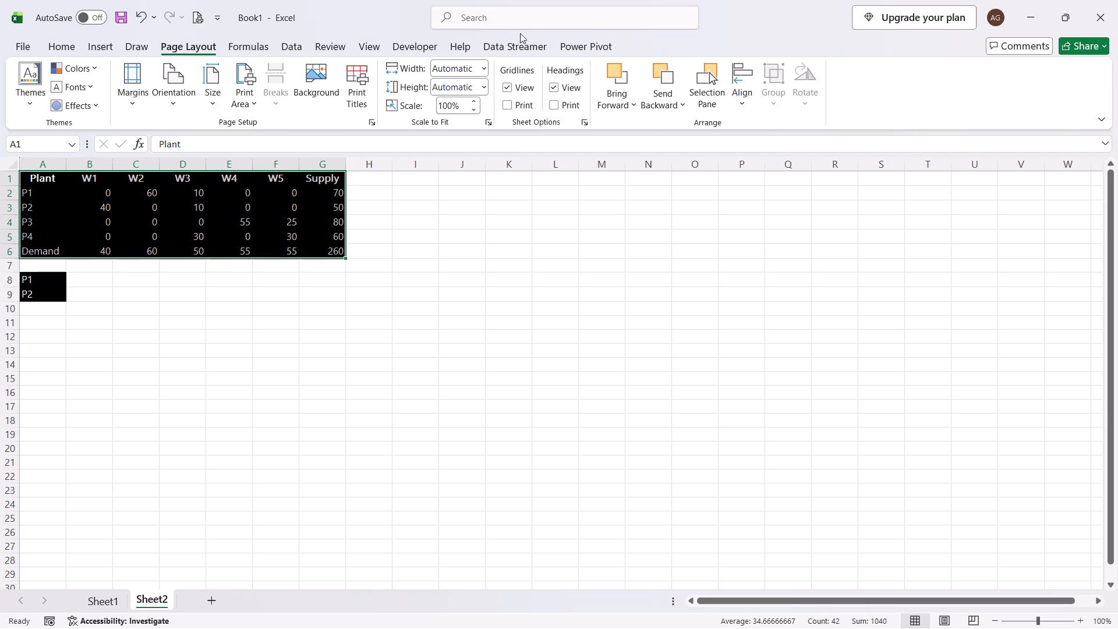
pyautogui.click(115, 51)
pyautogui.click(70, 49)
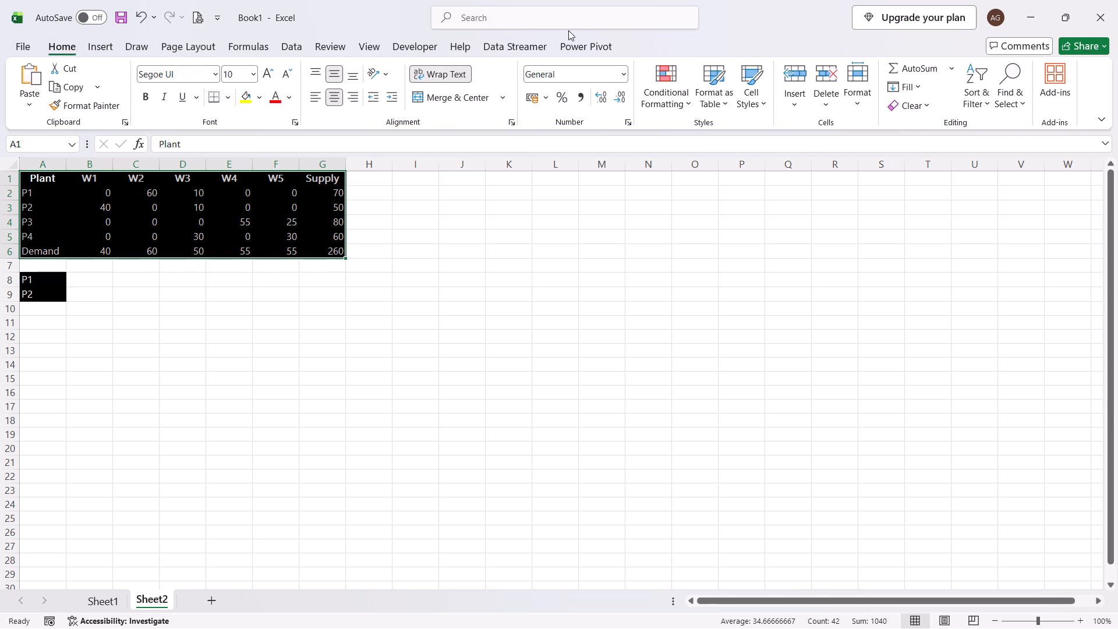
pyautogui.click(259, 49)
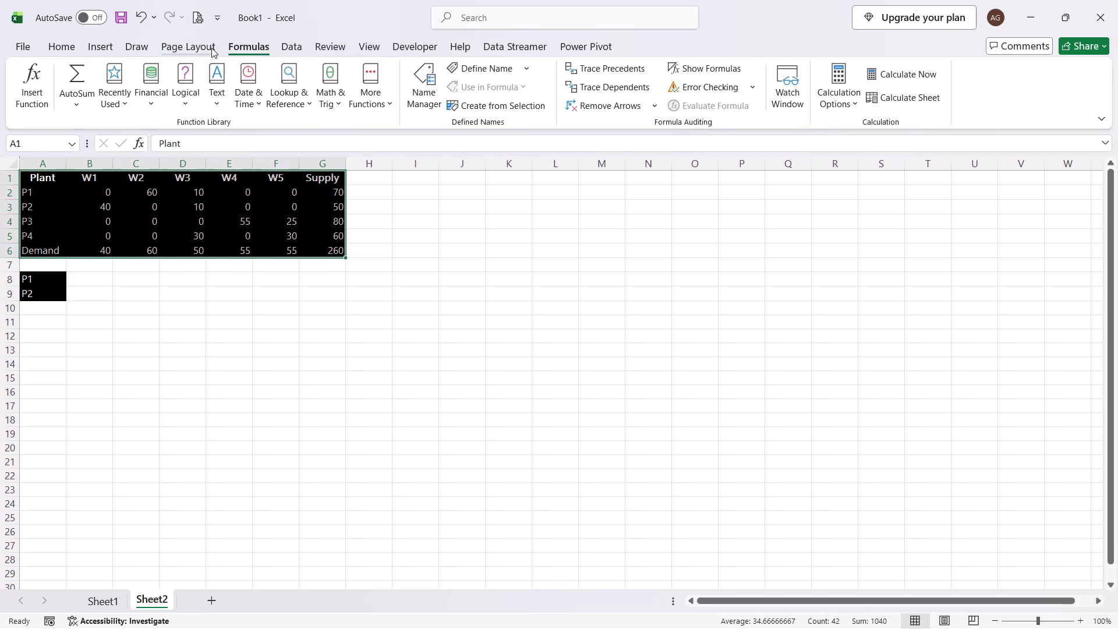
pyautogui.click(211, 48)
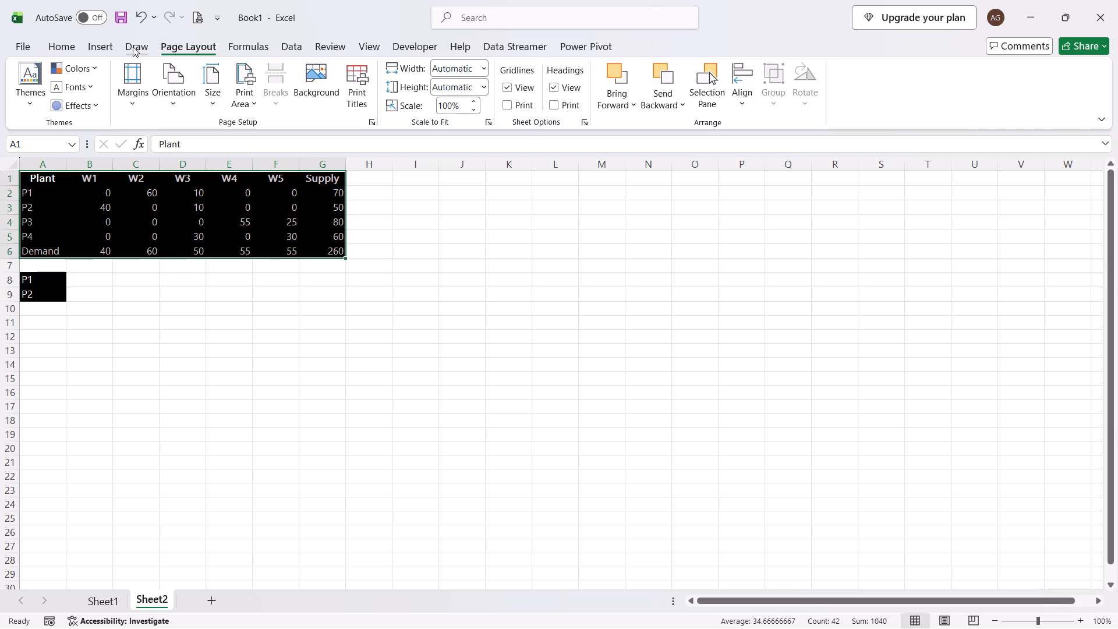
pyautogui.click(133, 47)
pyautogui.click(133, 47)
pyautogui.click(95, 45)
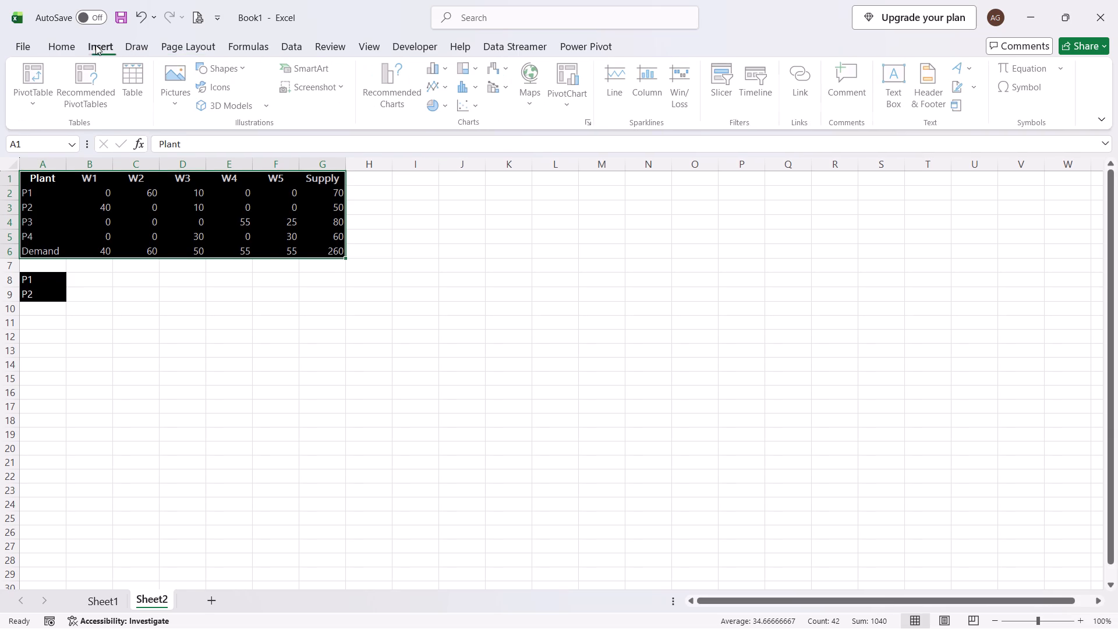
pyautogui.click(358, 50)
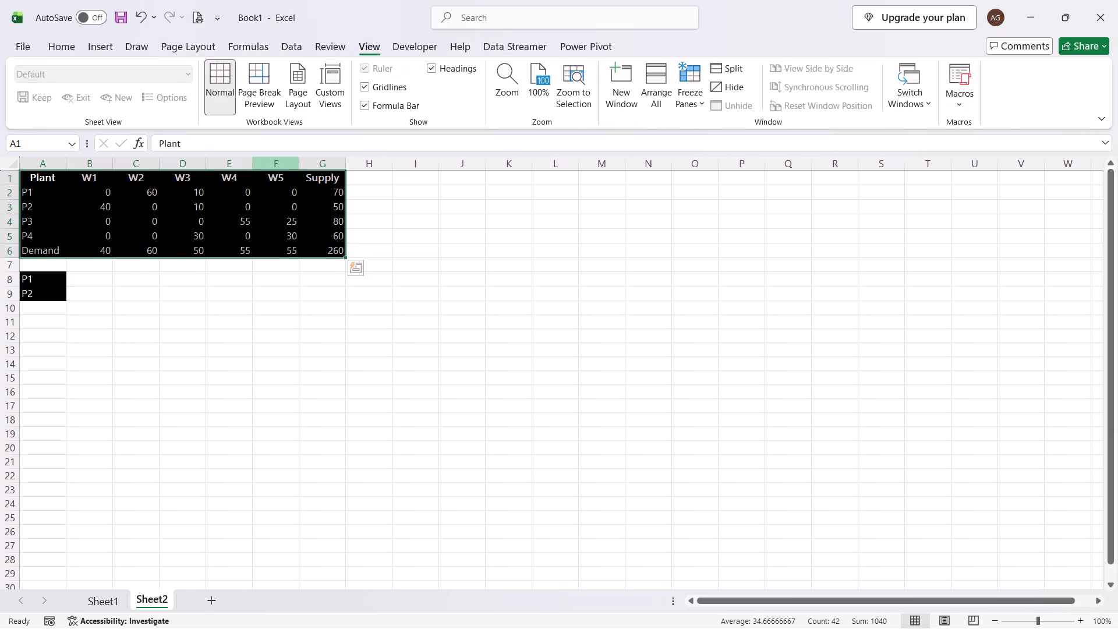
# Enter the row labels P1, P2, P3, P4 and "Demad" down cells C12 to C16.
pyautogui.click(130, 331)
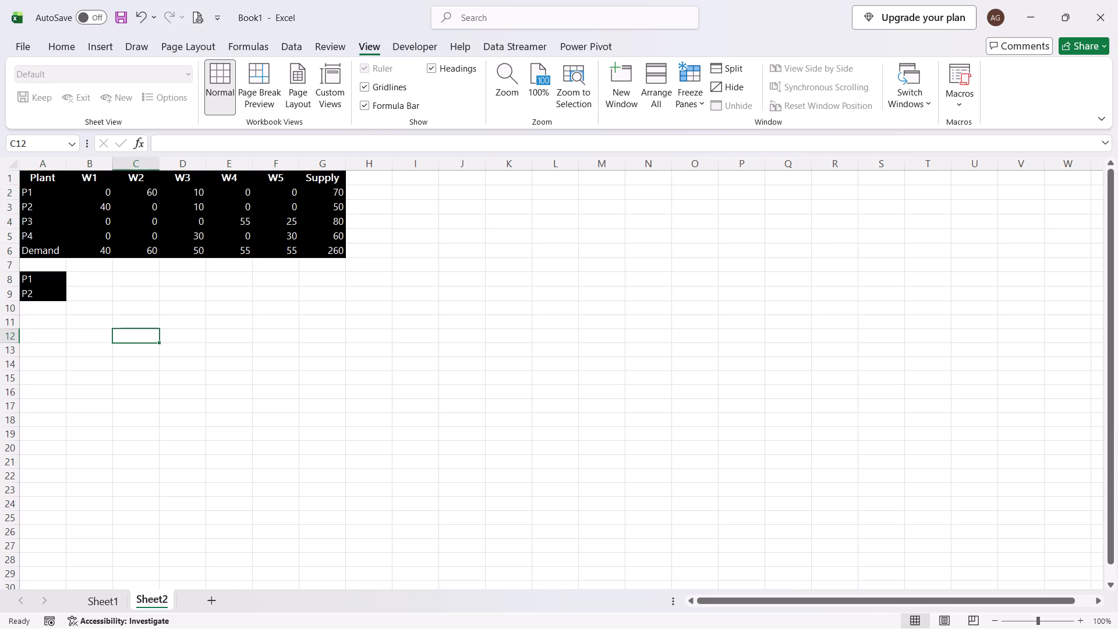
pyautogui.press('p')
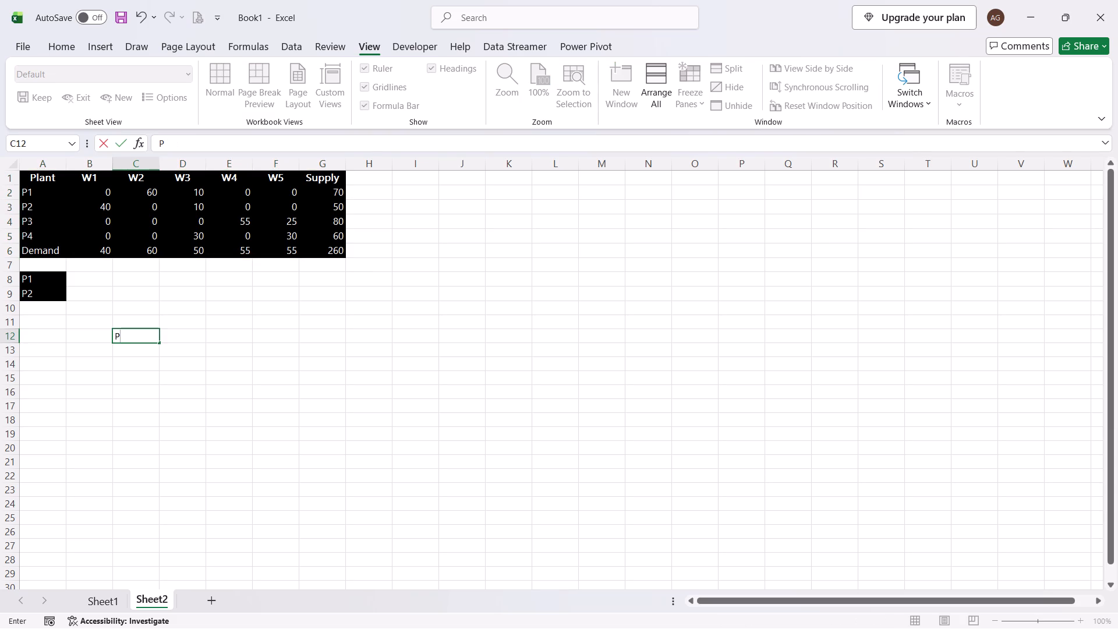
pyautogui.write('1]')
pyautogui.press('BackSpace')
pyautogui.press('Return')
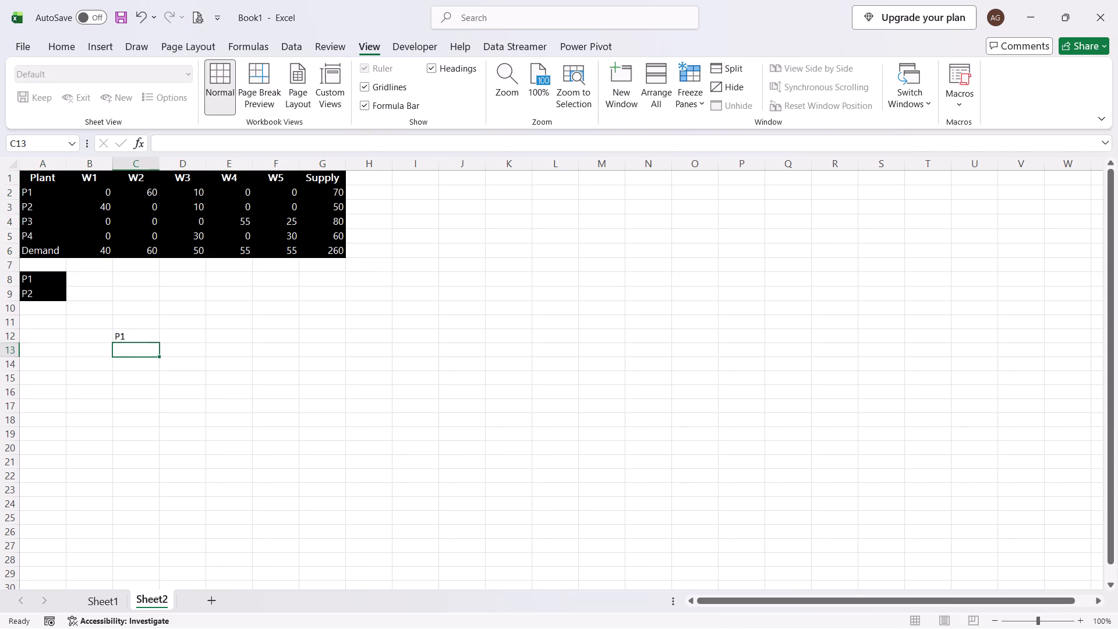
pyautogui.write('P2')
pyautogui.press('Return')
pyautogui.write('P3')
pyautogui.press('Return')
pyautogui.write('4P')
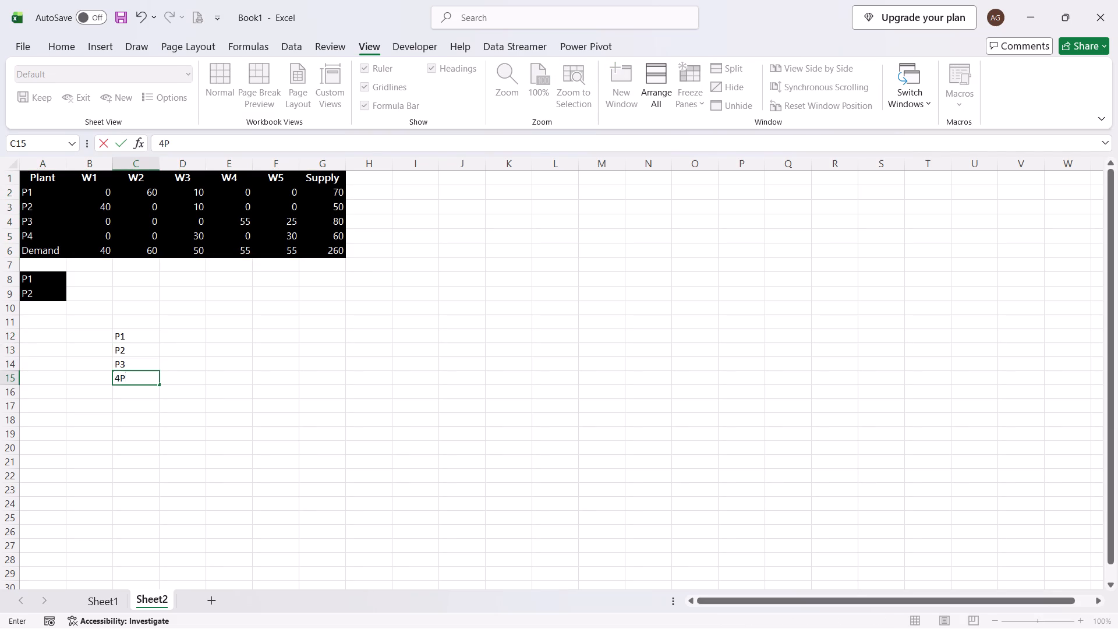
pyautogui.press('BackSpace')
pyautogui.press('BackSpace')
pyautogui.press('4')
pyautogui.press('BackSpace')
pyautogui.write('P4')
pyautogui.press('Return')
pyautogui.write('emad')
pyautogui.press('Return')
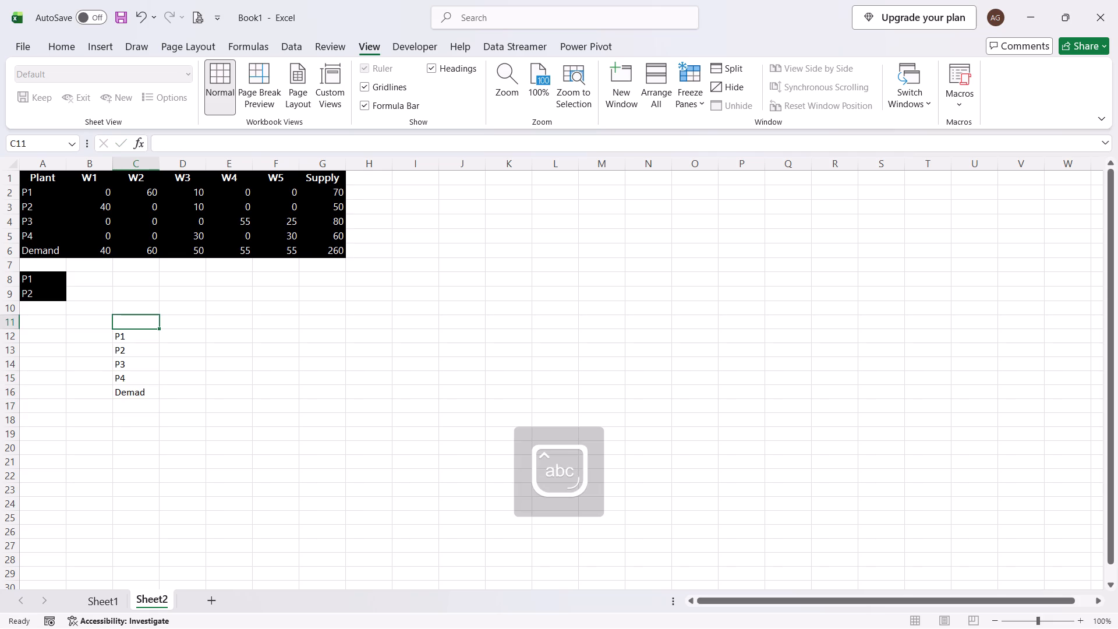
# Enter the column headers Plant, W1, W2, W3, W4, W5 and Supply across cells C11 to I11.
pyautogui.press('Return')
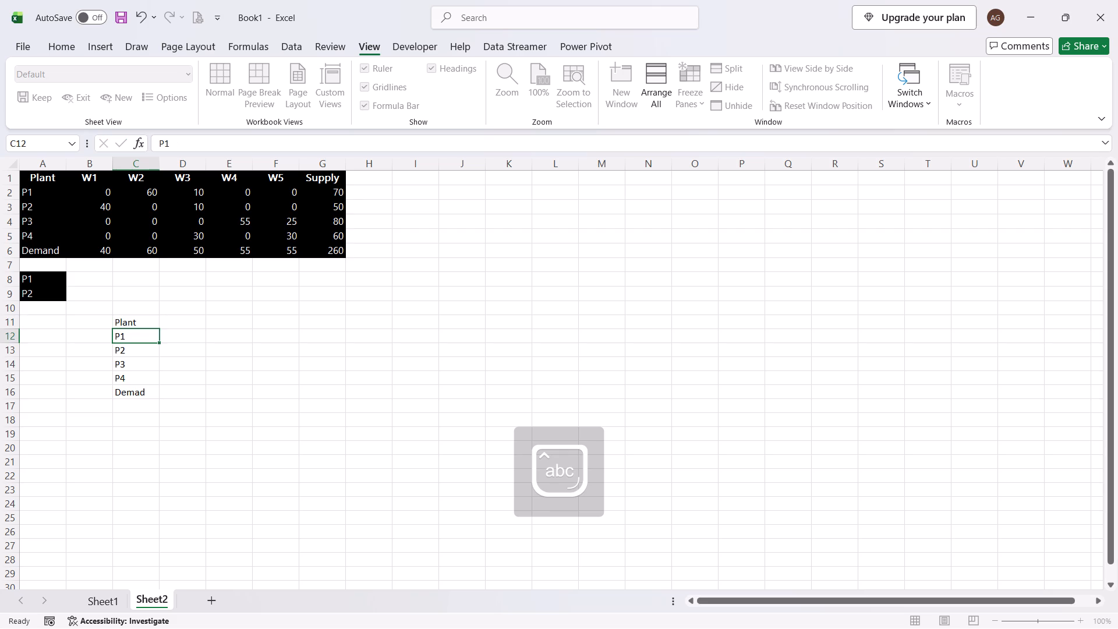
pyautogui.write('W1')
pyautogui.press('Return')
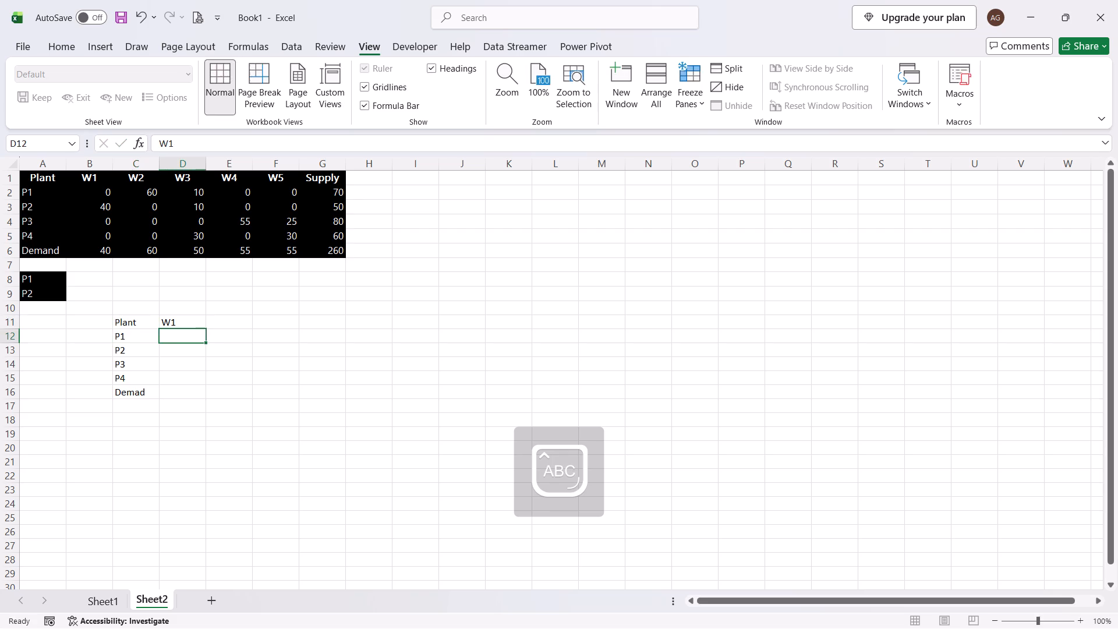
pyautogui.write('W2')
pyautogui.click(218, 324)
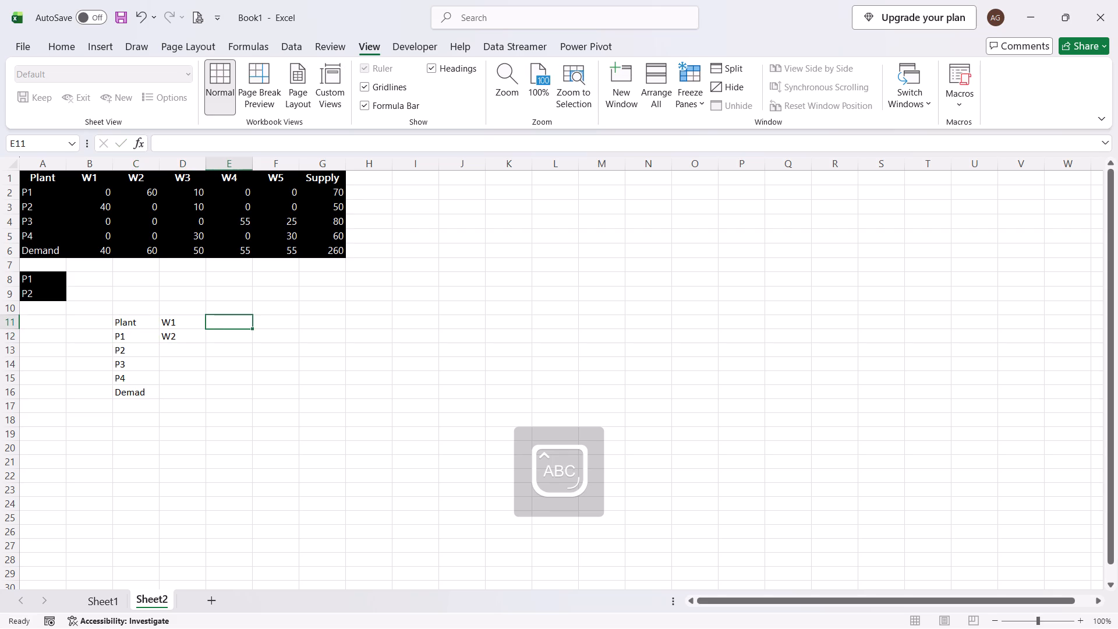
pyautogui.write('W2')
pyautogui.press('Right')
pyautogui.write('W3')
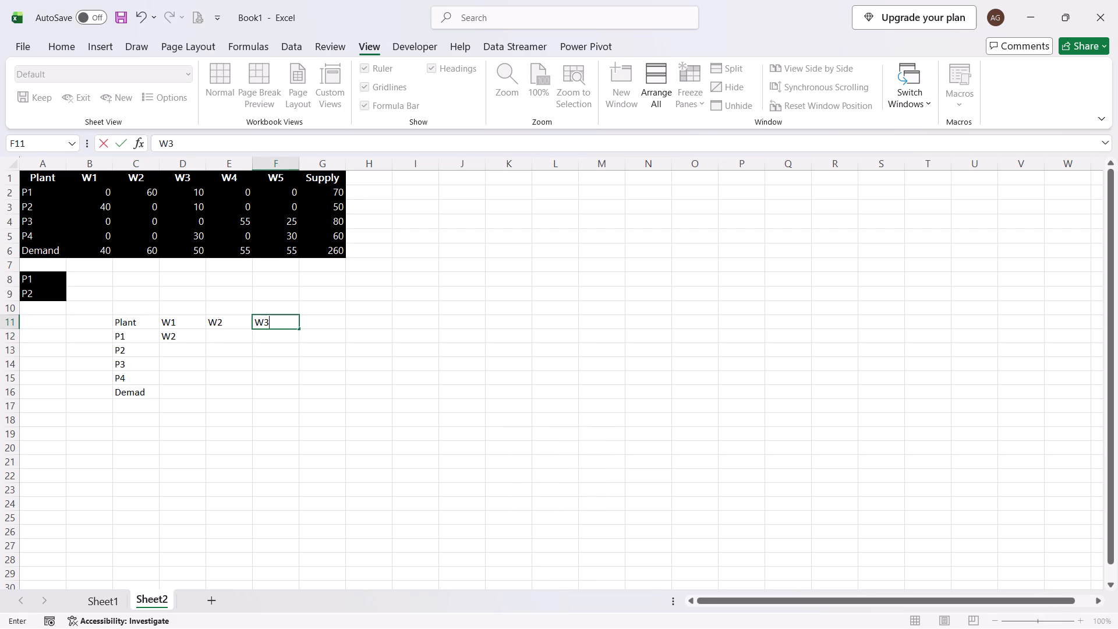
pyautogui.press('Right')
pyautogui.write('W4')
pyautogui.press('Right')
pyautogui.write('W5')
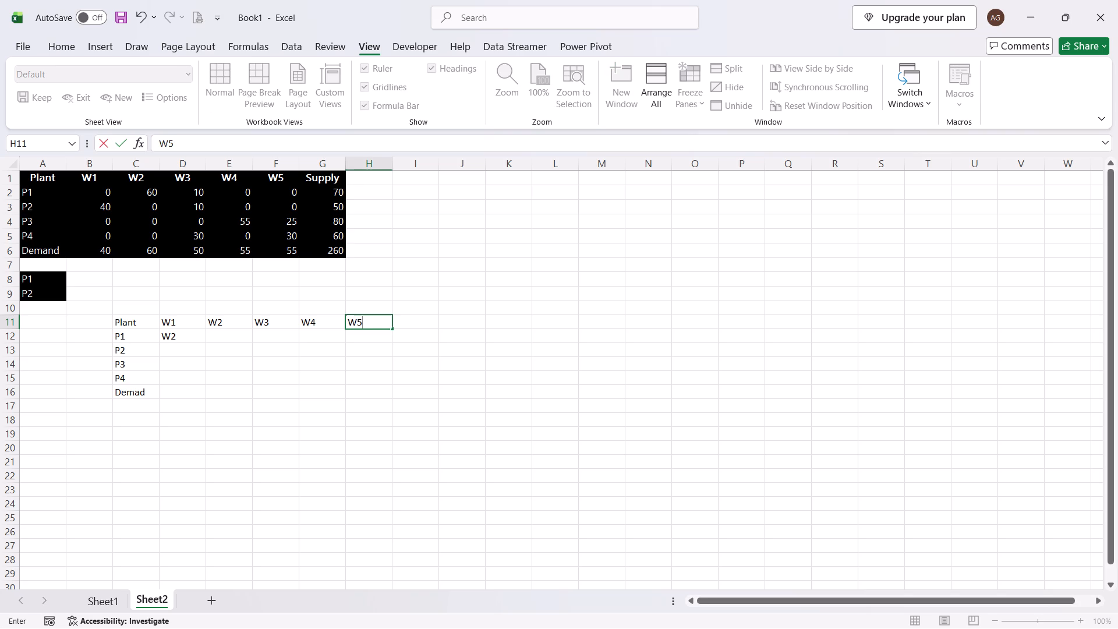
pyautogui.press('Right')
pyautogui.write('upply')
# Fill the P1 row, D12 to I12, with 0, 60, 10, 0, 0 and a supply of 70.
pyautogui.click(190, 336)
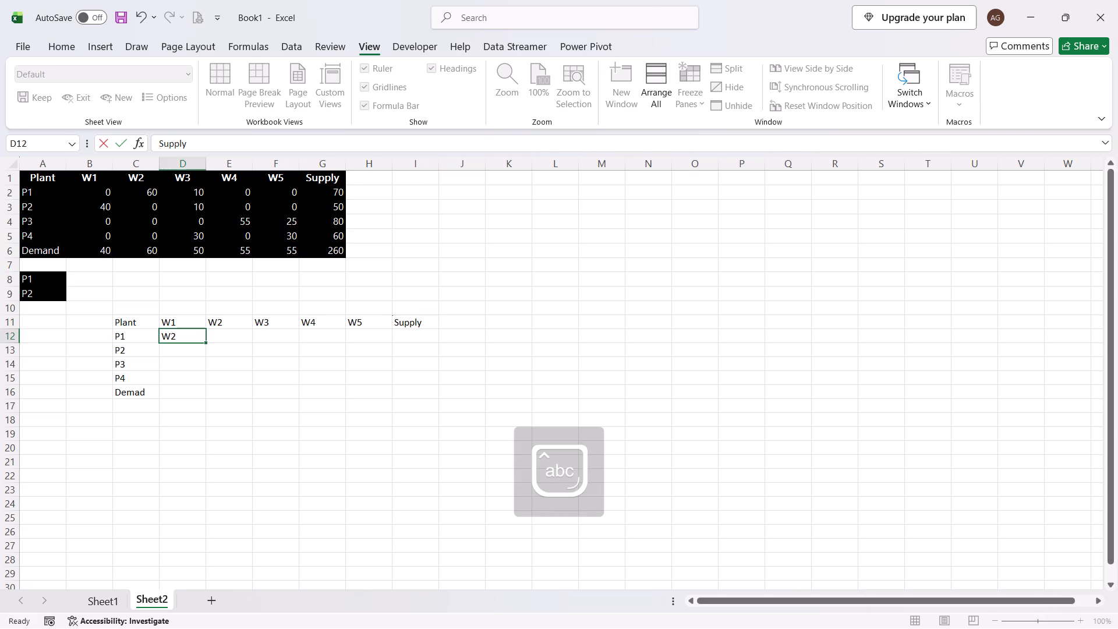
pyautogui.press('BackSpace')
pyautogui.press('0')
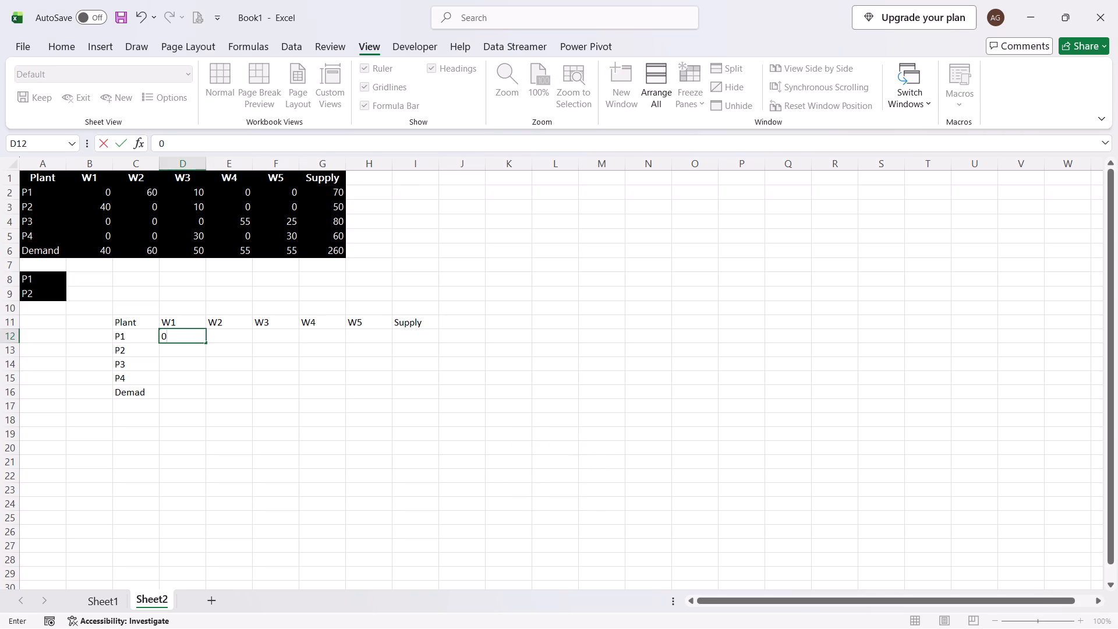
pyautogui.press('Right')
pyautogui.write('60')
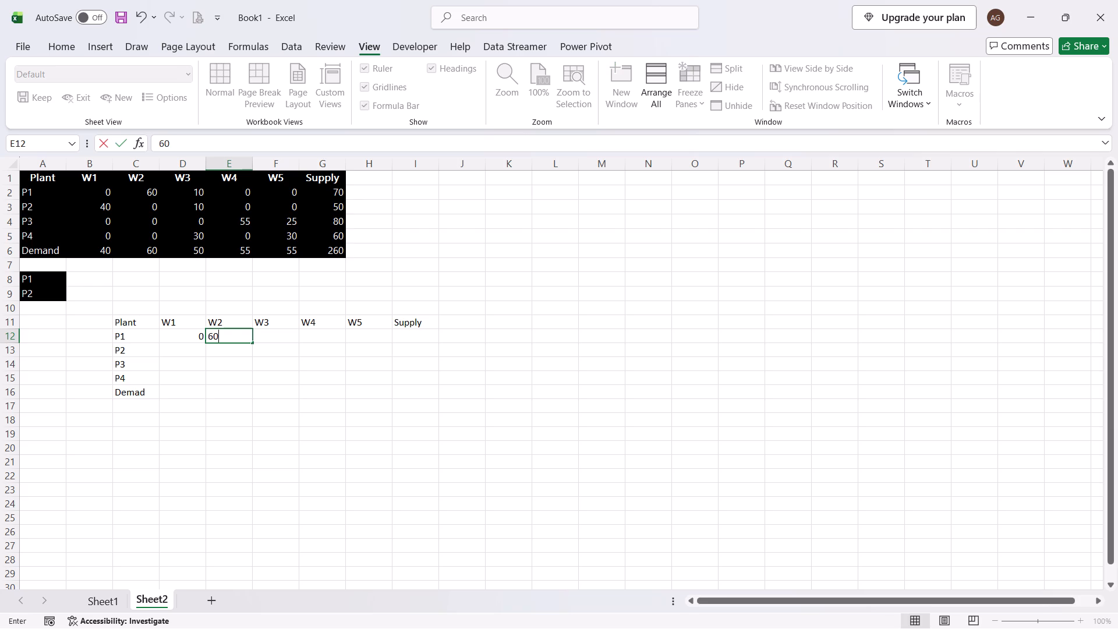
pyautogui.press('Right')
pyautogui.write('10')
pyautogui.press('Right')
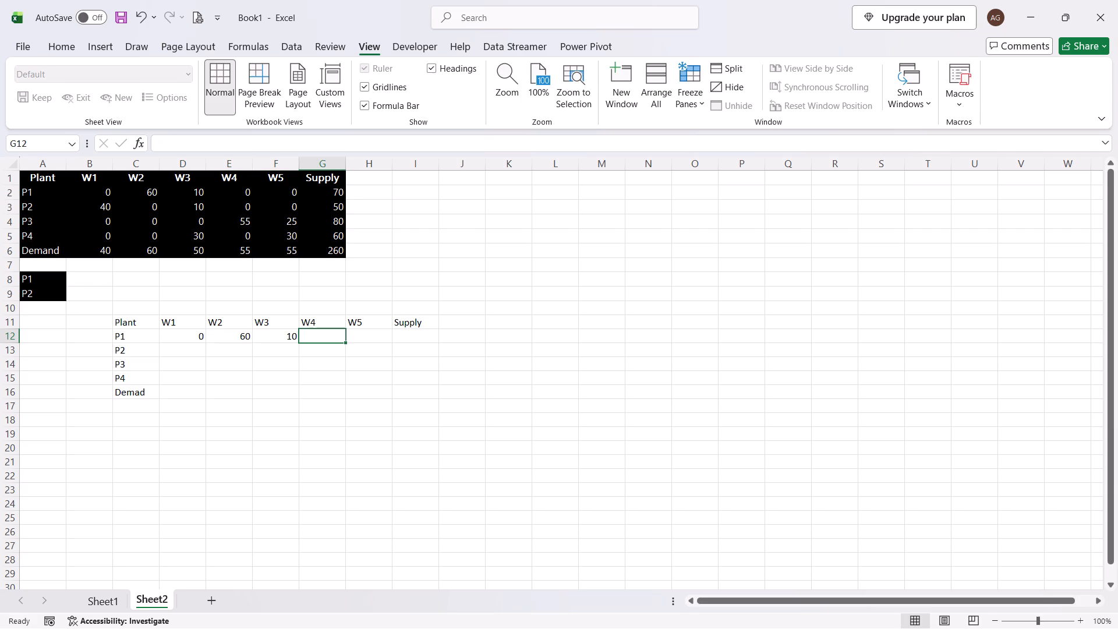
pyautogui.press('0')
pyautogui.press('Right')
pyautogui.press('0')
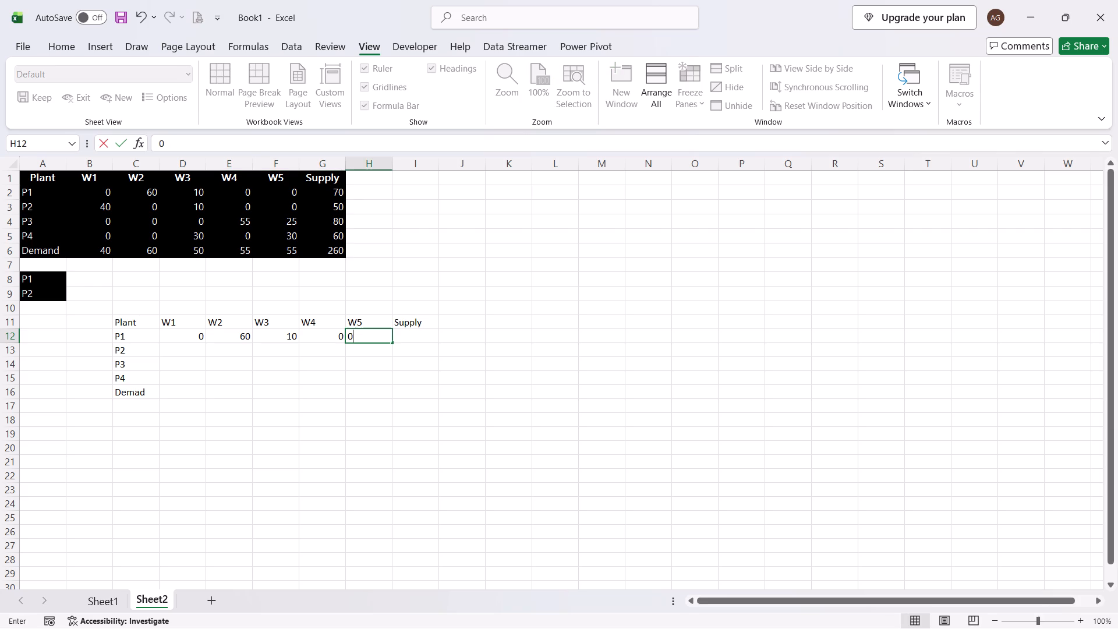
pyautogui.press('Right')
pyautogui.write('70')
pyautogui.press('Return')
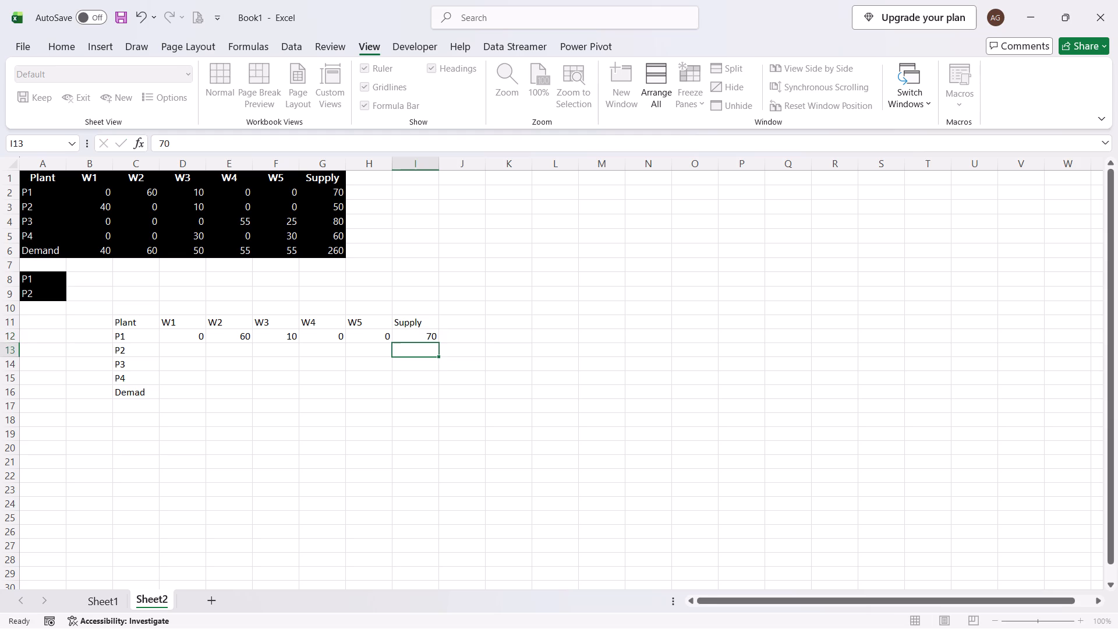
# Enter 50, 80, 60 and 260 down the Supply column for P2, P3, P4 and the demand row.
pyautogui.write('50')
pyautogui.press('Return')
pyautogui.write('80')
pyautogui.press('Return')
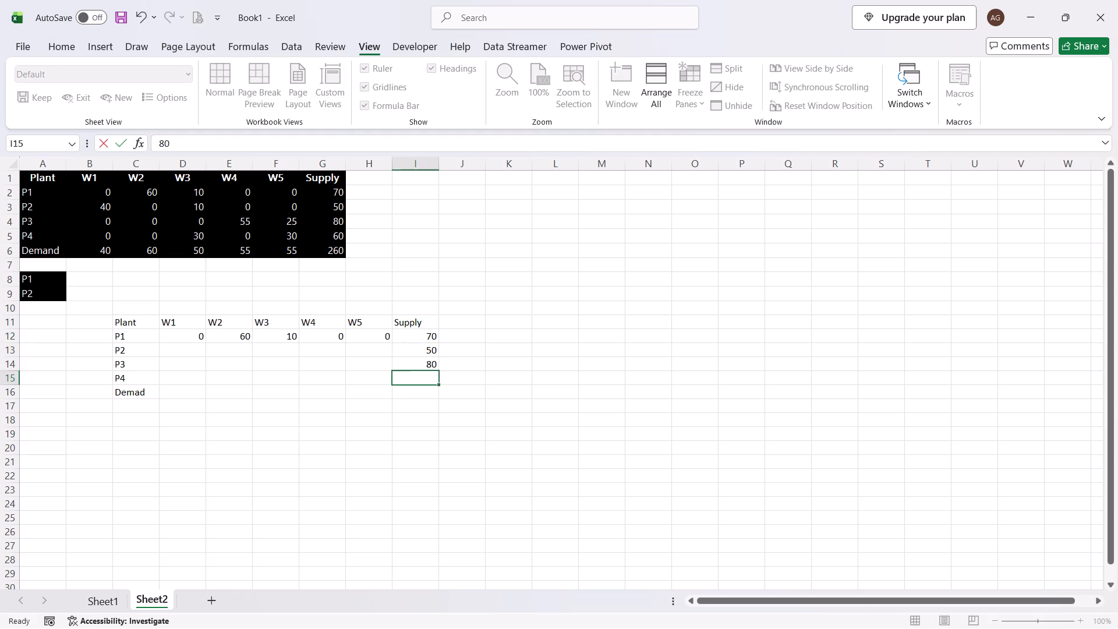
pyautogui.write('60')
pyautogui.press('Return')
pyautogui.write('260')
pyautogui.press('Return')
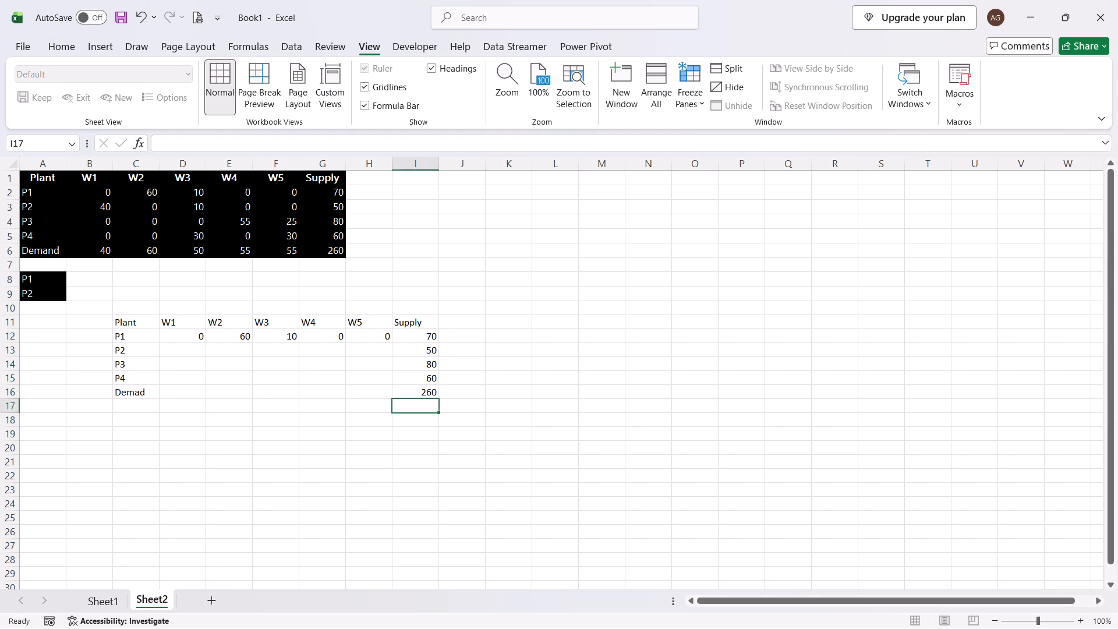
# Fill the demand row with 40, 60, 50, 55 and 55 under W1 to W5.
pyautogui.click(178, 392)
pyautogui.write('40')
pyautogui.press('Right')
pyautogui.write('60')
pyautogui.press('Right')
pyautogui.write('50')
pyautogui.press('Right')
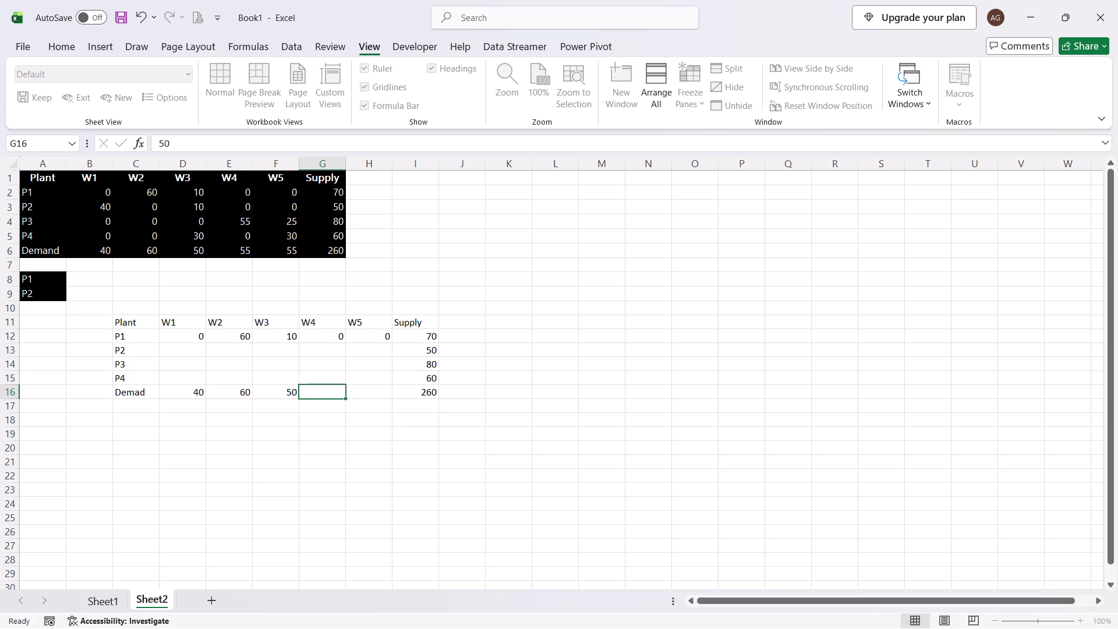
pyautogui.write('55')
pyautogui.press('Right')
pyautogui.write('55')
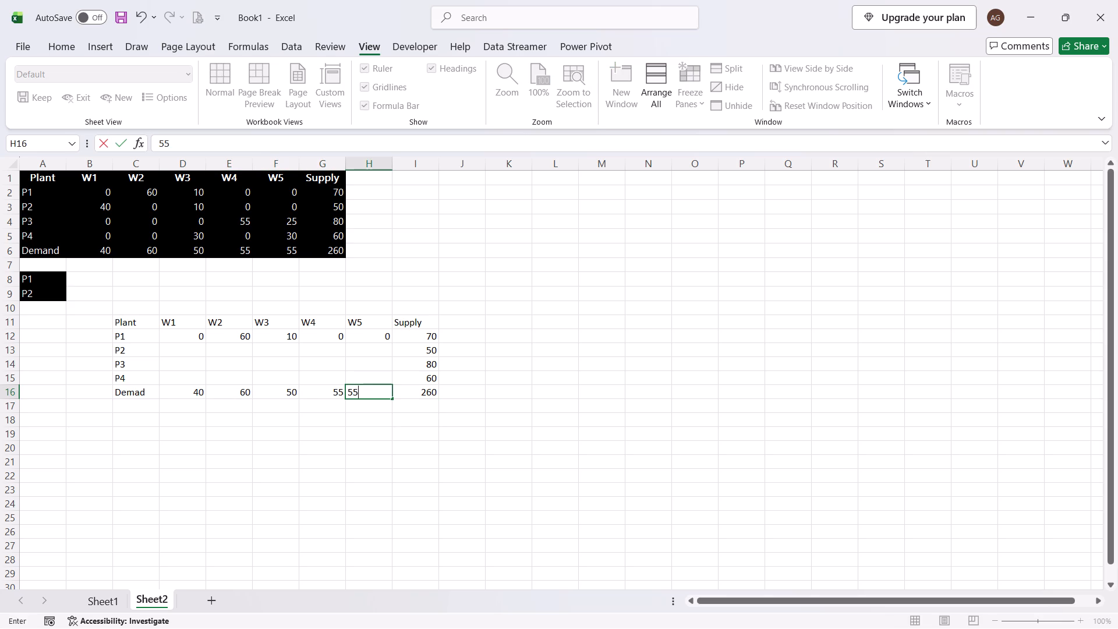
# Enter the P2 allocations, 40 under W1 and 10 under W3, and the P3 allocations, 55 under W4 and 25 under W5.
pyautogui.click(196, 347)
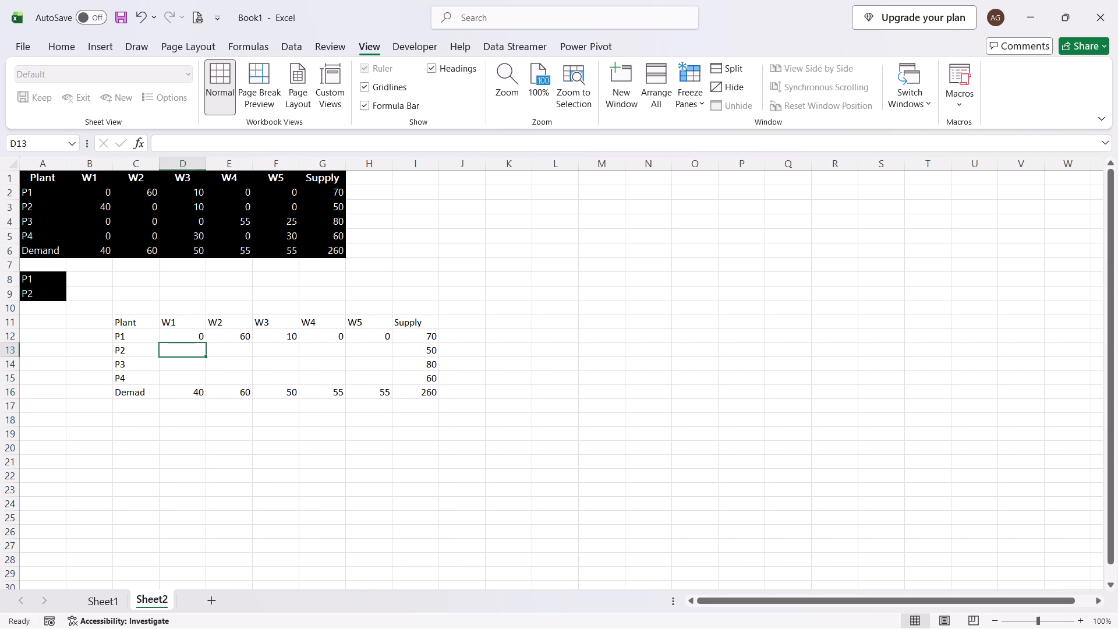
pyautogui.write('40')
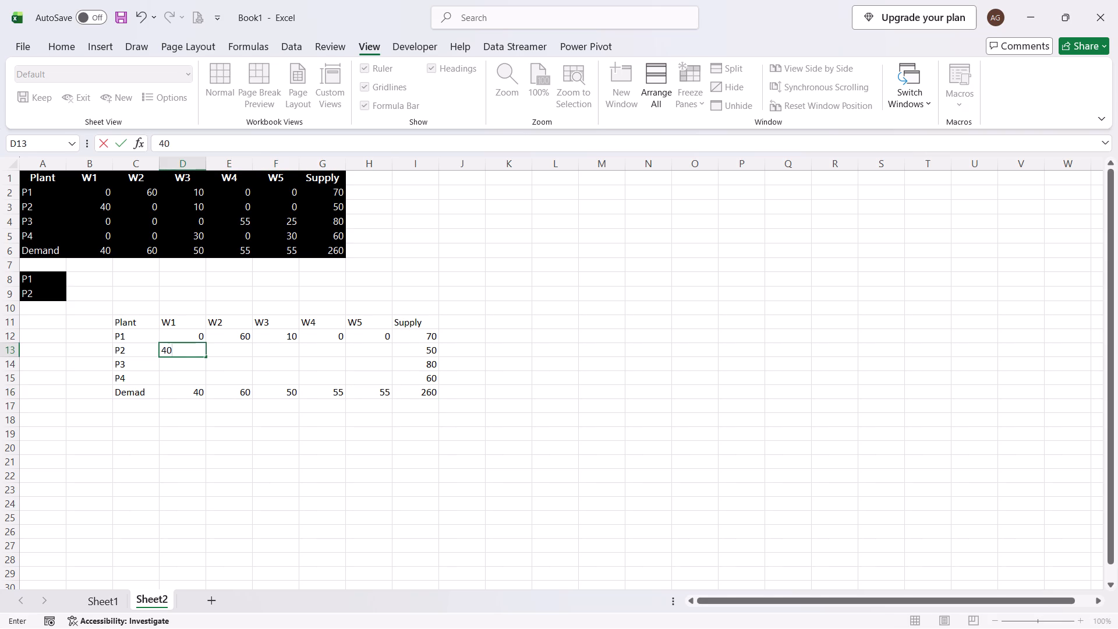
pyautogui.click(268, 345)
pyautogui.write('19')
pyautogui.press('BackSpace')
pyautogui.press('0')
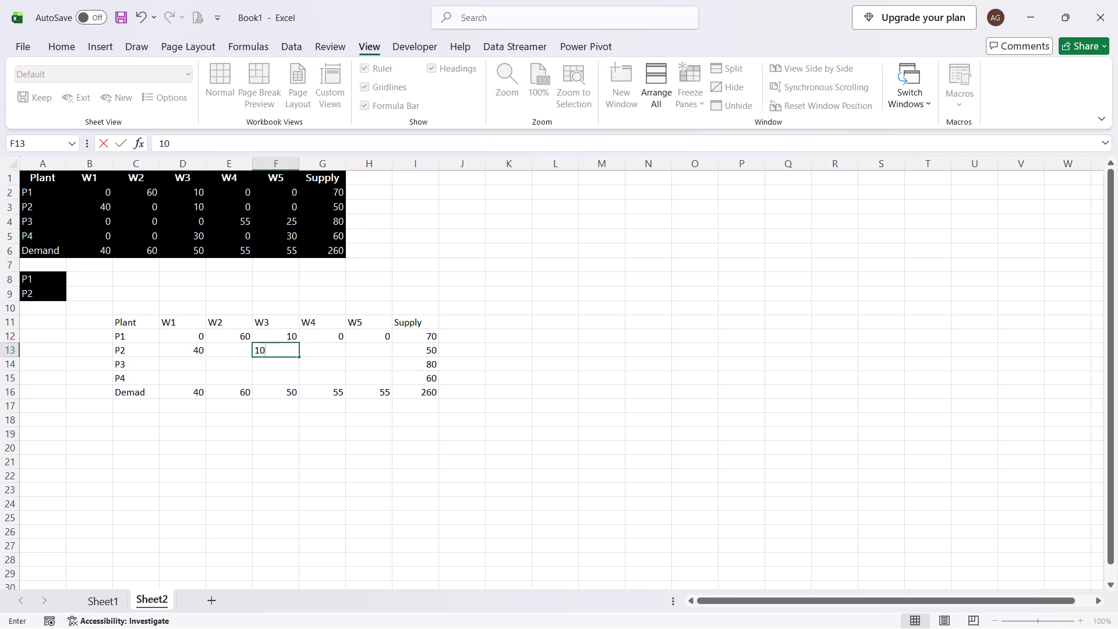
pyautogui.click(320, 369)
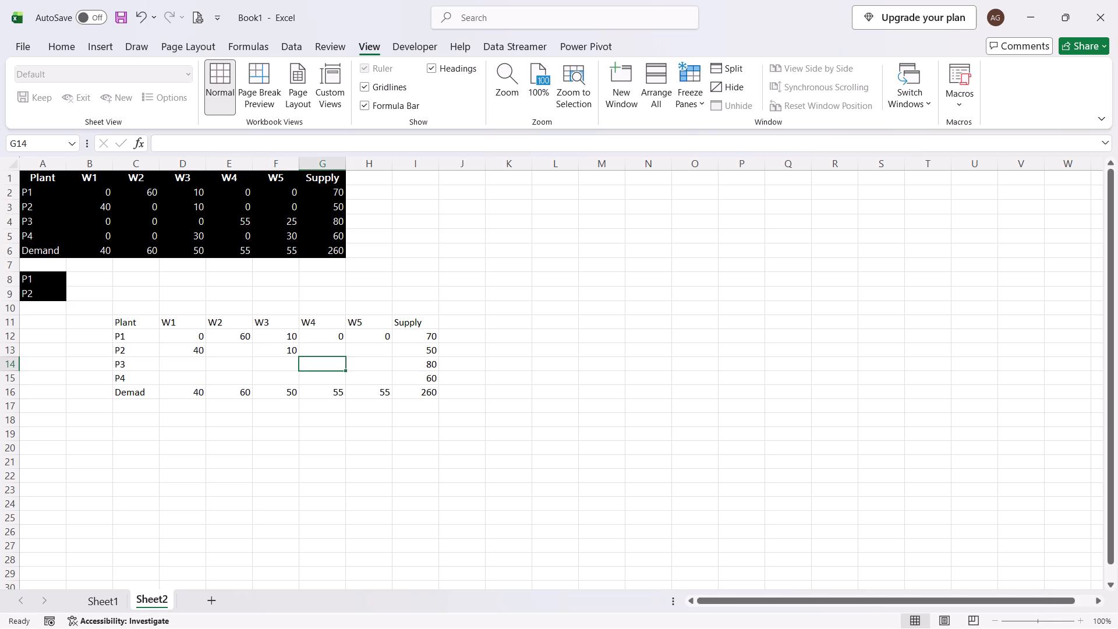
pyautogui.write('55')
pyautogui.click(360, 365)
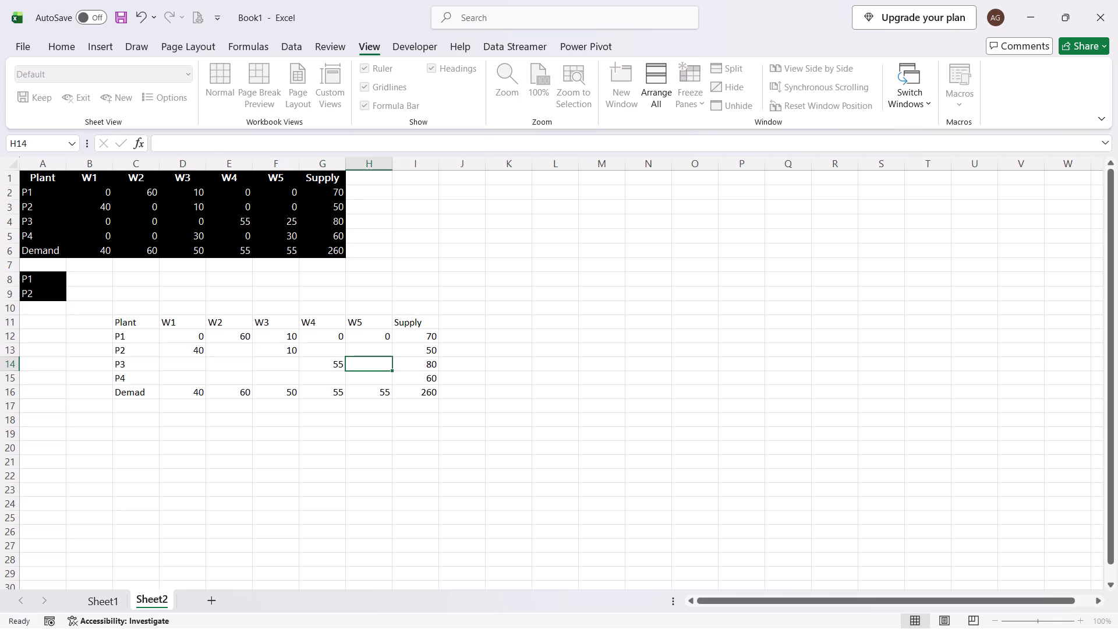
pyautogui.write('25')
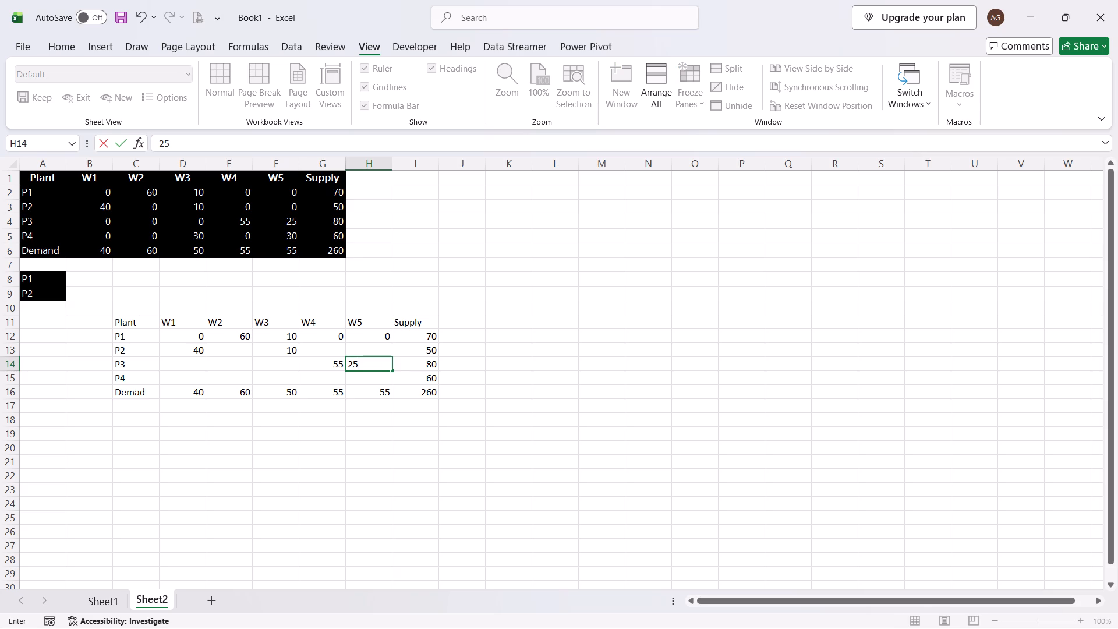
# Enter the P4 allocations, 30 under W5 and 30 under W3.
pyautogui.click(360, 380)
pyautogui.write('30')
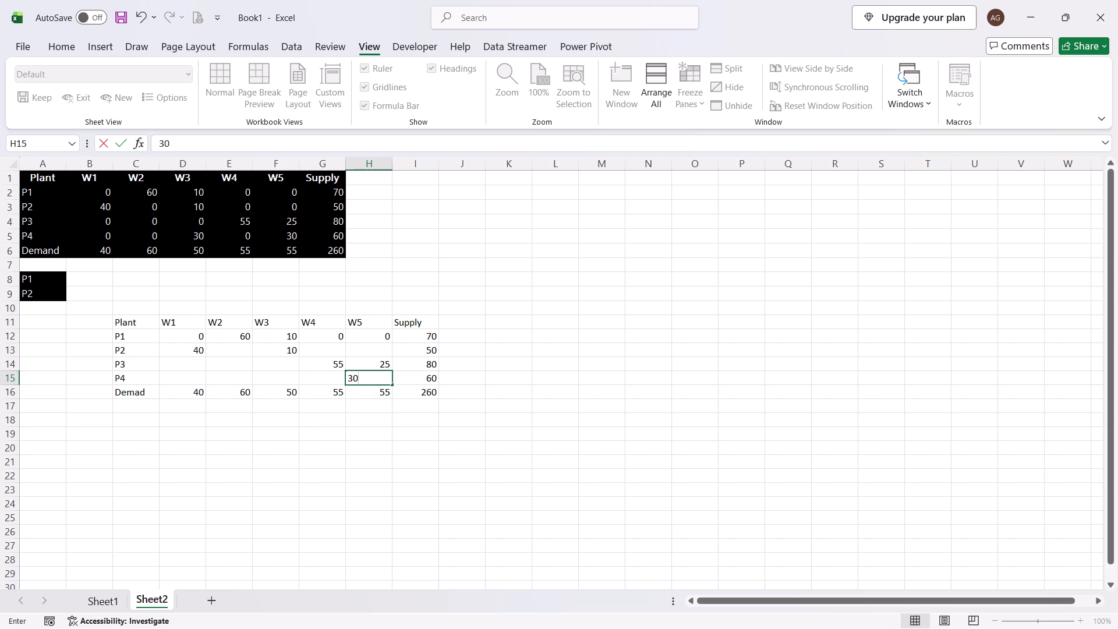
pyautogui.click(243, 377)
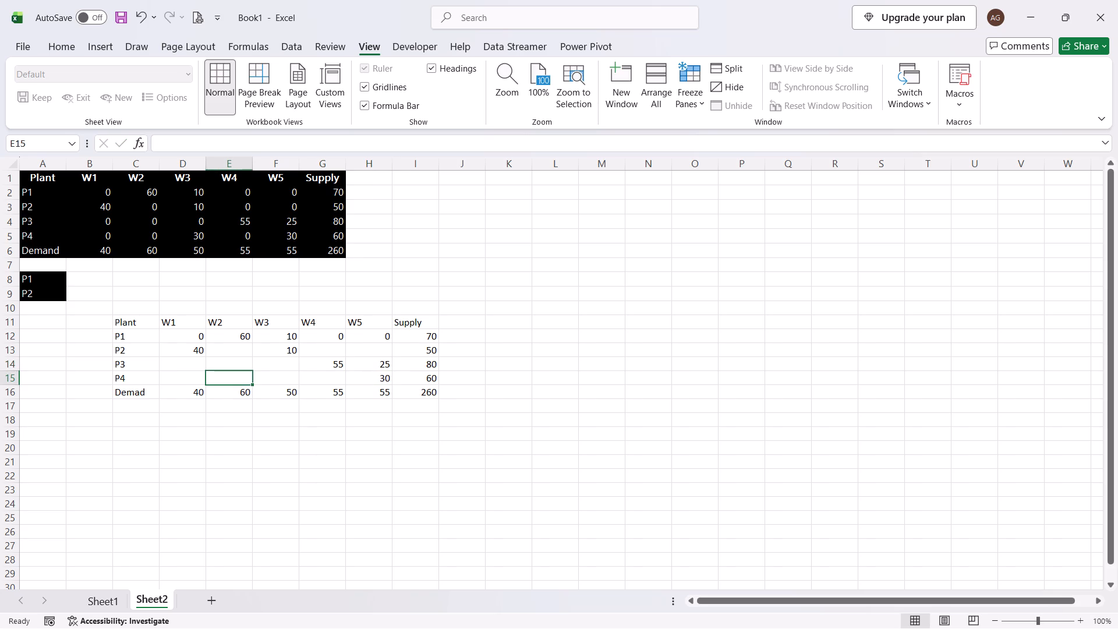
pyautogui.click(273, 377)
pyautogui.write('39')
pyautogui.press('BackSpace')
pyautogui.press('0')
pyautogui.press('Return')
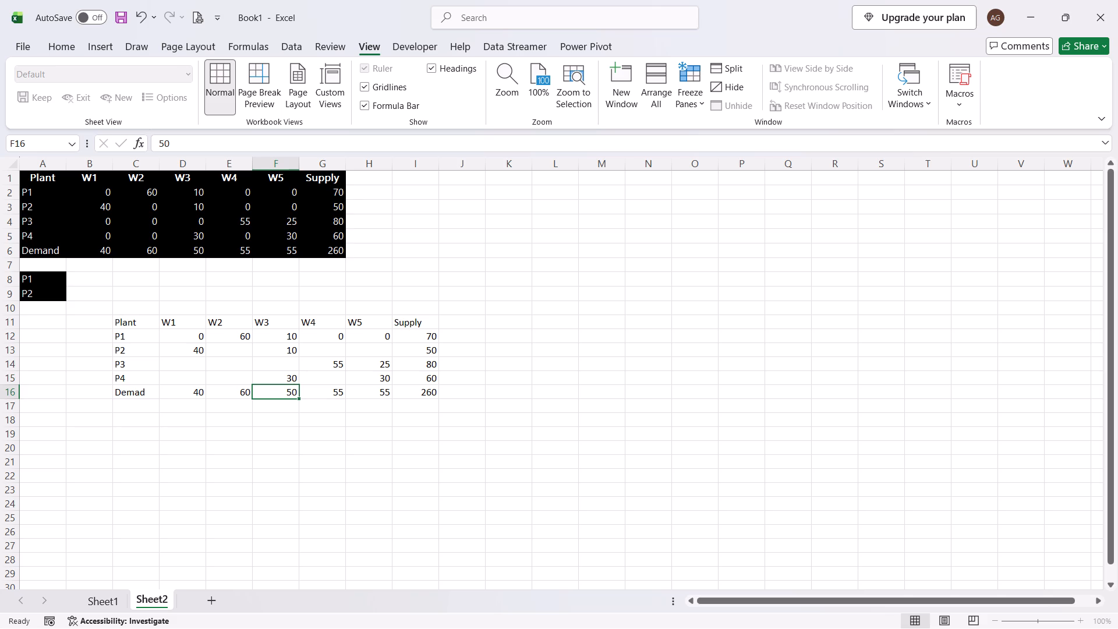
# Copy the rebuilt allocation table C11 to I16 and paste it into Sheet1 at cell AO1.
pyautogui.moveTo(137, 321); pyautogui.dragTo(402, 383)
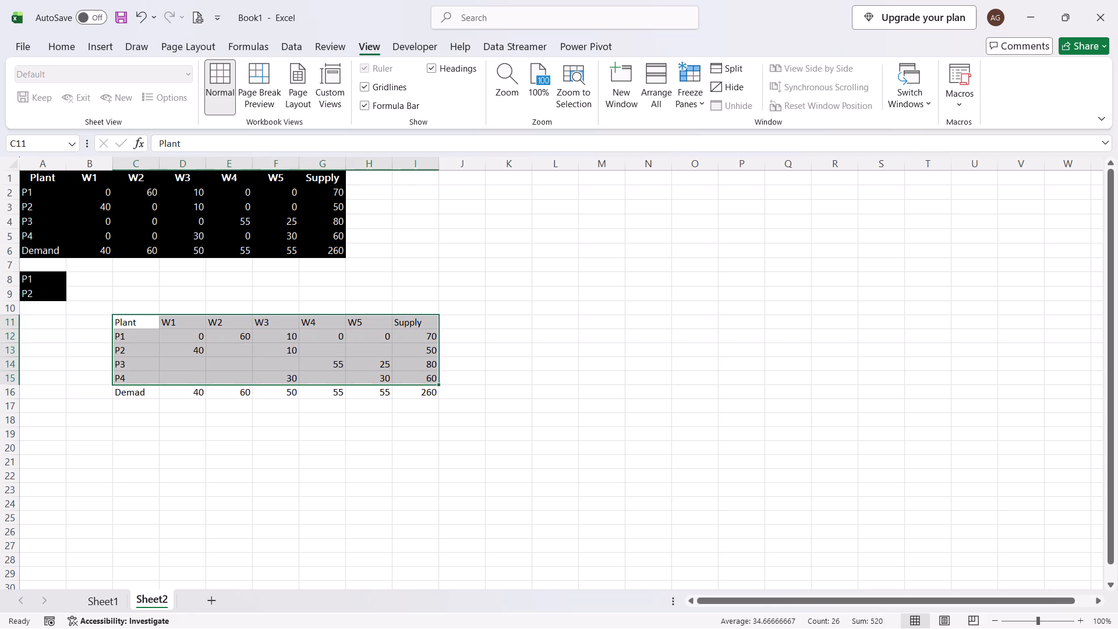
pyautogui.click(362, 432)
pyautogui.moveTo(135, 320); pyautogui.dragTo(464, 411)
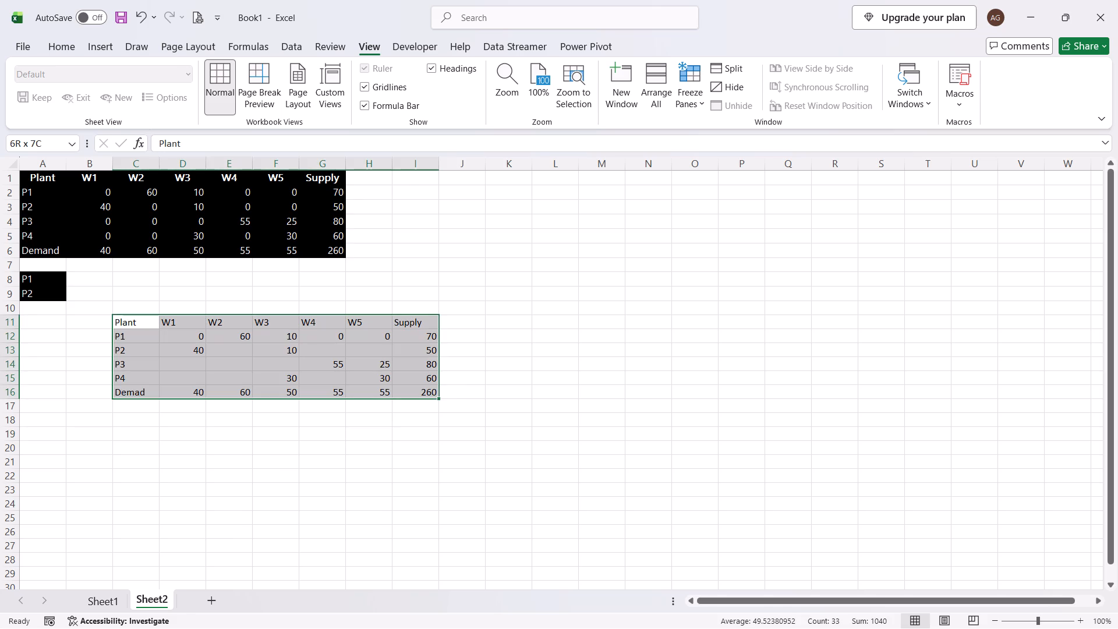
pyautogui.moveTo(464, 411); pyautogui.dragTo(430, 396)
pyautogui.hotkey('ctrl', 'c')
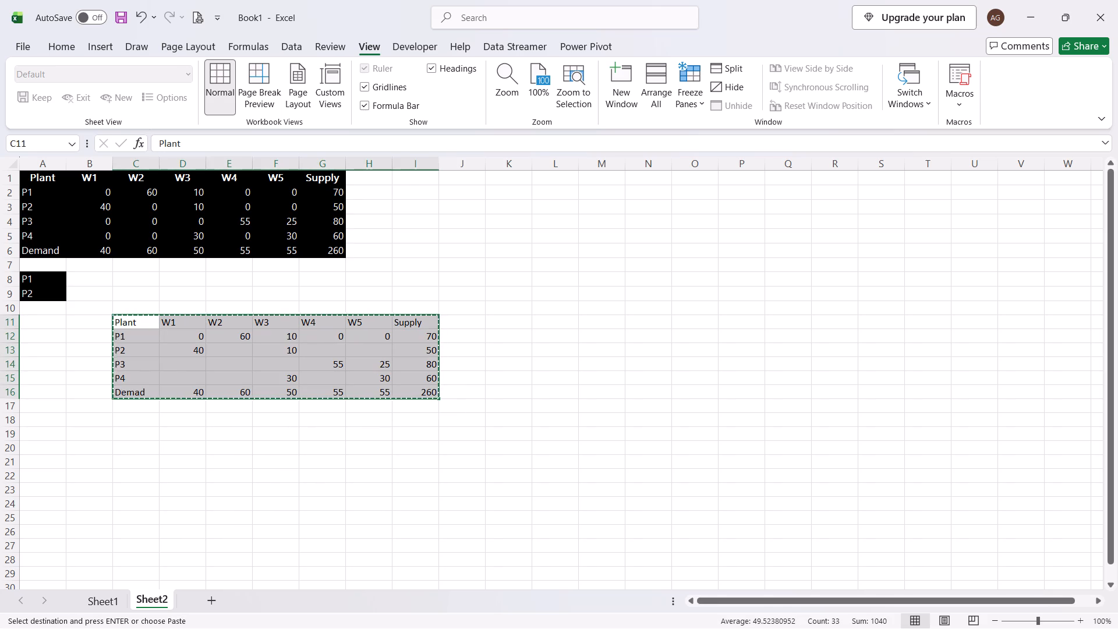
pyautogui.click(112, 596)
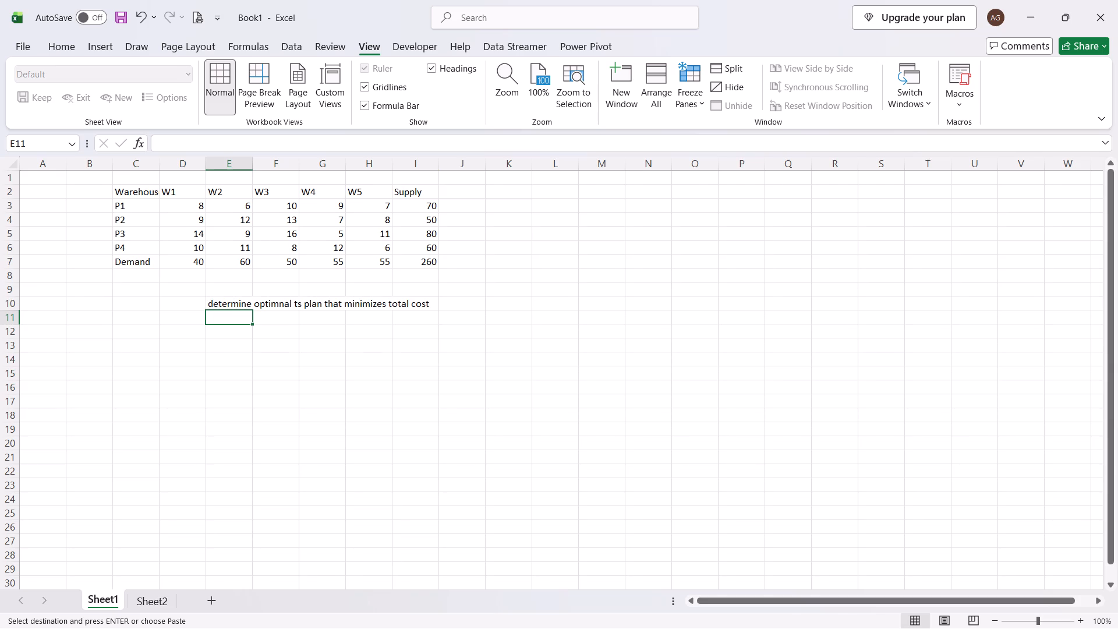
pyautogui.hscroll(-5, 655, 260)
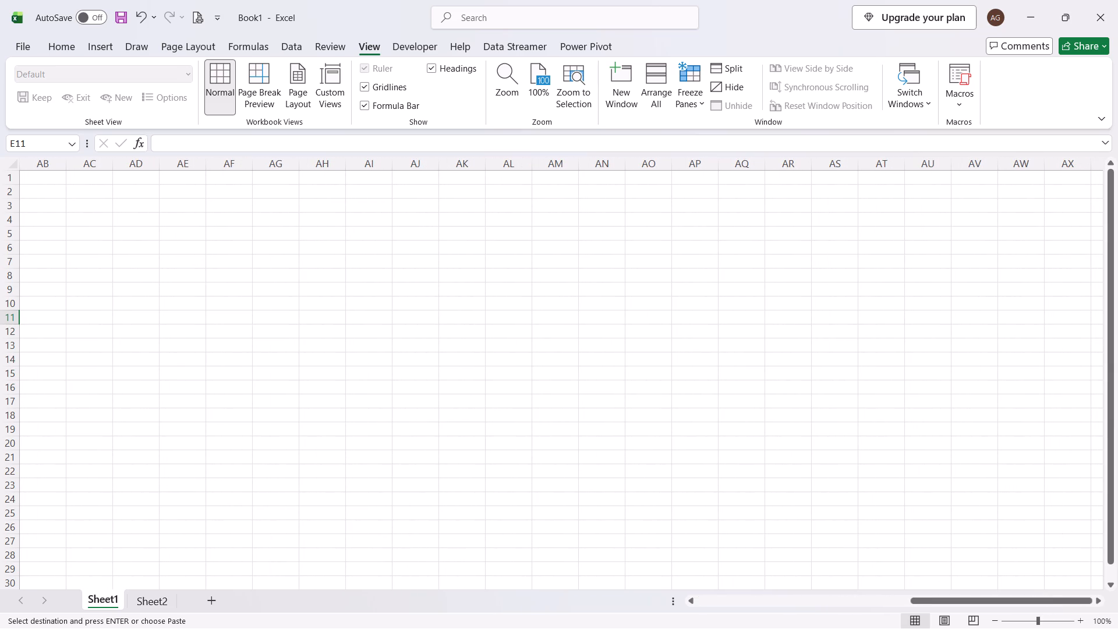
pyautogui.click(644, 181)
pyautogui.hotkey('ctrl', 'v')
pyautogui.hscroll(9, 479, 355)
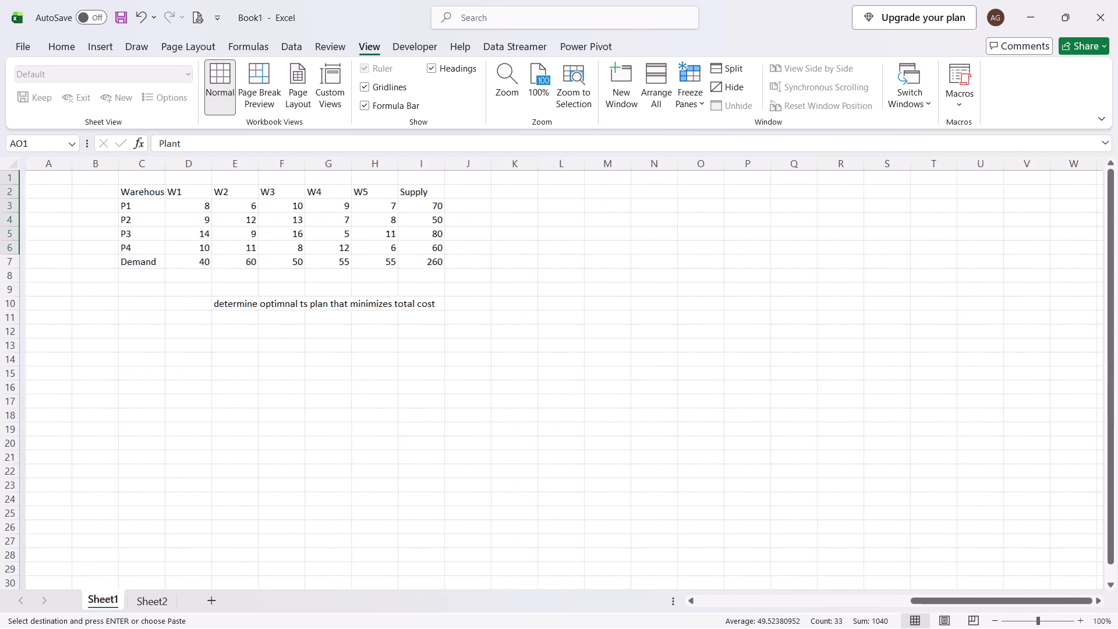
pyautogui.click(440, 373)
# Delete Sheet2 from the workbook.
pyautogui.rightClick(153, 607)
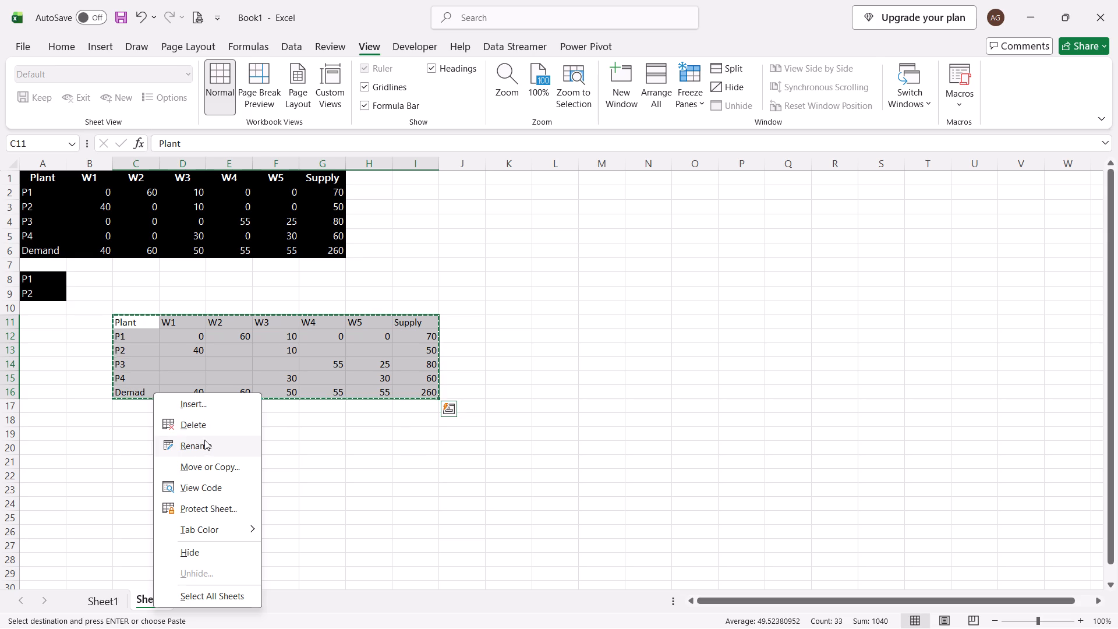
pyautogui.click(192, 430)
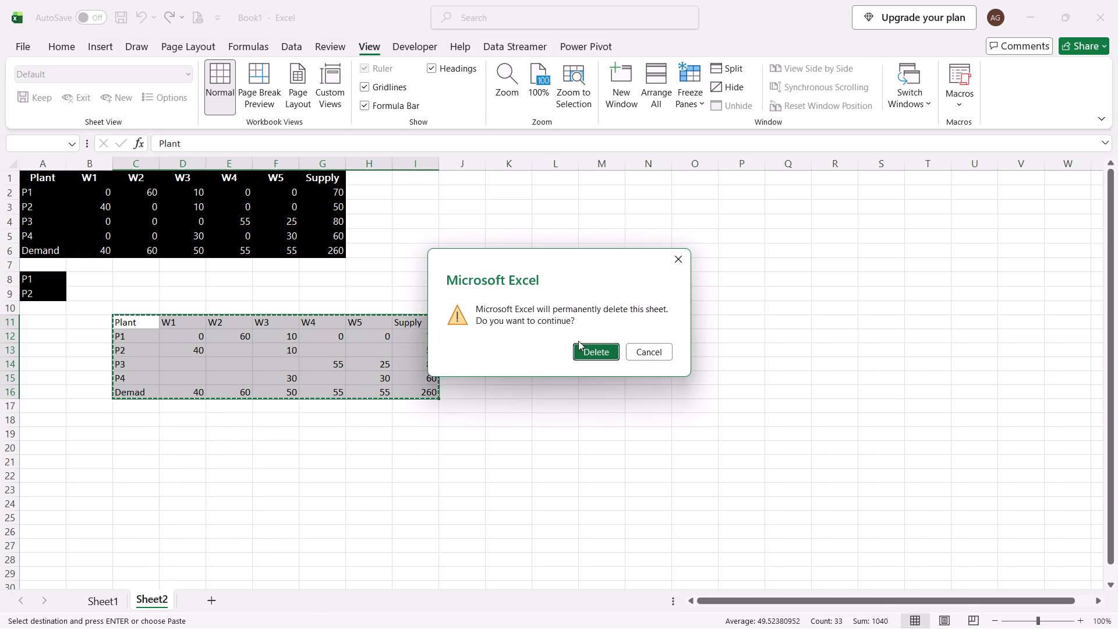
pyautogui.click(591, 351)
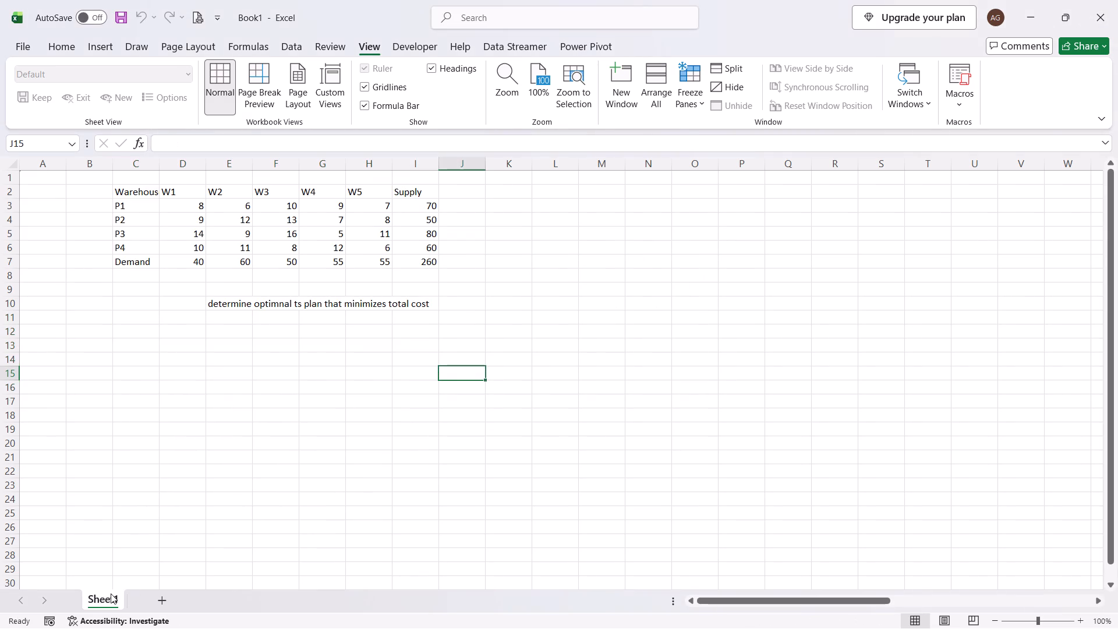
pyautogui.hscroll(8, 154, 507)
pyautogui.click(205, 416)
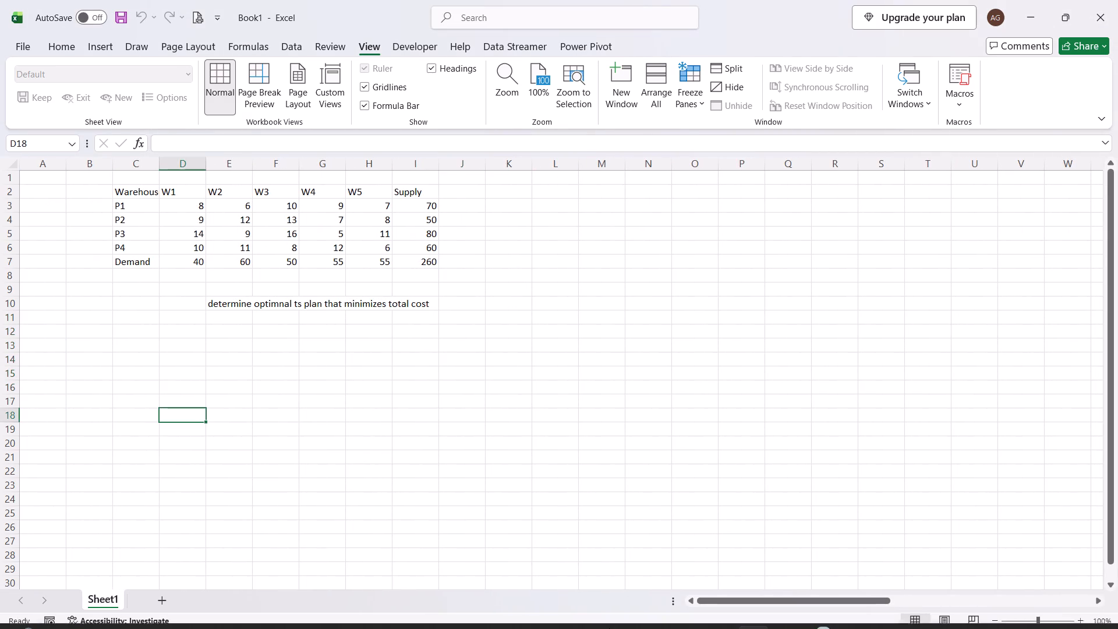
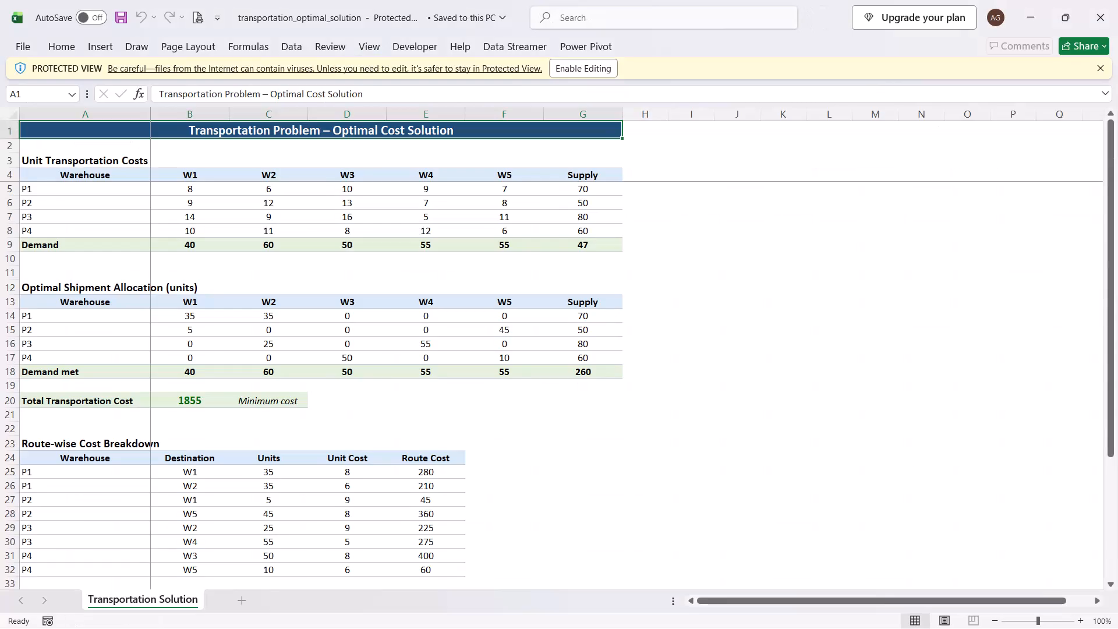
# Enable editing in the transportation_optimal_solution workbook.
pyautogui.scroll(1, 266, 324)
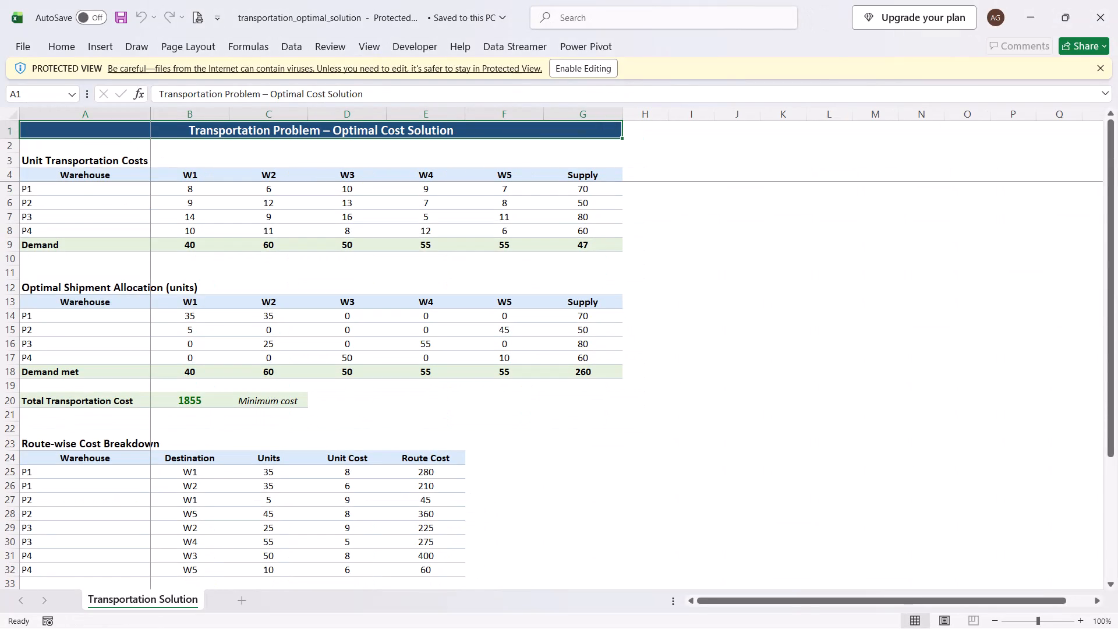
pyautogui.click(578, 76)
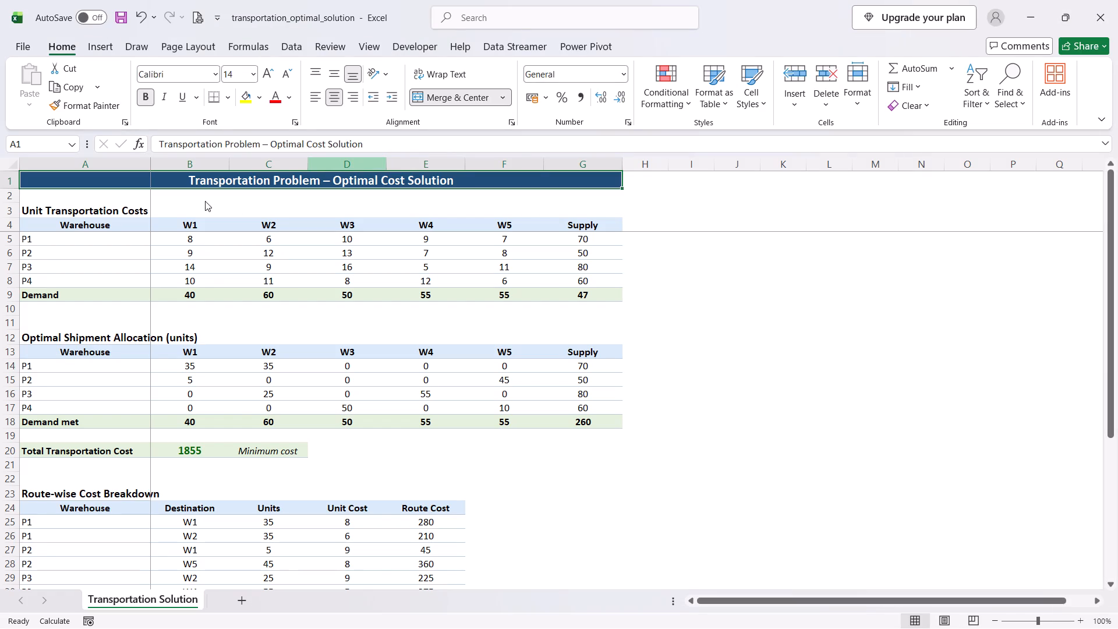
# Examine the unit costs, shipment allocation, route-wise cost breakdown and Excel Solver setup notes on the Transportation Solution sheet.
pyautogui.click(79, 183)
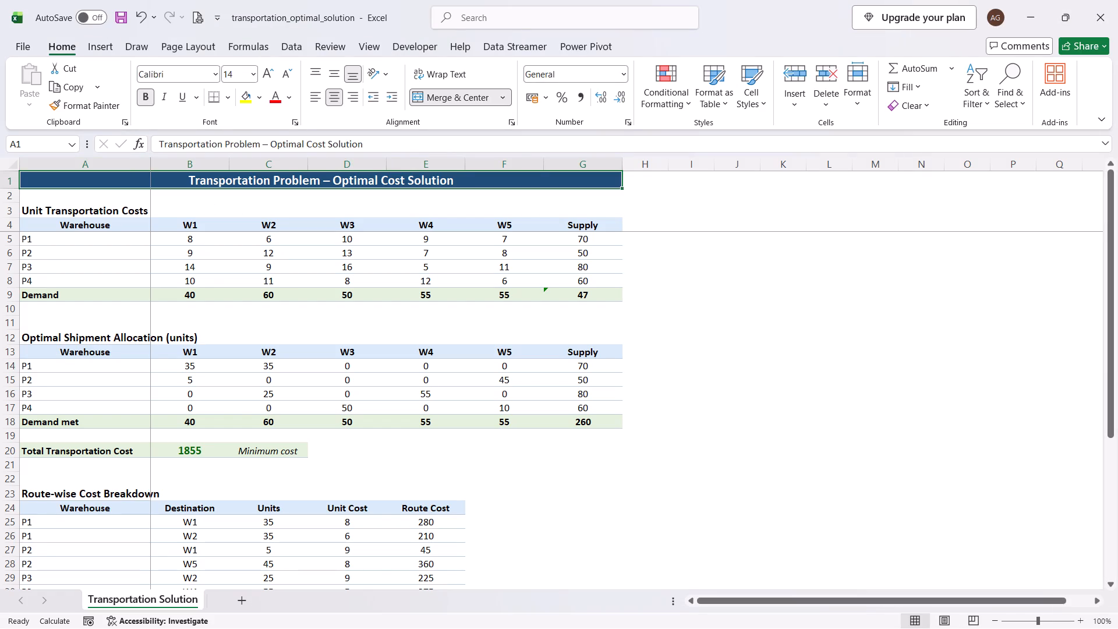
pyautogui.click(198, 48)
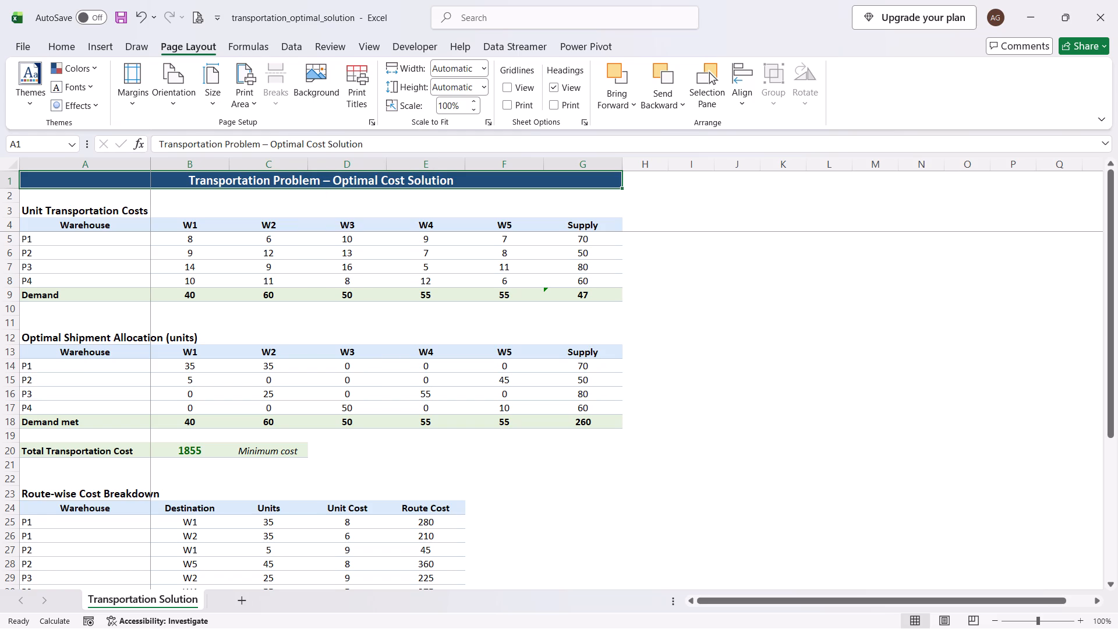
pyautogui.scroll(-2, 70, 215)
pyautogui.scroll(-1, 191, 418)
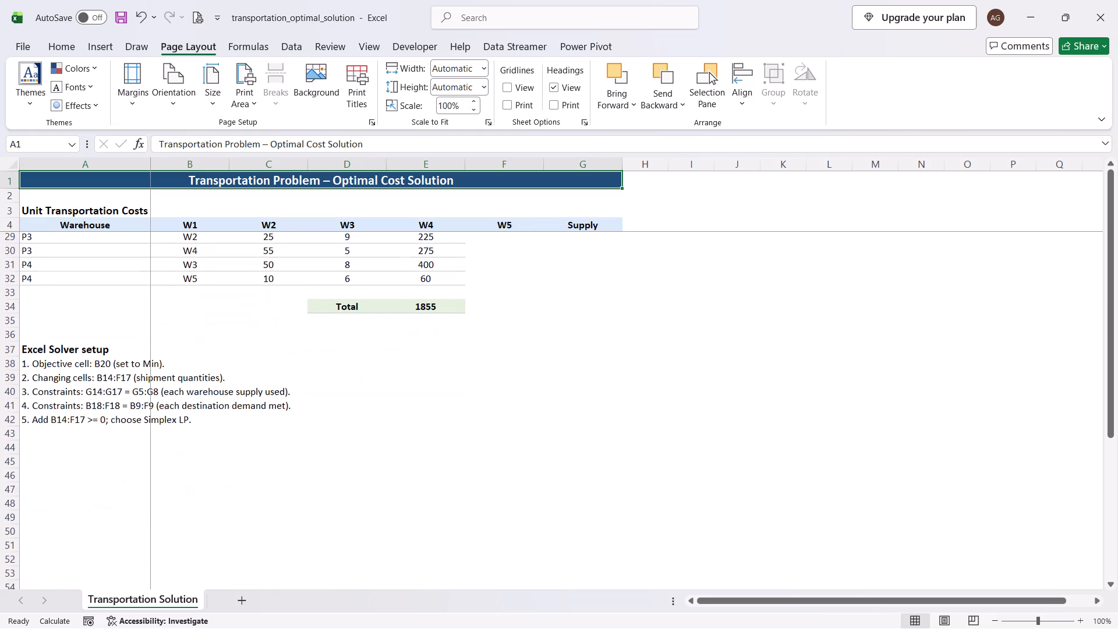
pyautogui.scroll(-1, 191, 418)
pyautogui.scroll(3, 191, 418)
pyautogui.click(299, 419)
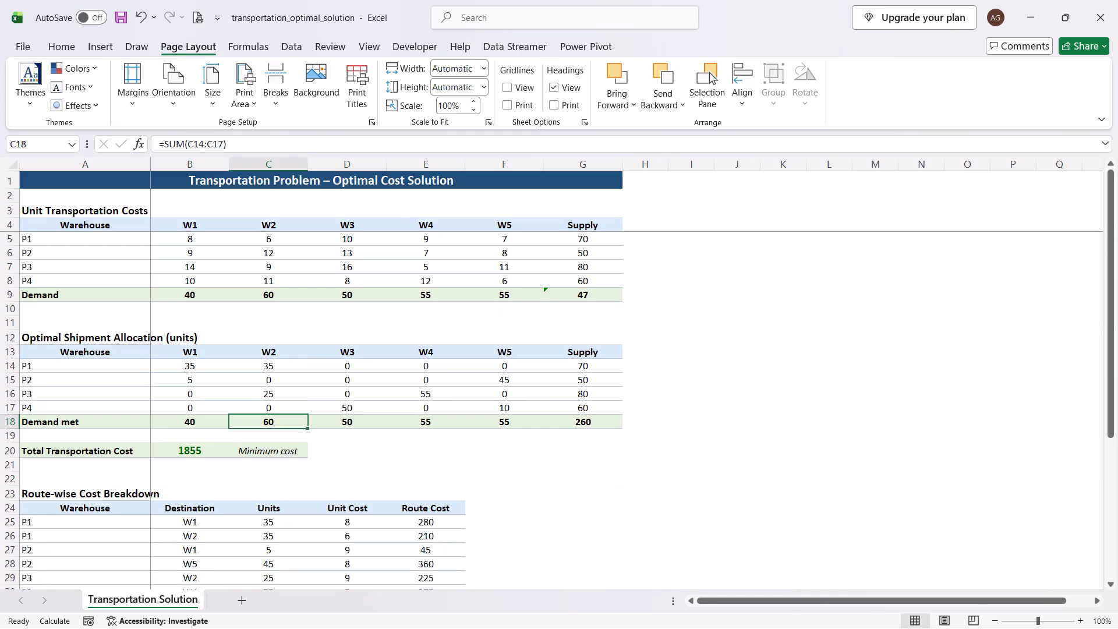
pyautogui.click(260, 314)
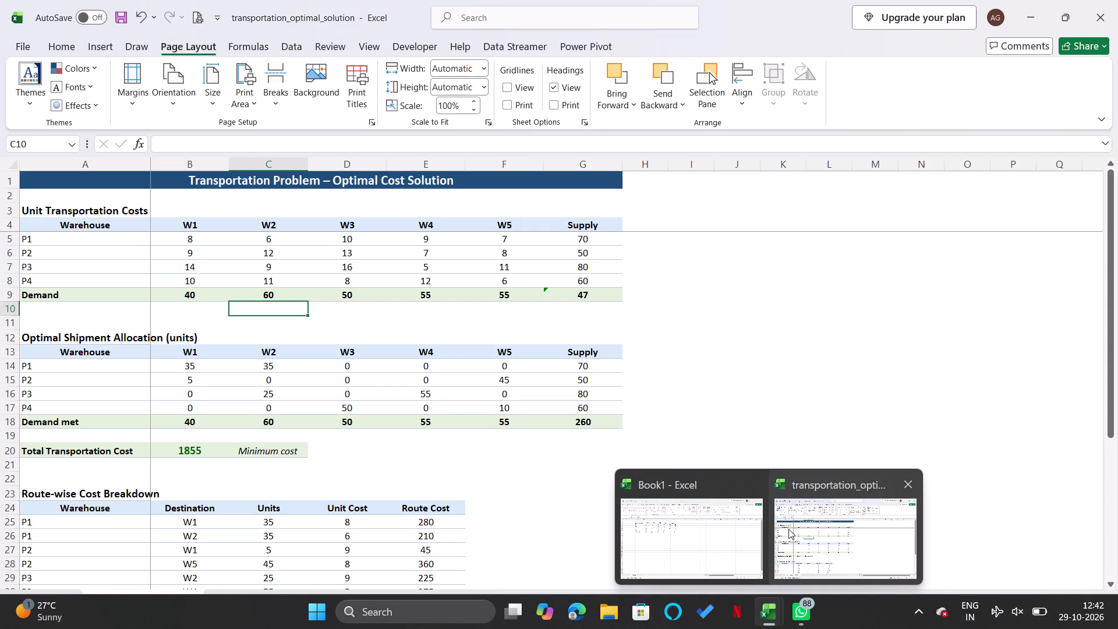
pyautogui.click(788, 529)
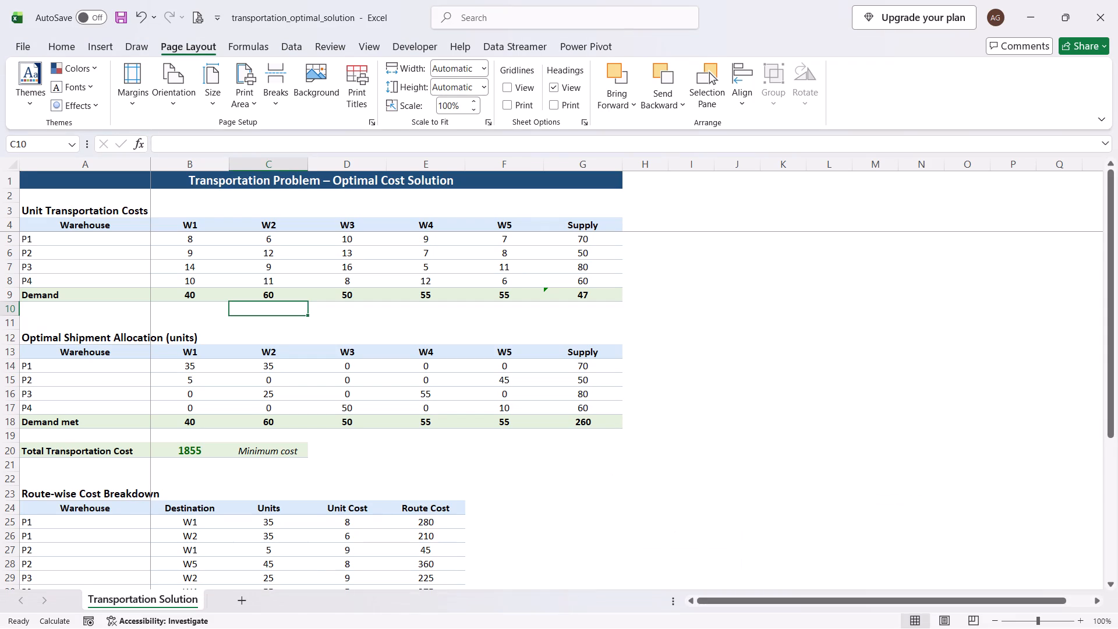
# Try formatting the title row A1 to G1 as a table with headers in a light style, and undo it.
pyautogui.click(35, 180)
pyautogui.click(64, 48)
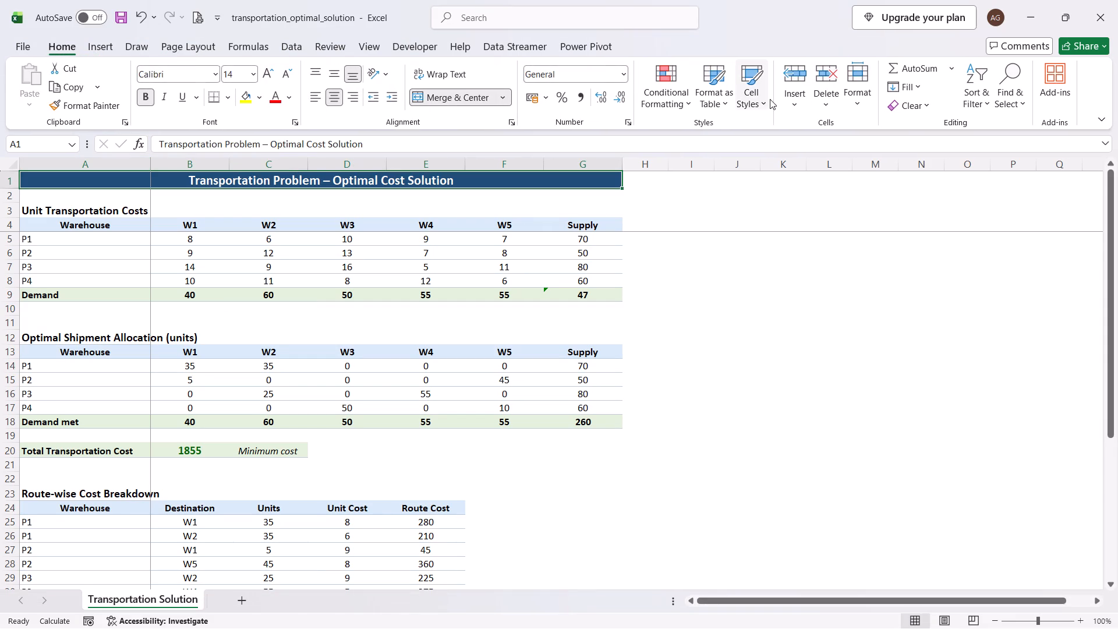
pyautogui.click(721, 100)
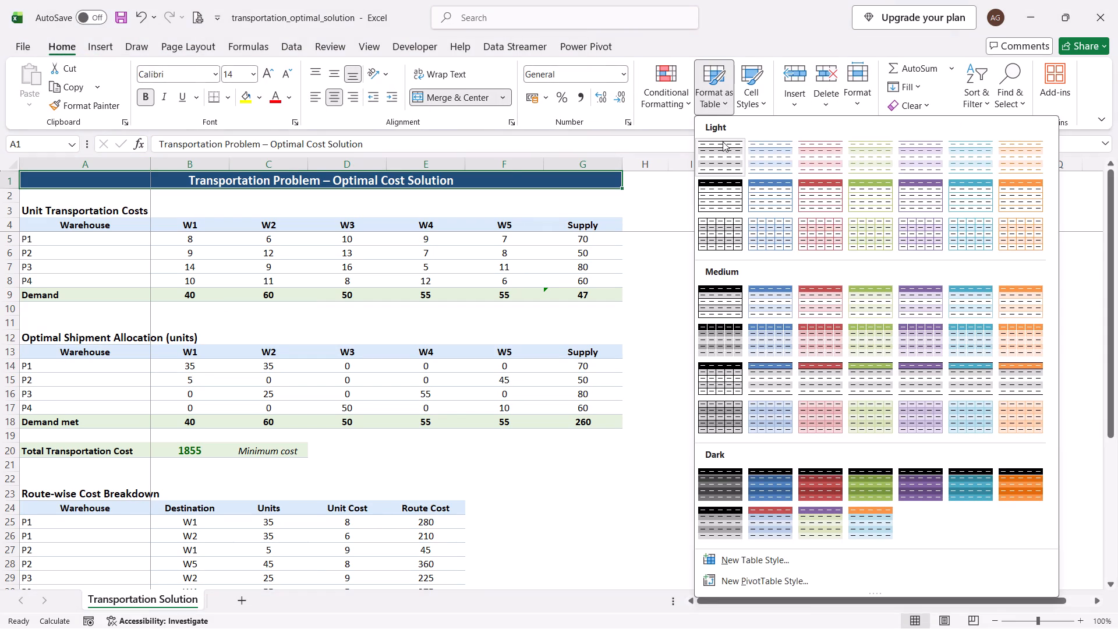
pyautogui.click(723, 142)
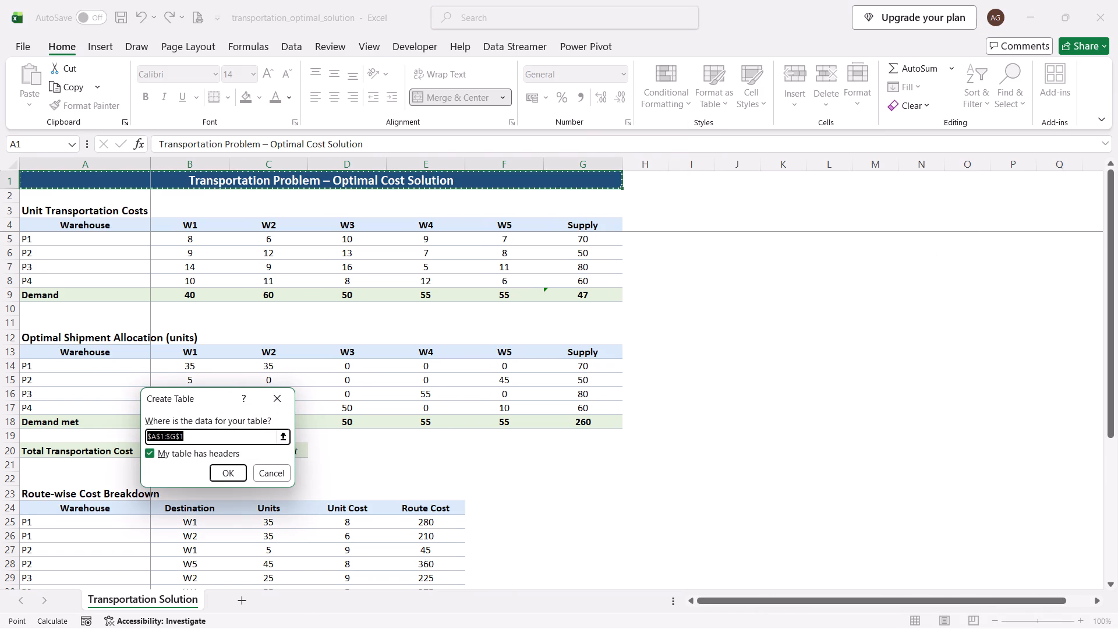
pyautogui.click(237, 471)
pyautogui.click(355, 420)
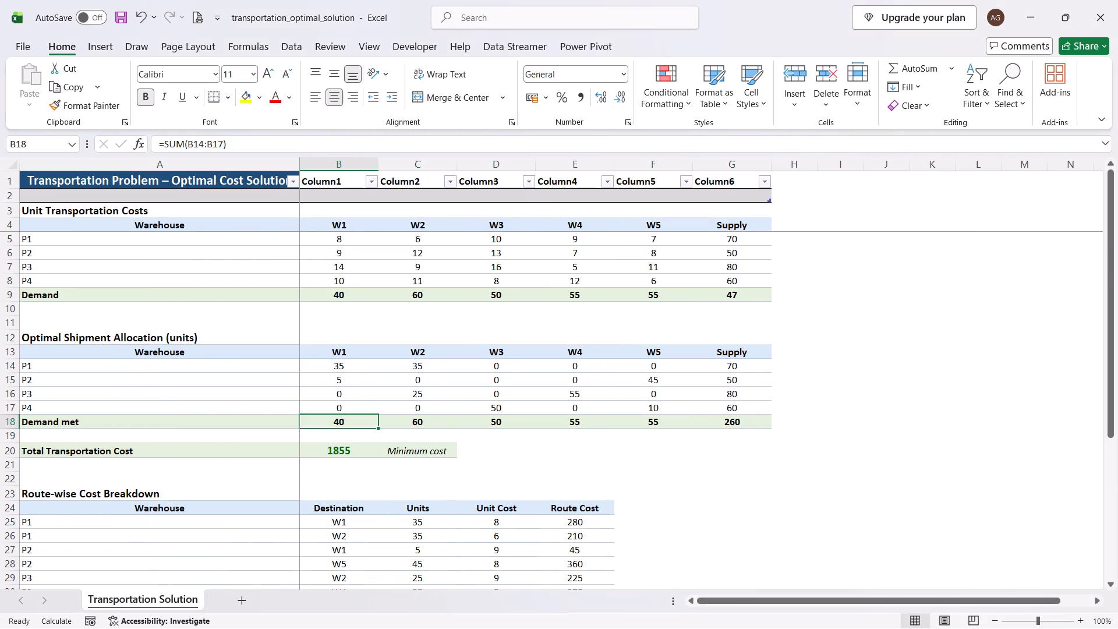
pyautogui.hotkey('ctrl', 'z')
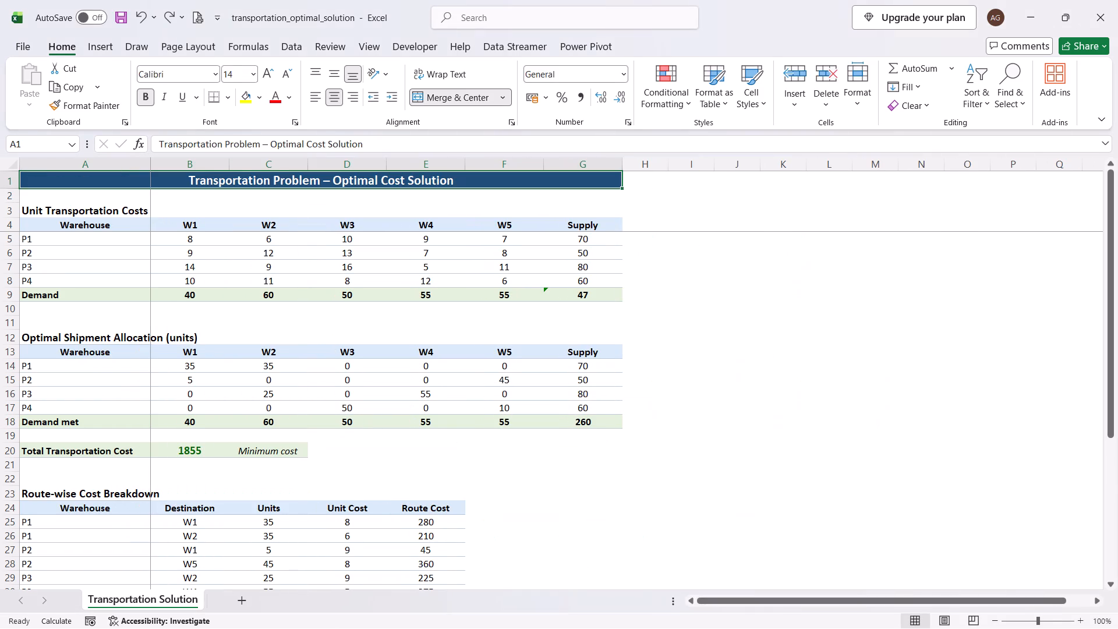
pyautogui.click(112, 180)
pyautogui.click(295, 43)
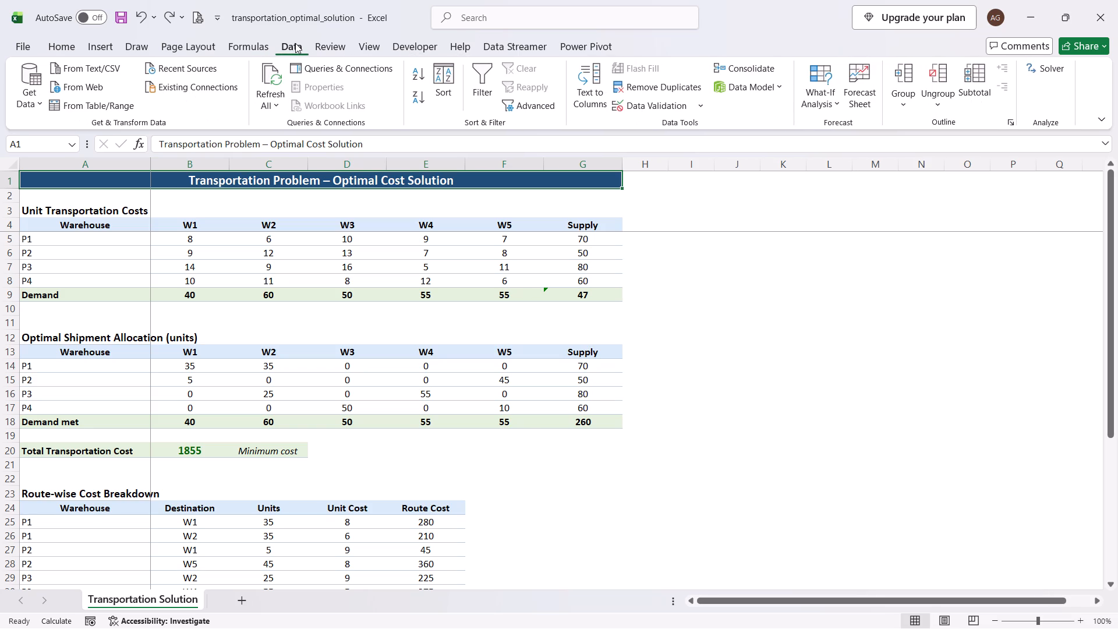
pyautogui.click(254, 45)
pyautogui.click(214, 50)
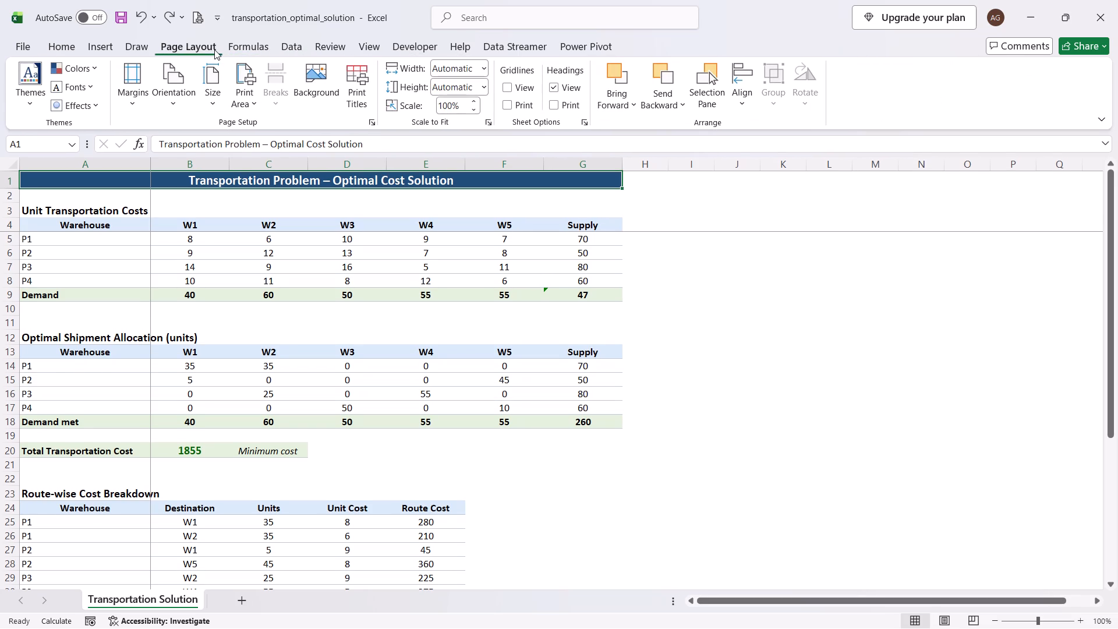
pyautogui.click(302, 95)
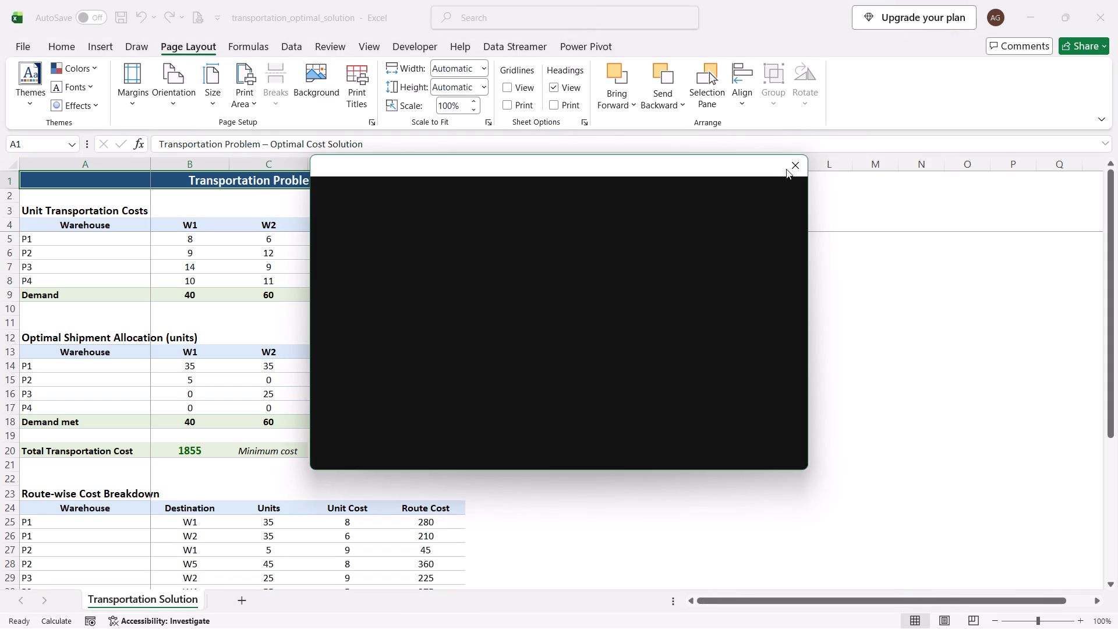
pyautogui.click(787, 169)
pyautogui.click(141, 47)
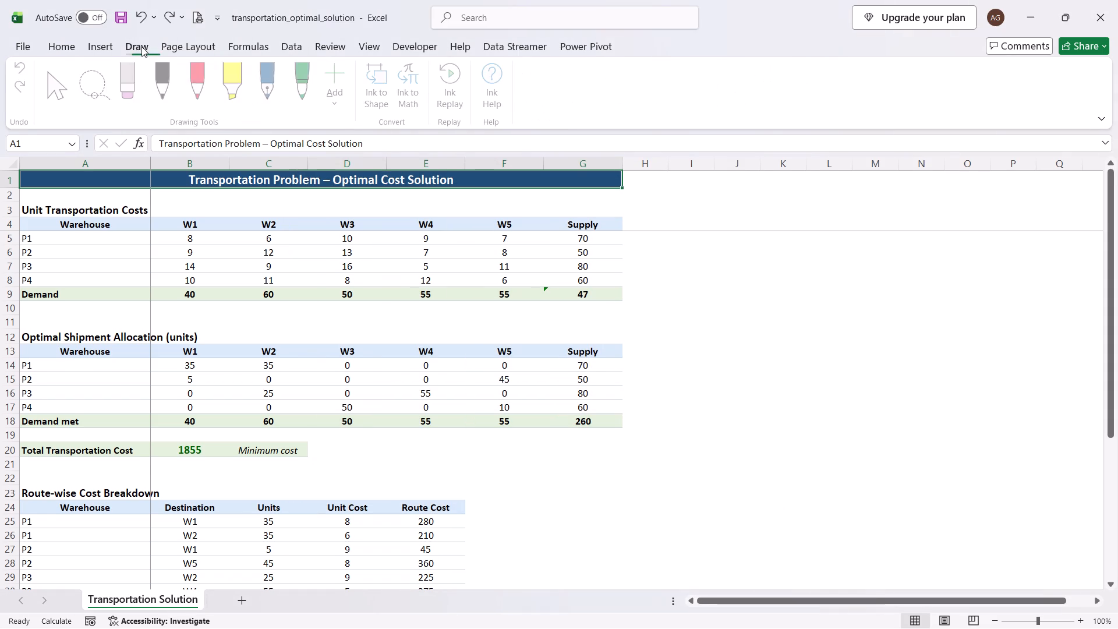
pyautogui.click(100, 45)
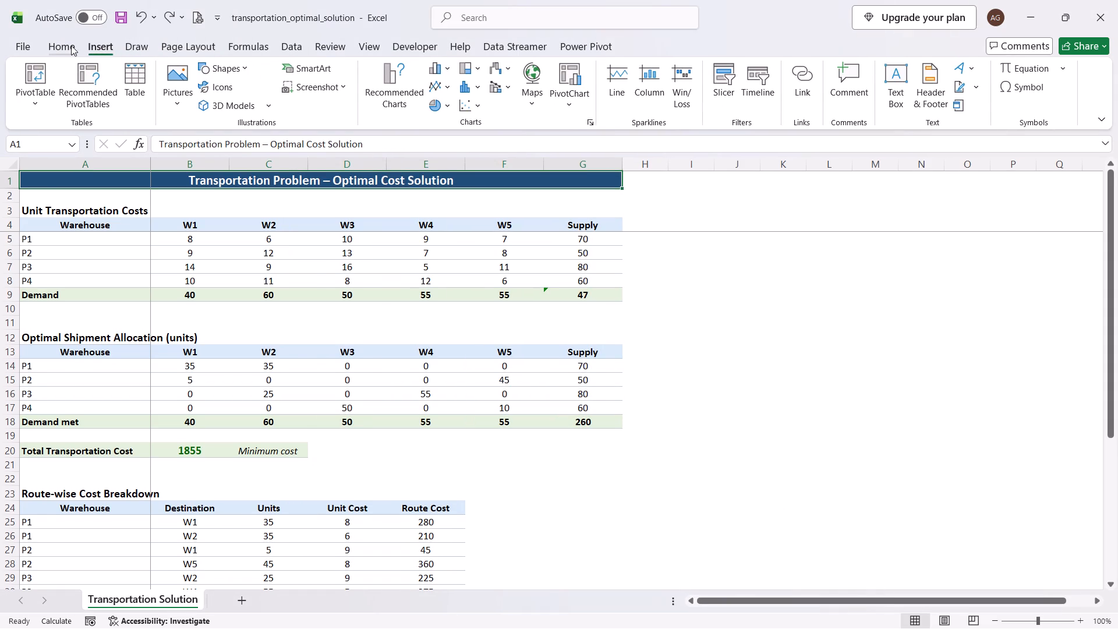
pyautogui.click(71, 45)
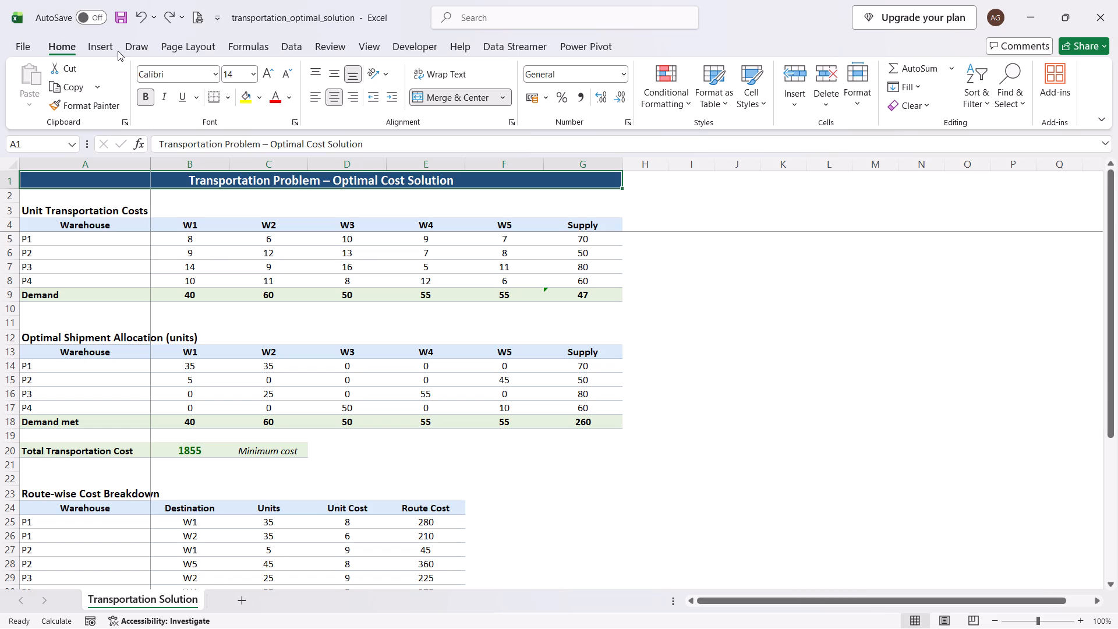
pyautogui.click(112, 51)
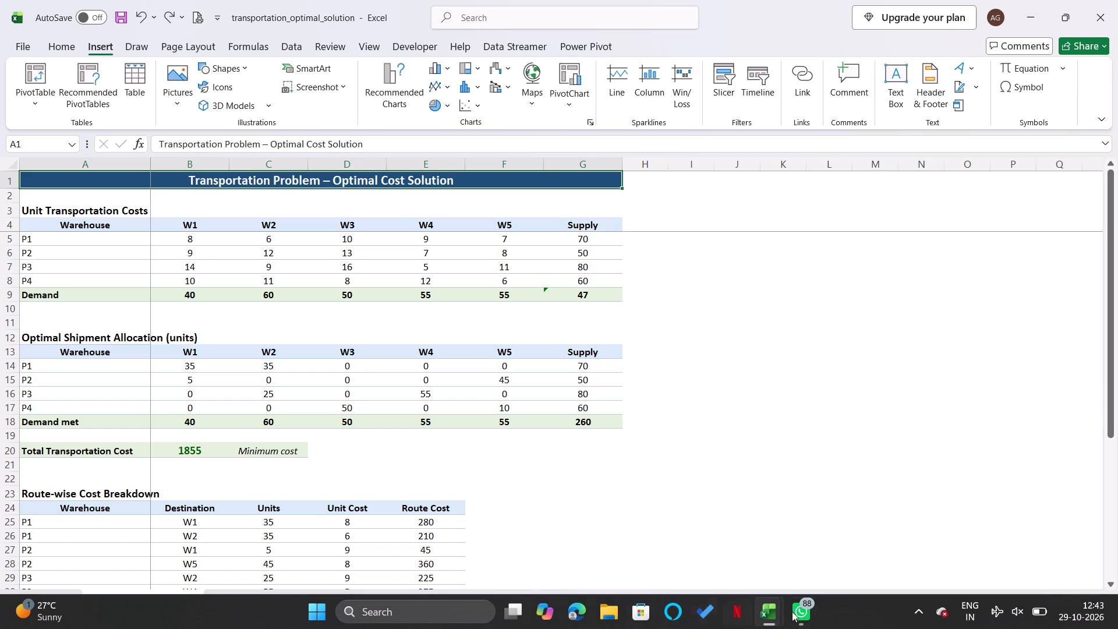
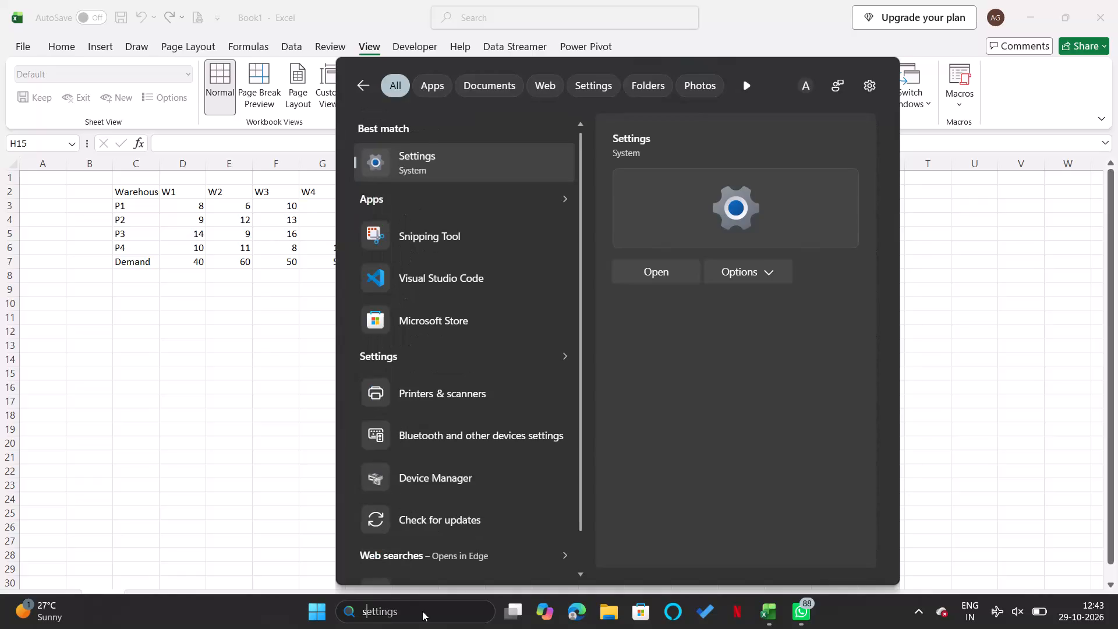
# Switch to Windows Settings, turn off system notifications from apps and other senders, and return to the Book1 workbook.
pyautogui.press('Return')
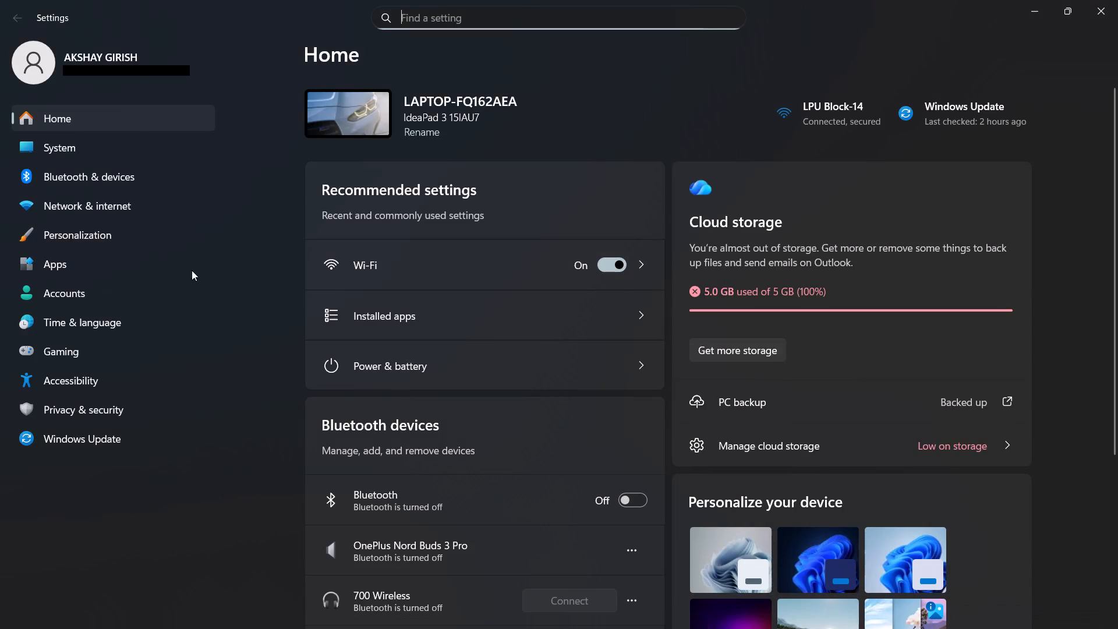
pyautogui.click(52, 152)
pyautogui.click(576, 284)
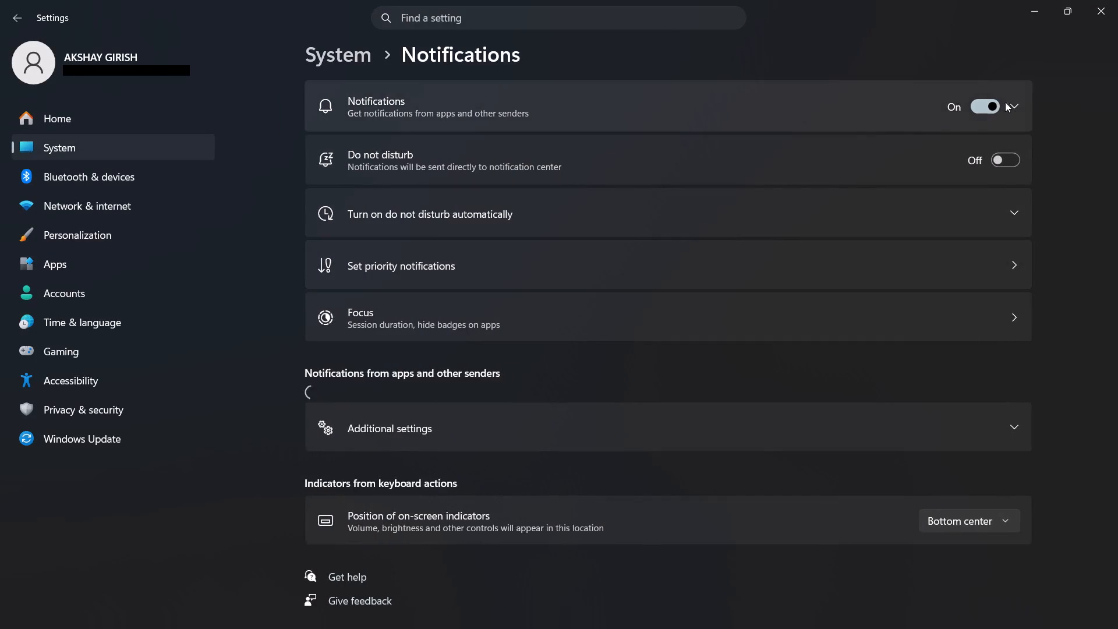
pyautogui.click(989, 104)
pyautogui.click(1101, 14)
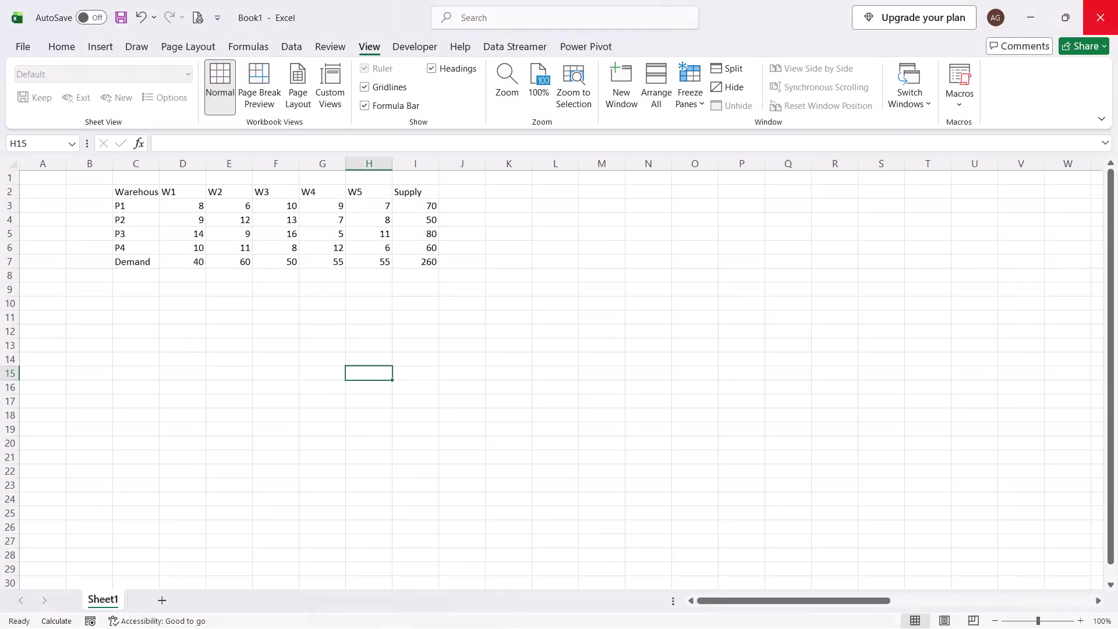
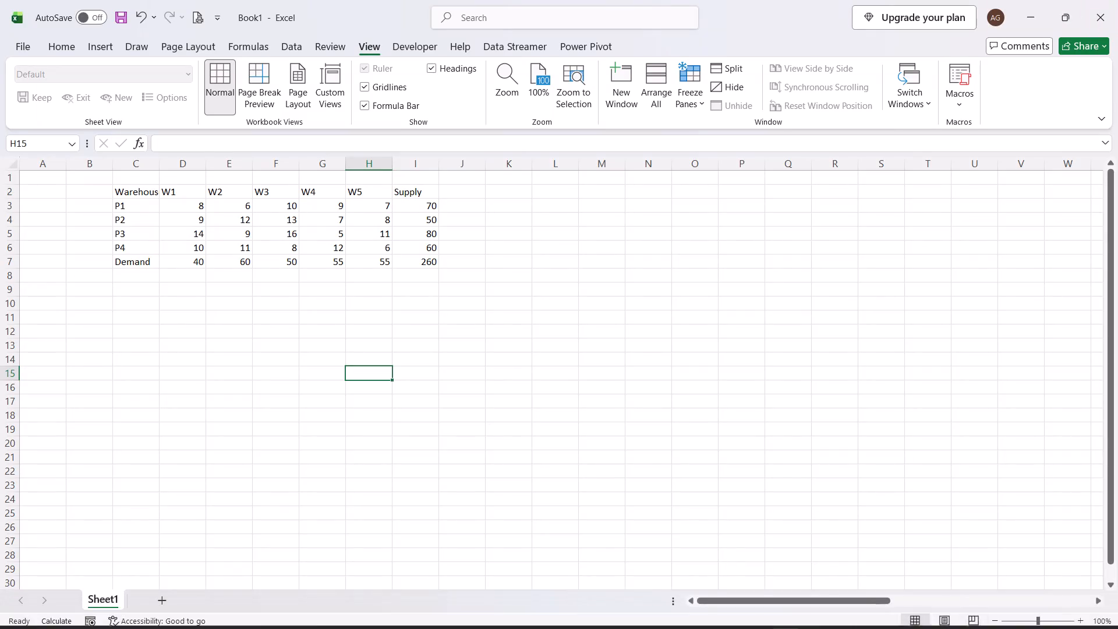
# Toggle the computer's Wi-Fi in the Windows quick settings and return to the Book1 workbook.
pyautogui.click(993, 608)
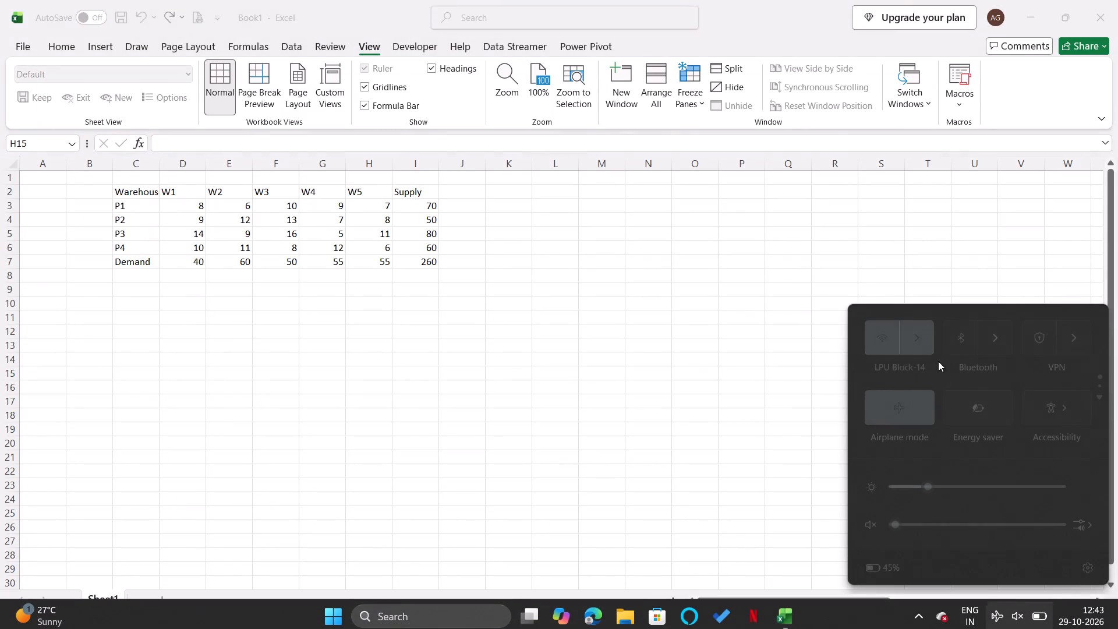
pyautogui.click(874, 332)
pyautogui.click(617, 341)
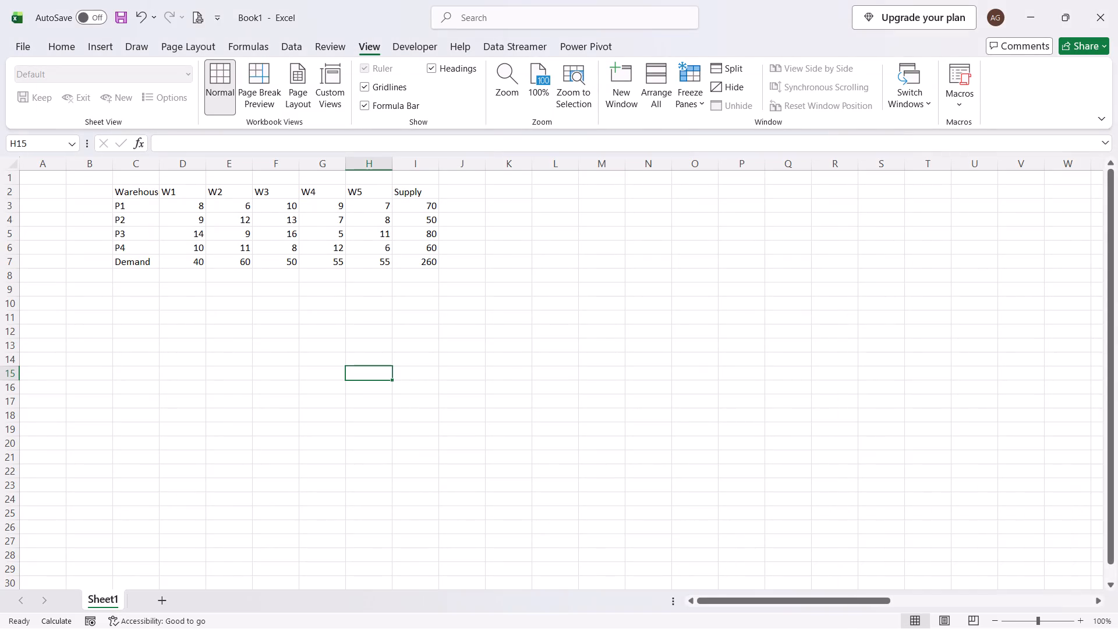
pyautogui.scroll(1, 260, 285)
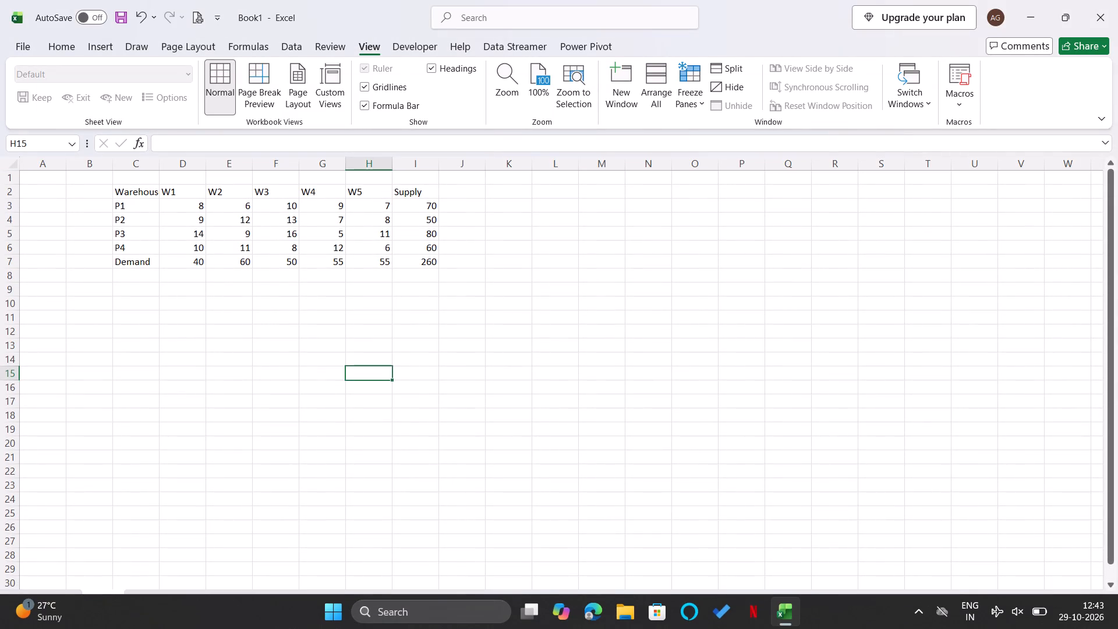
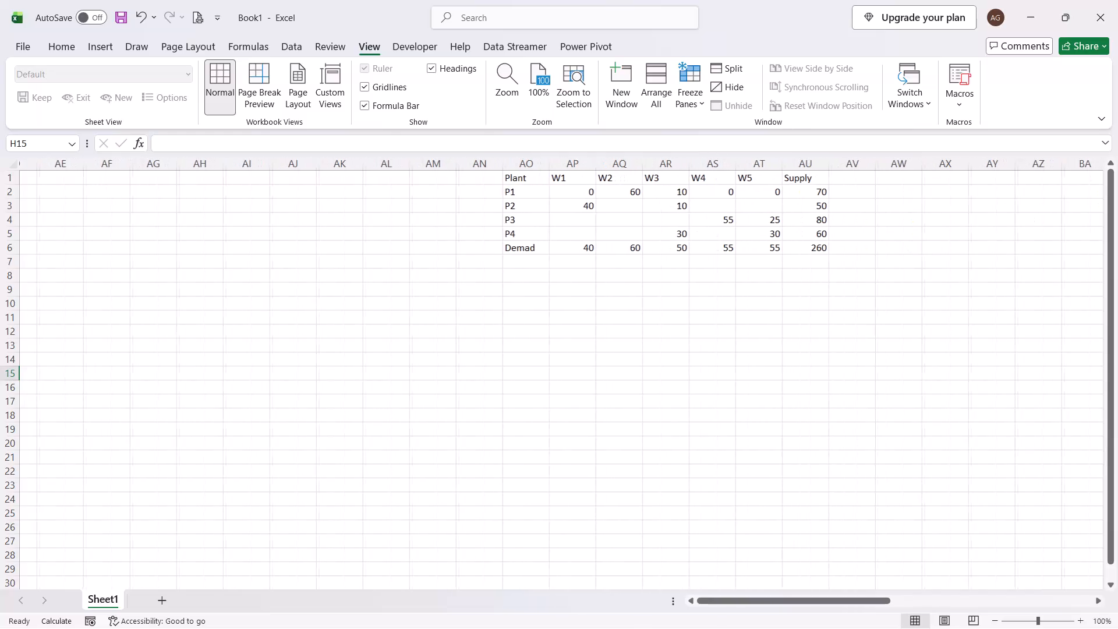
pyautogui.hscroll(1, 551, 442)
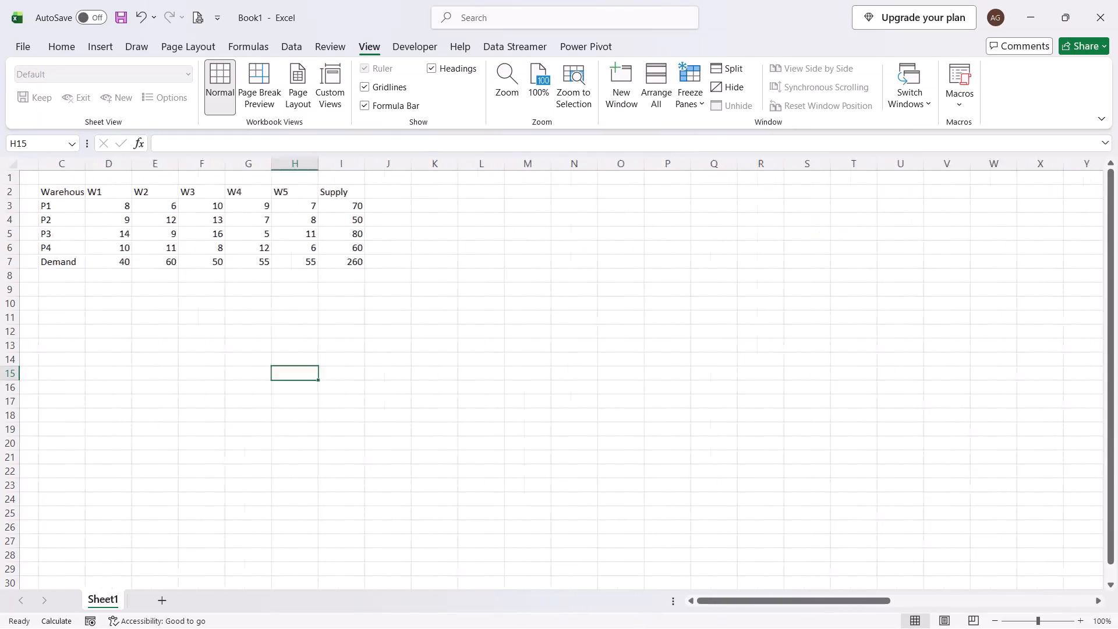
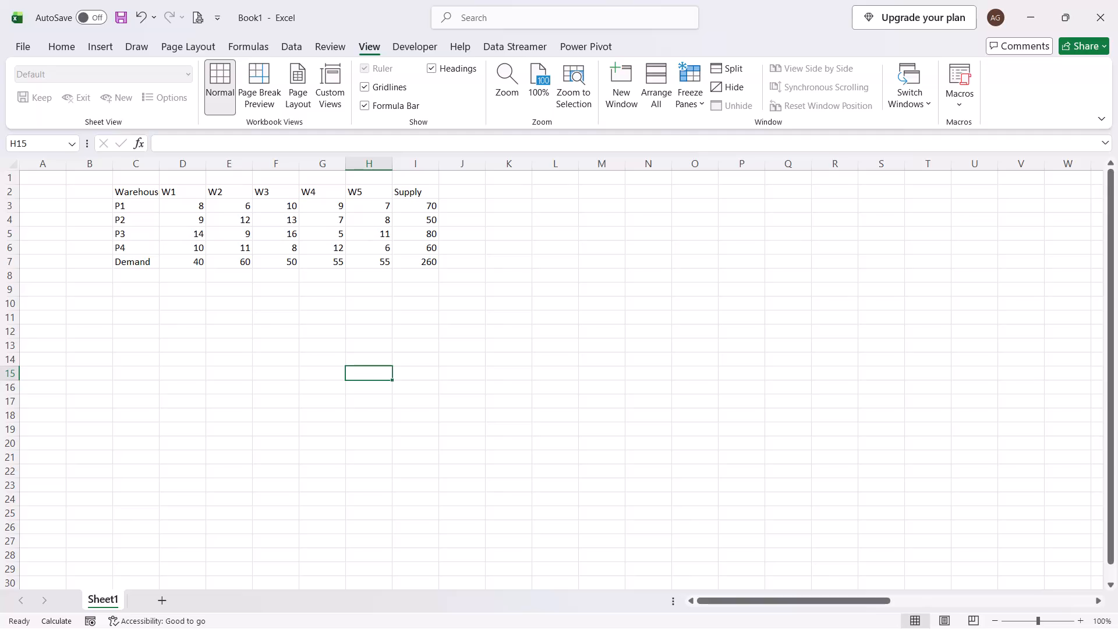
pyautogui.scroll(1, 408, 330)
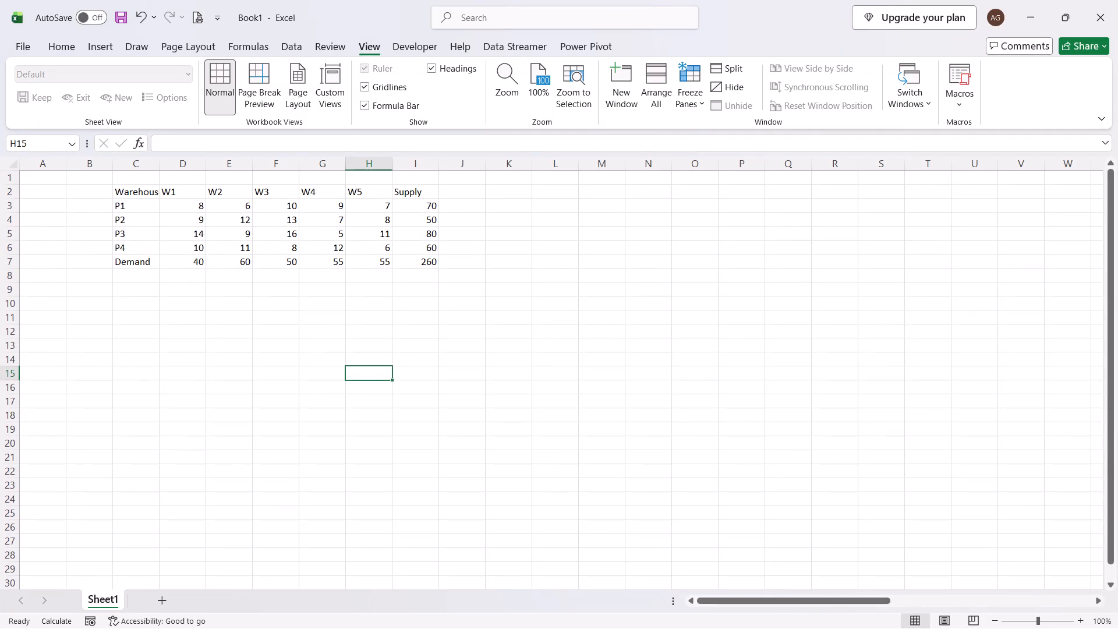
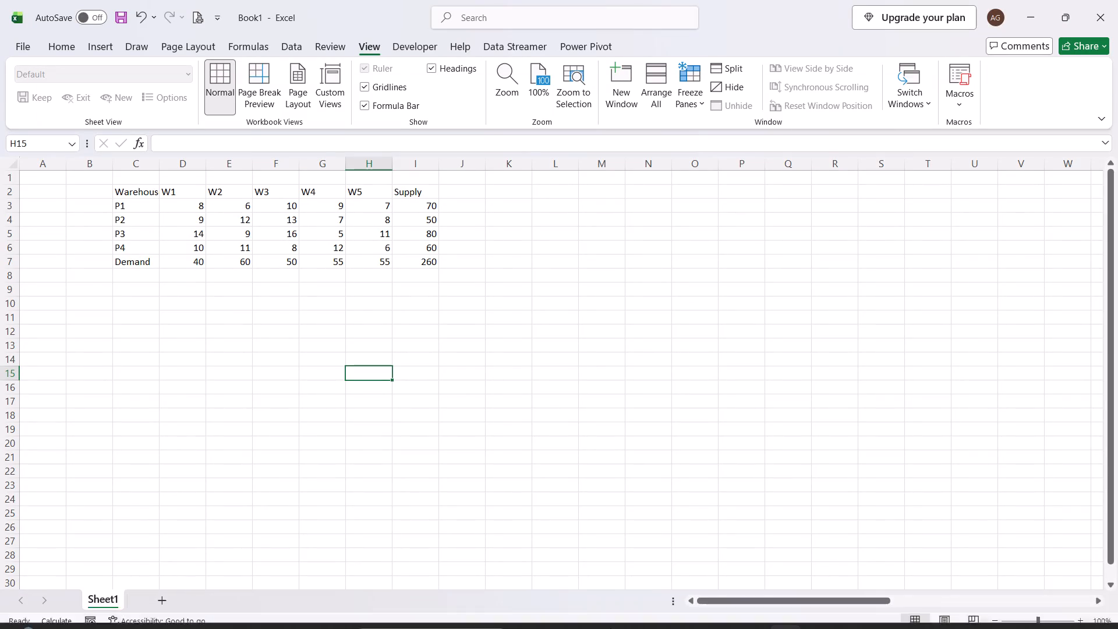
# Find WhatsApp through the Windows search and open it.
pyautogui.click(468, 607)
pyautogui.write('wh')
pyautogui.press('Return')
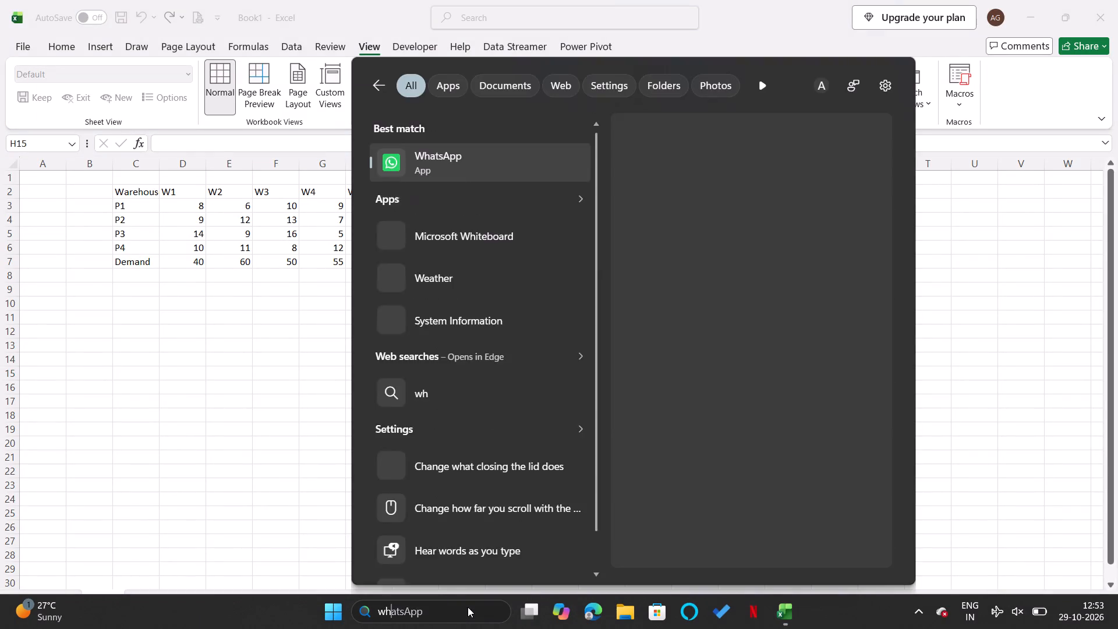
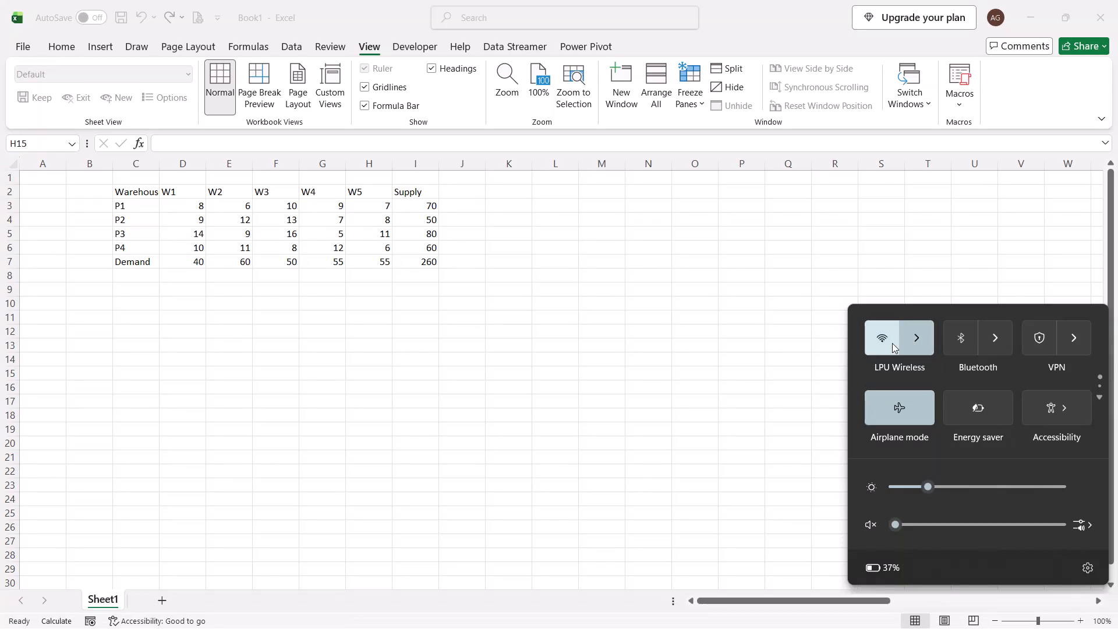
# Turn Wi-Fi off and back on, and reconnect to the LPU Wireless network.
pyautogui.click(892, 343)
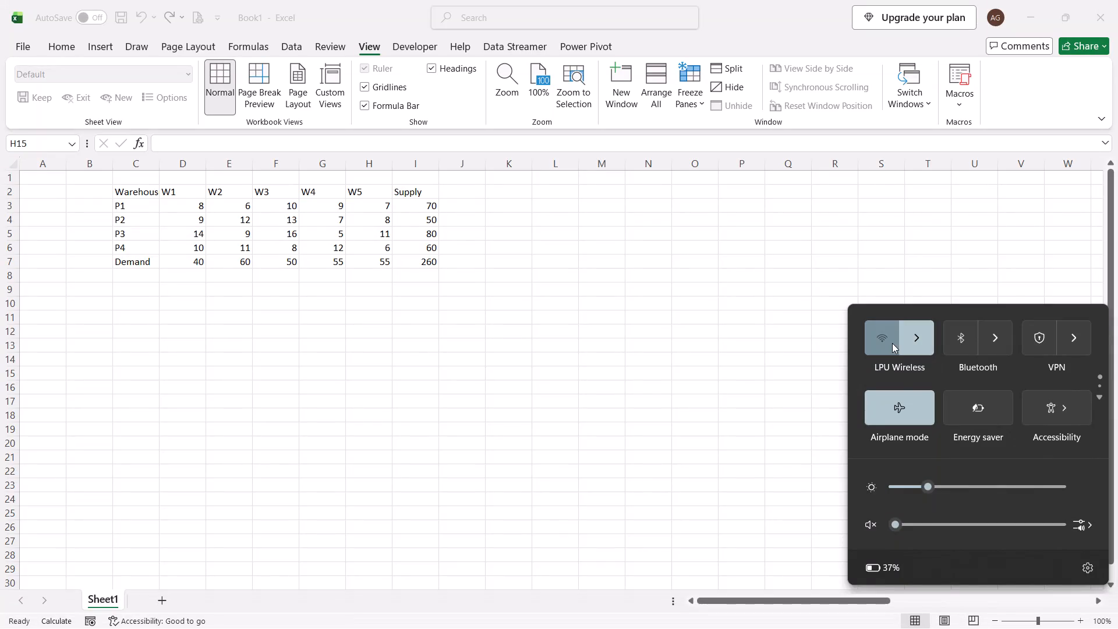
pyautogui.click(906, 252)
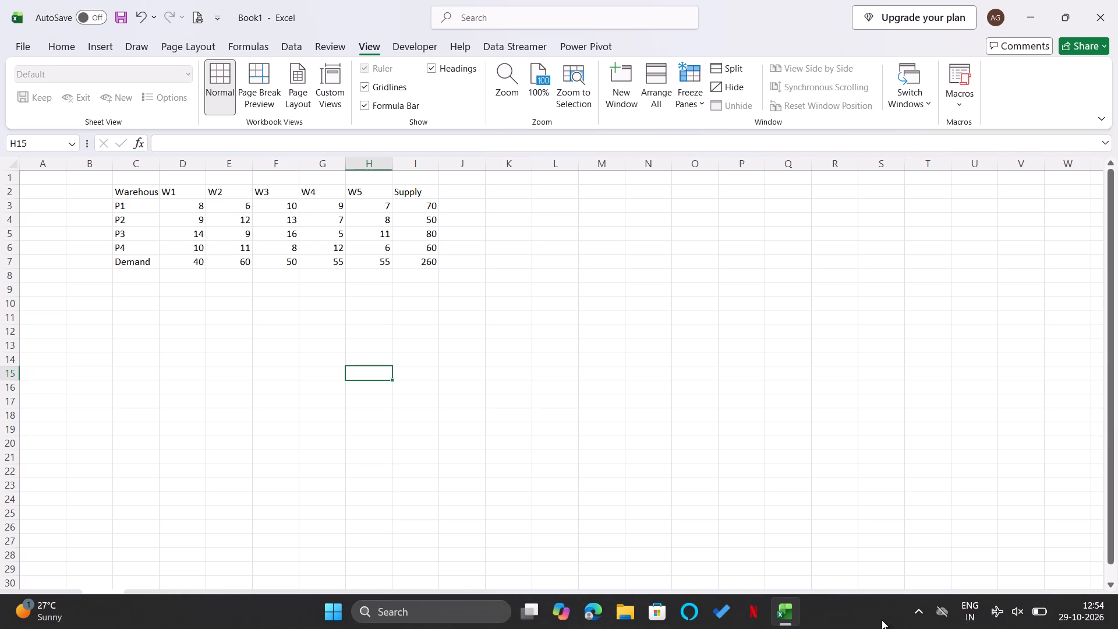
pyautogui.click(997, 614)
pyautogui.click(884, 345)
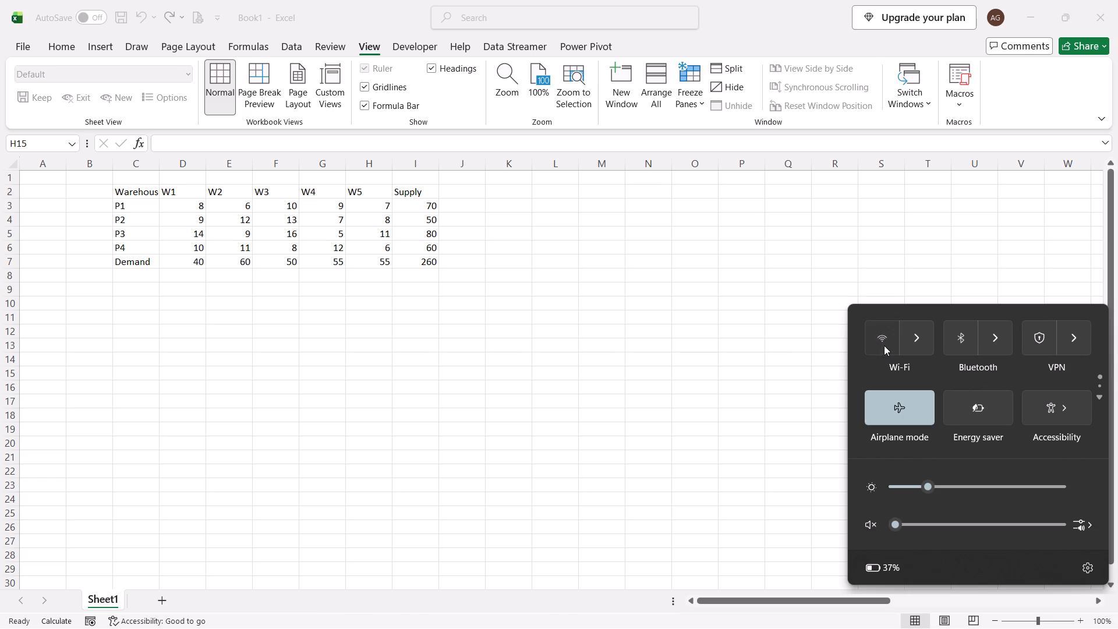
pyautogui.click(914, 340)
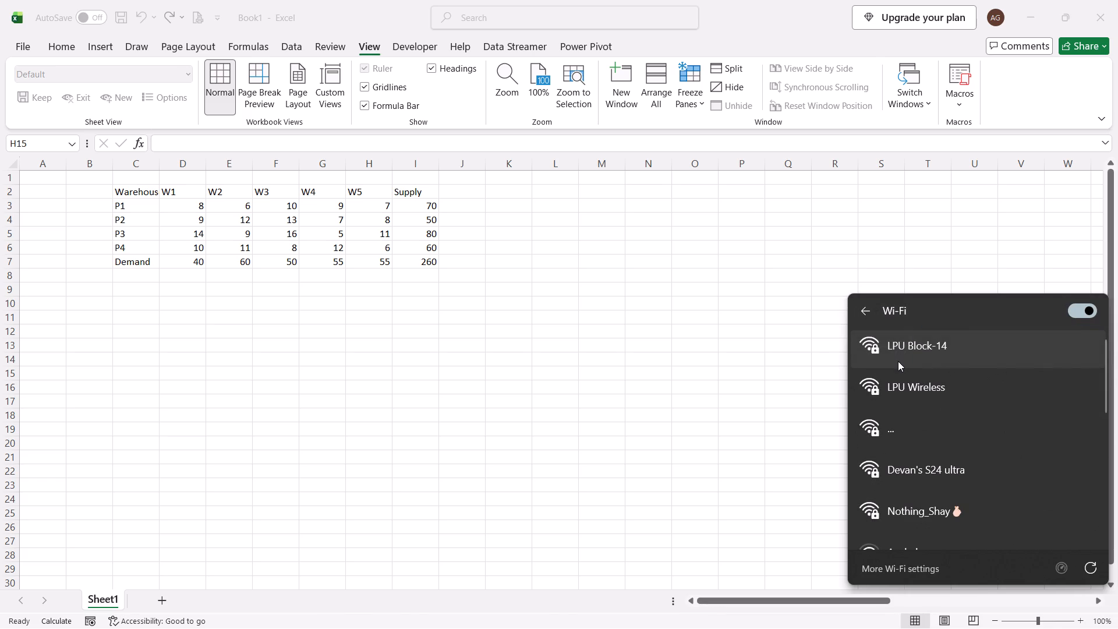
pyautogui.click(898, 380)
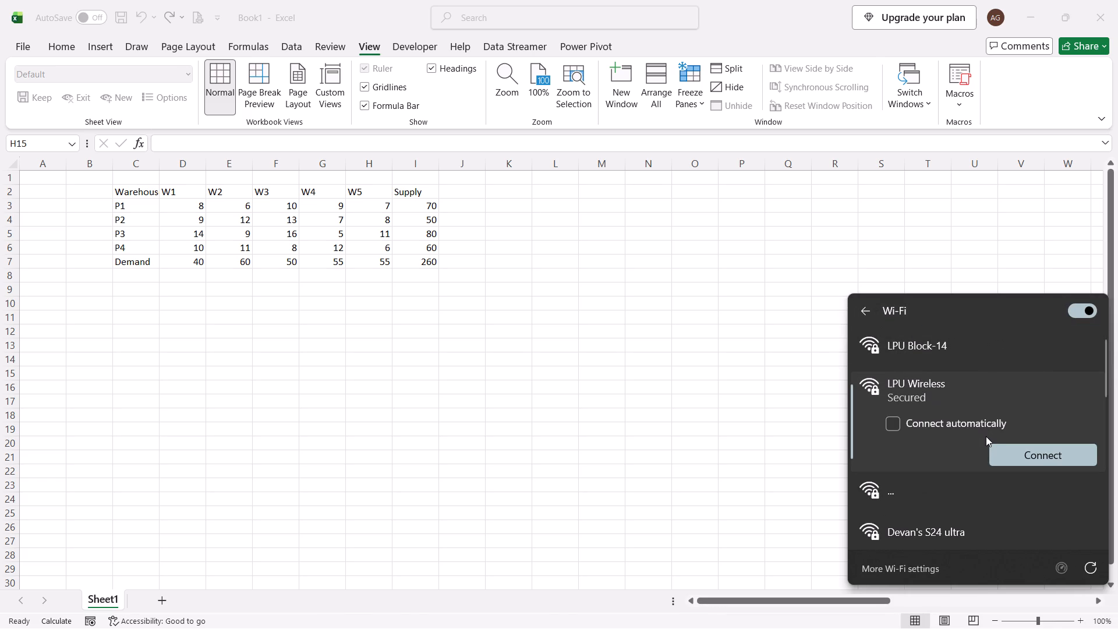
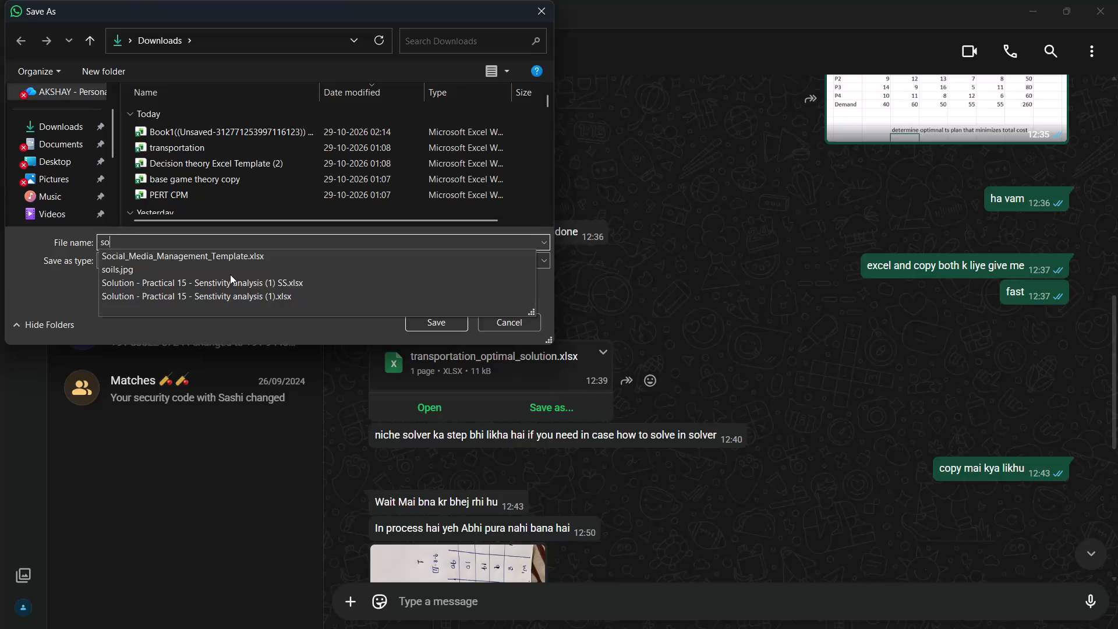
# Choose the Downloads folder as the save location for the received transportation_optimal_solution.xlsx workbook.
pyautogui.click(29, 126)
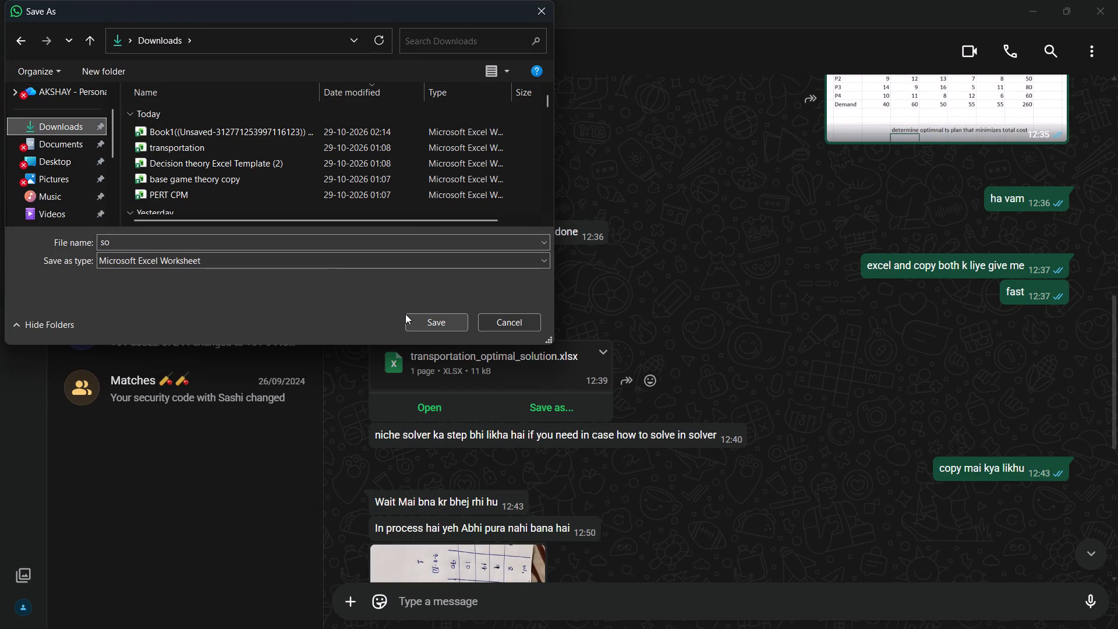
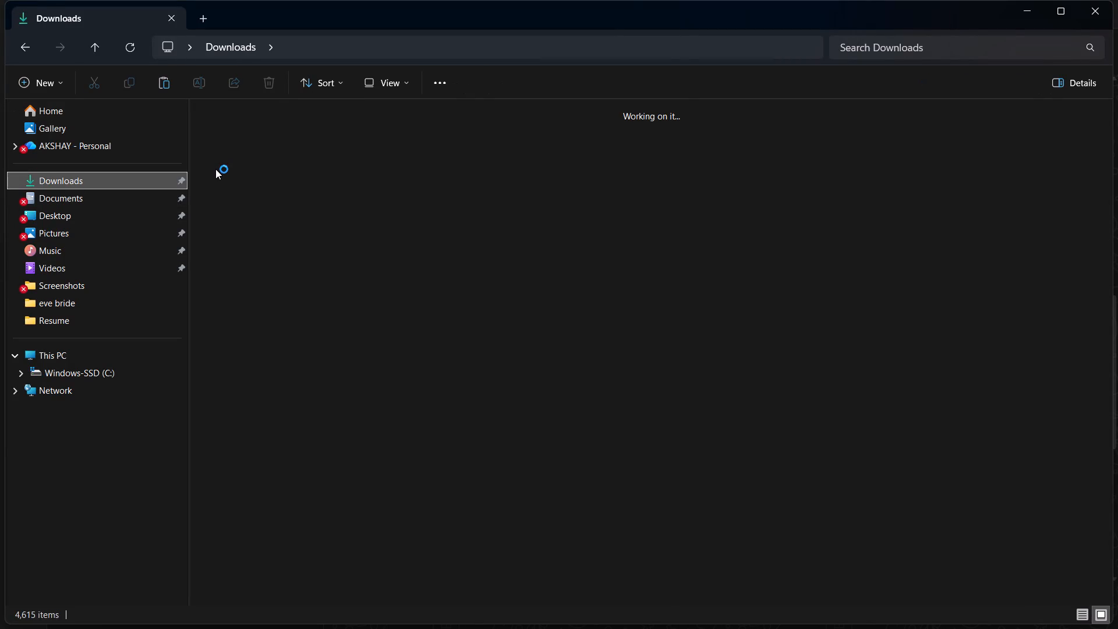
# Open the downloaded solution workbook "so" from the Downloads folder in Excel.
pyautogui.doubleClick(256, 163)
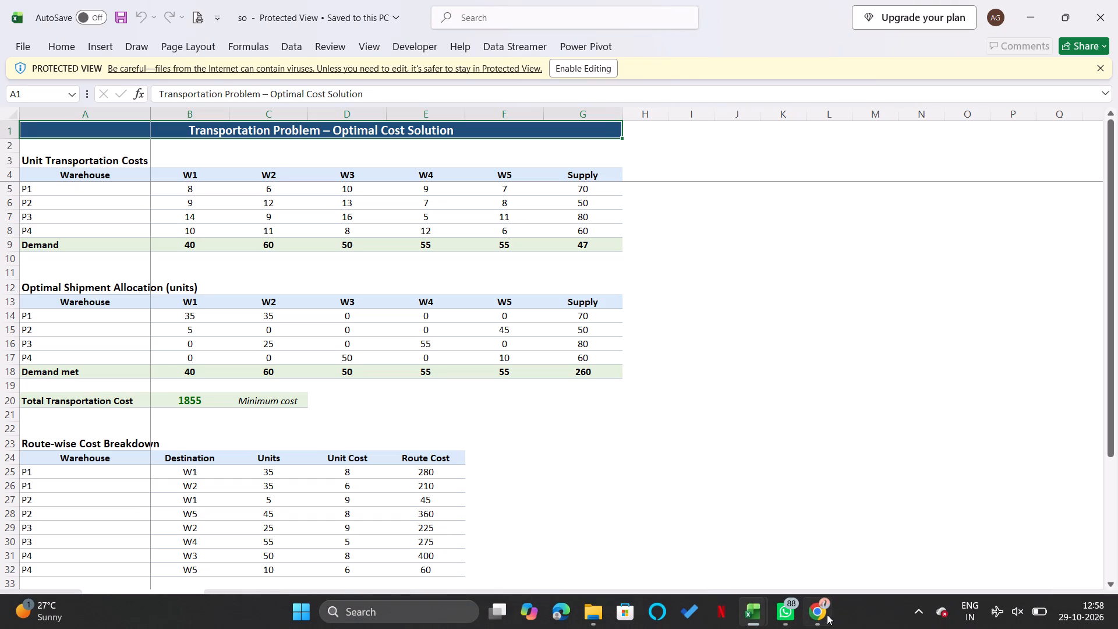
# Enable editing of the protected workbook containing the optimal cost solution.
pyautogui.click(827, 614)
pyautogui.click(827, 614)
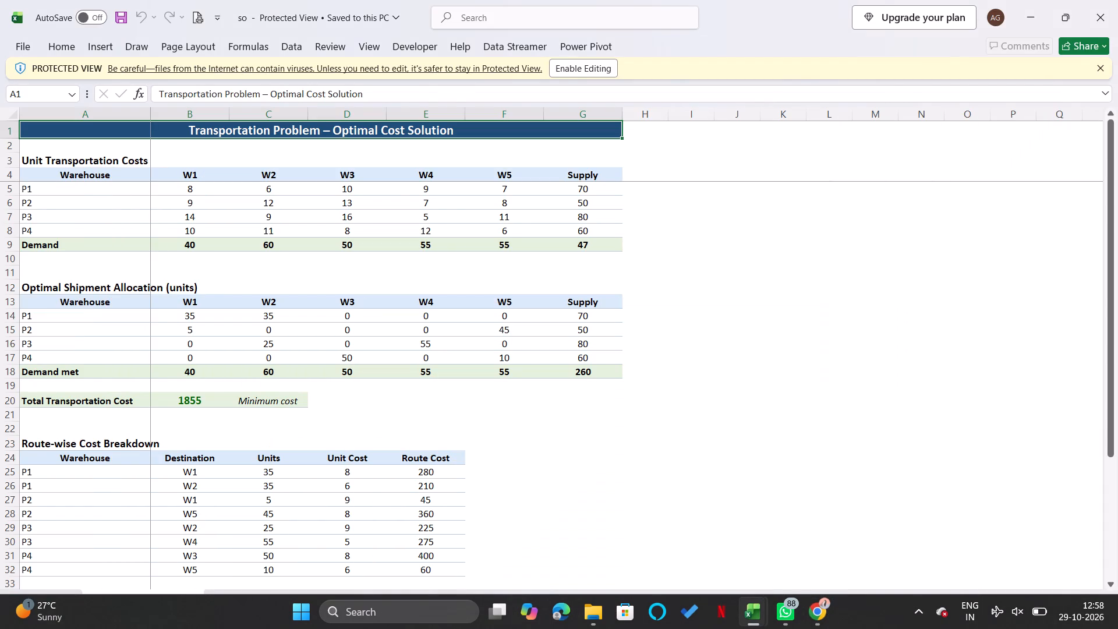
pyautogui.click(562, 70)
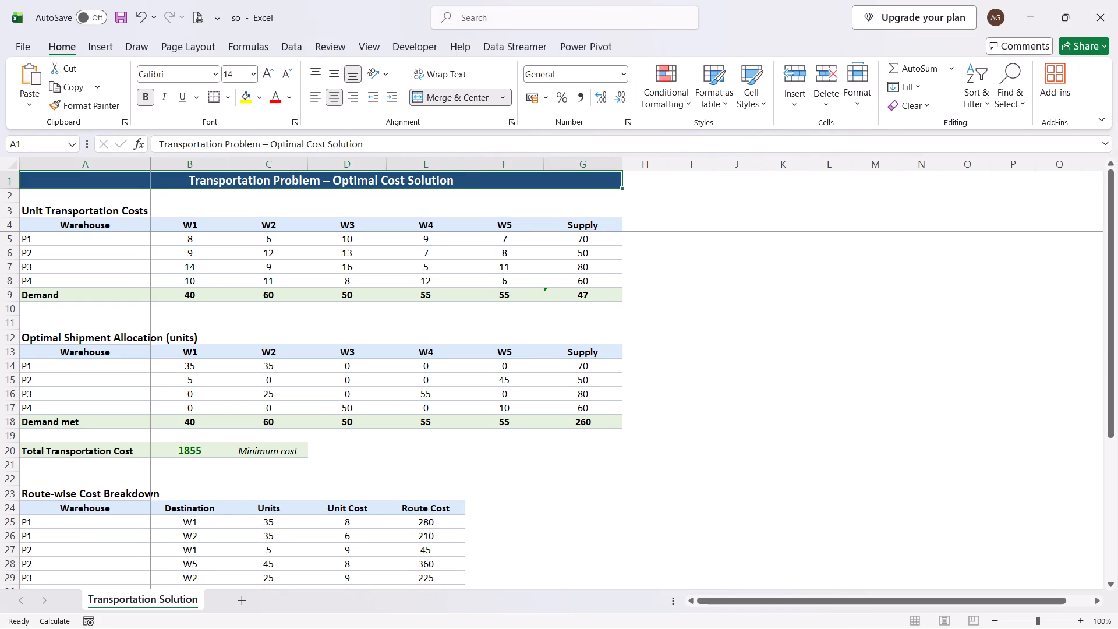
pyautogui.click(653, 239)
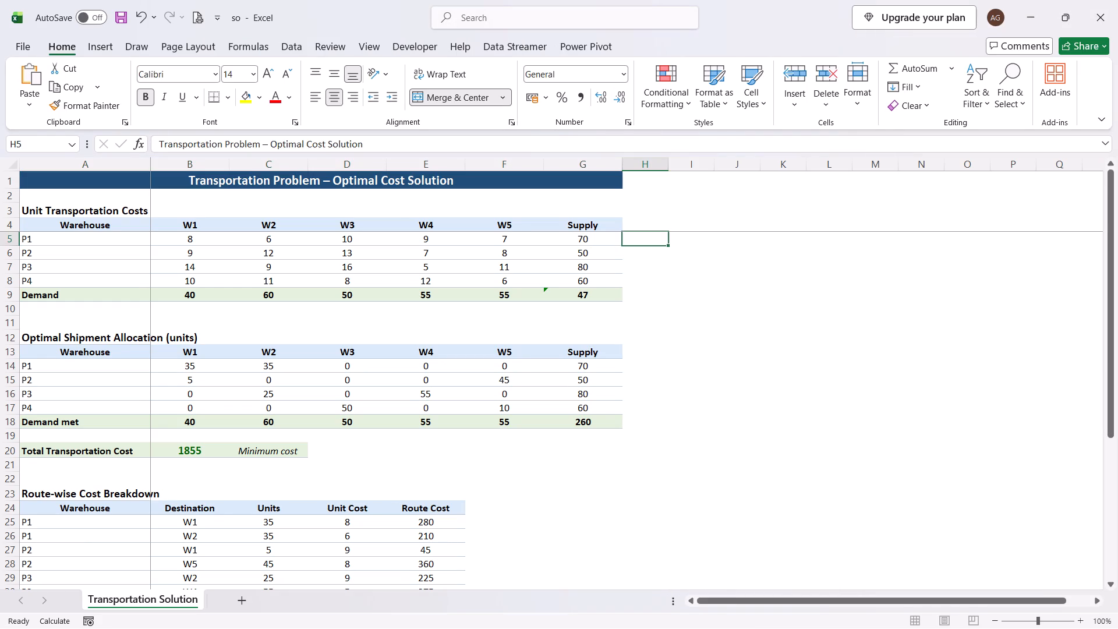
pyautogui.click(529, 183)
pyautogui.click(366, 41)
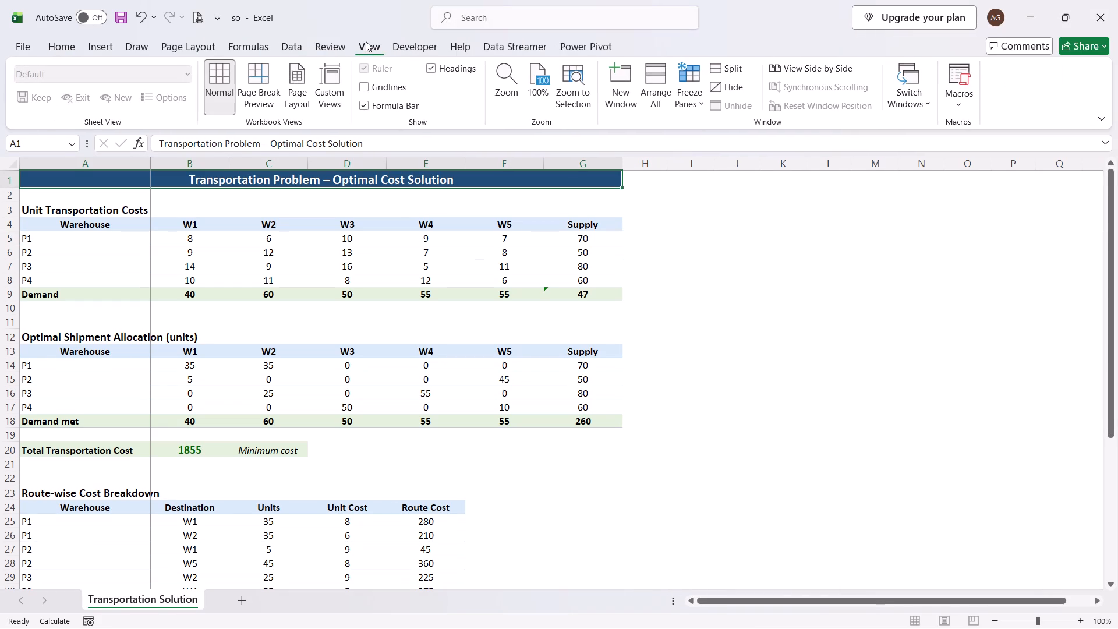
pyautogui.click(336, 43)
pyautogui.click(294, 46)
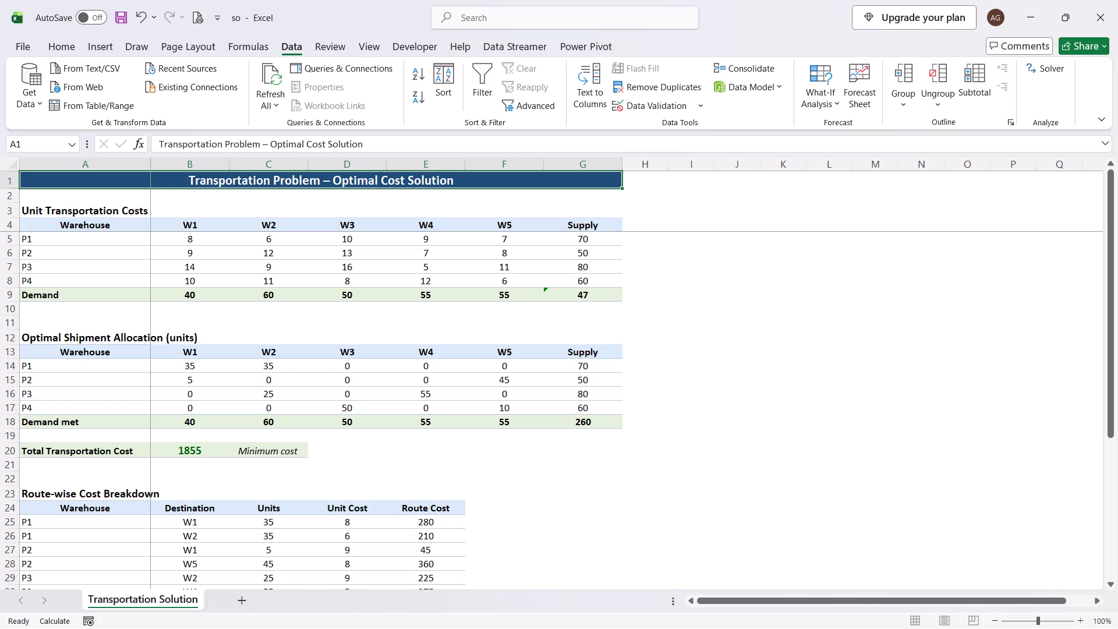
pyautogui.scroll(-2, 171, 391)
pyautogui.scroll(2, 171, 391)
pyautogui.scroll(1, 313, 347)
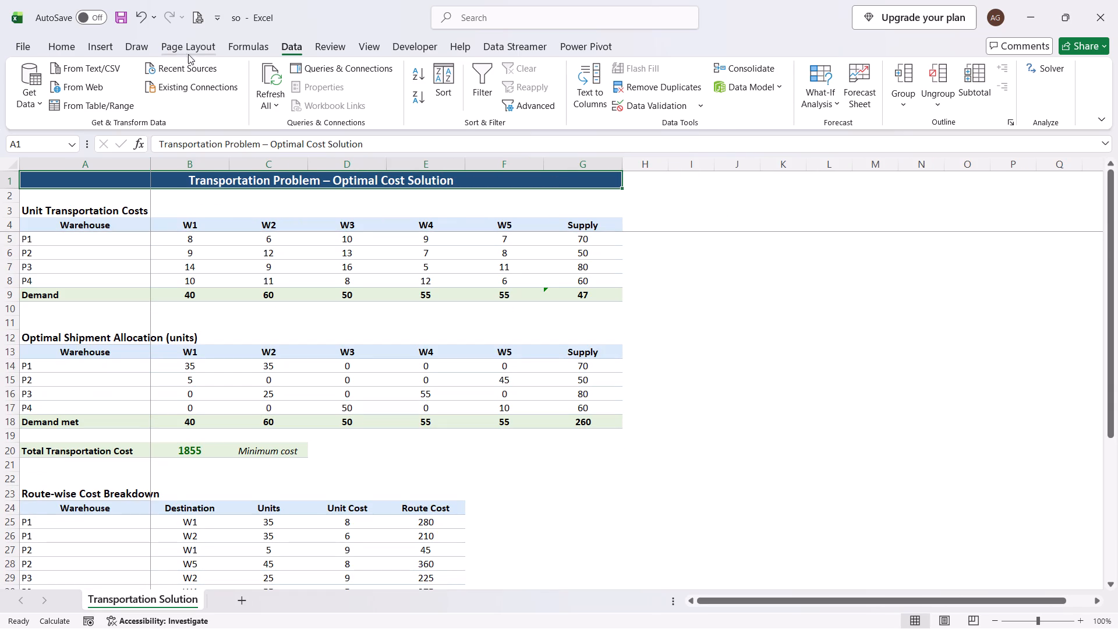
# Set the workbook's theme colors to Grayscale.
pyautogui.click(181, 49)
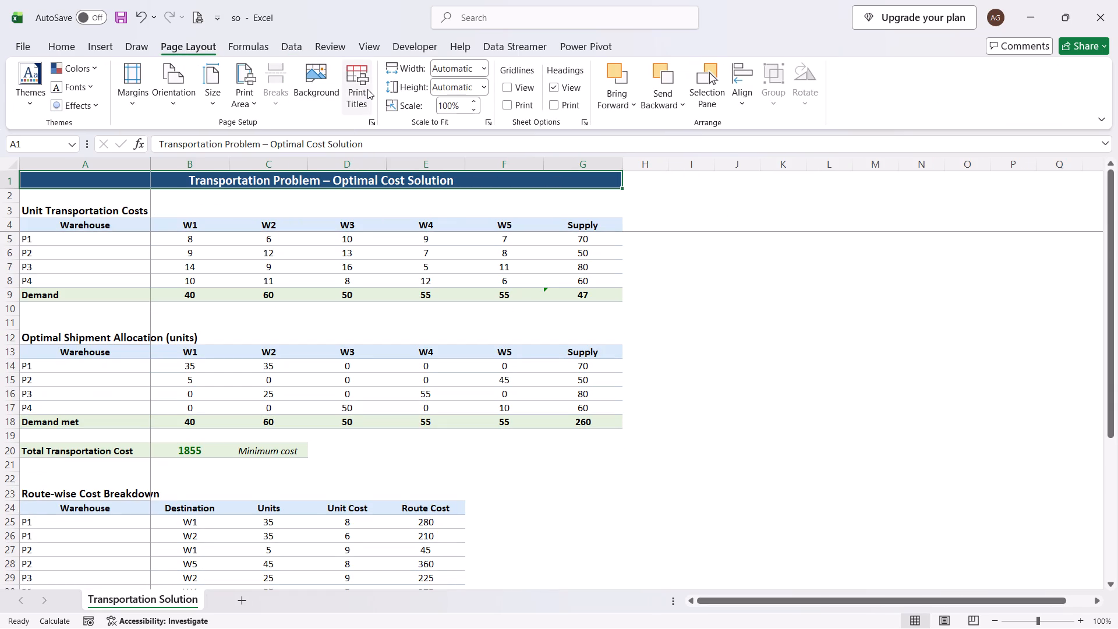
pyautogui.click(79, 70)
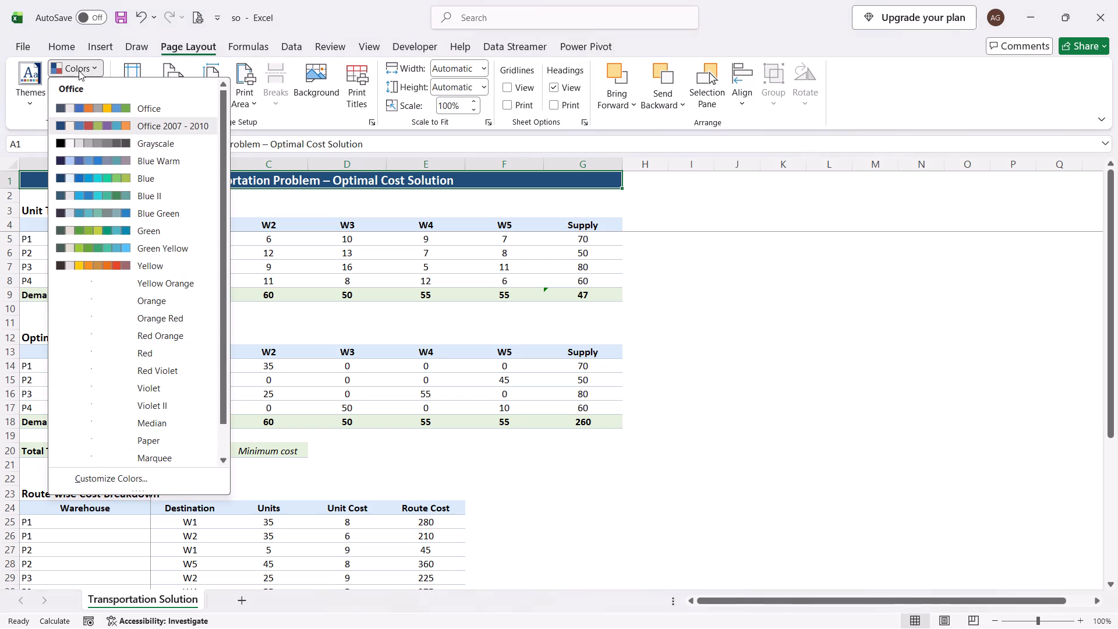
pyautogui.click(112, 139)
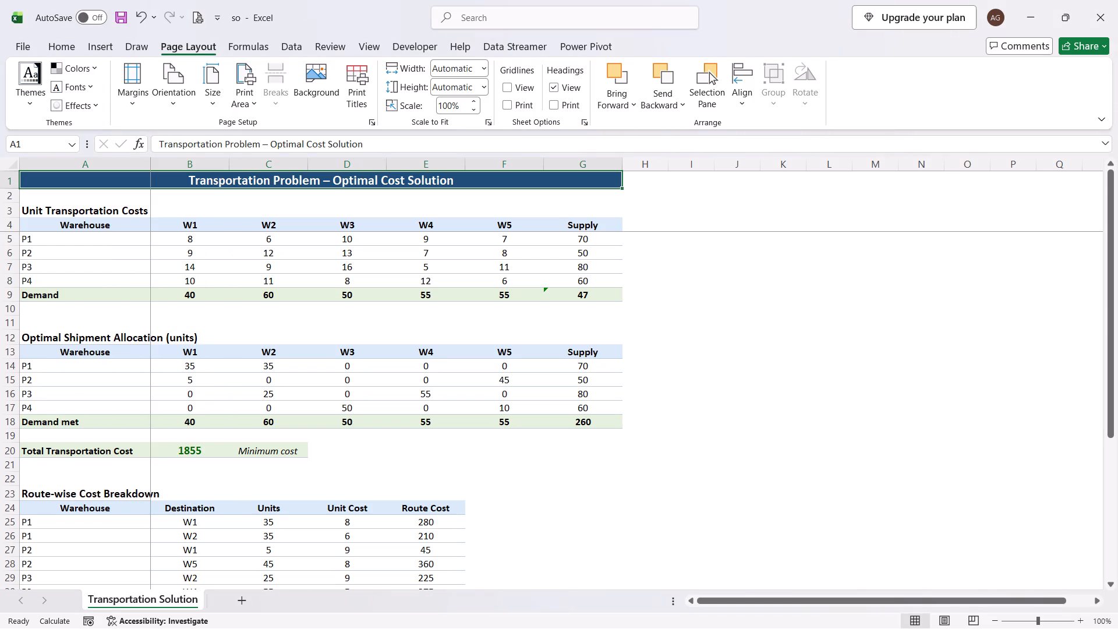
# Format the sheet's title cell with No Fill and the Automatic font color.
pyautogui.click(159, 185)
pyautogui.click(109, 191)
pyautogui.click(118, 232)
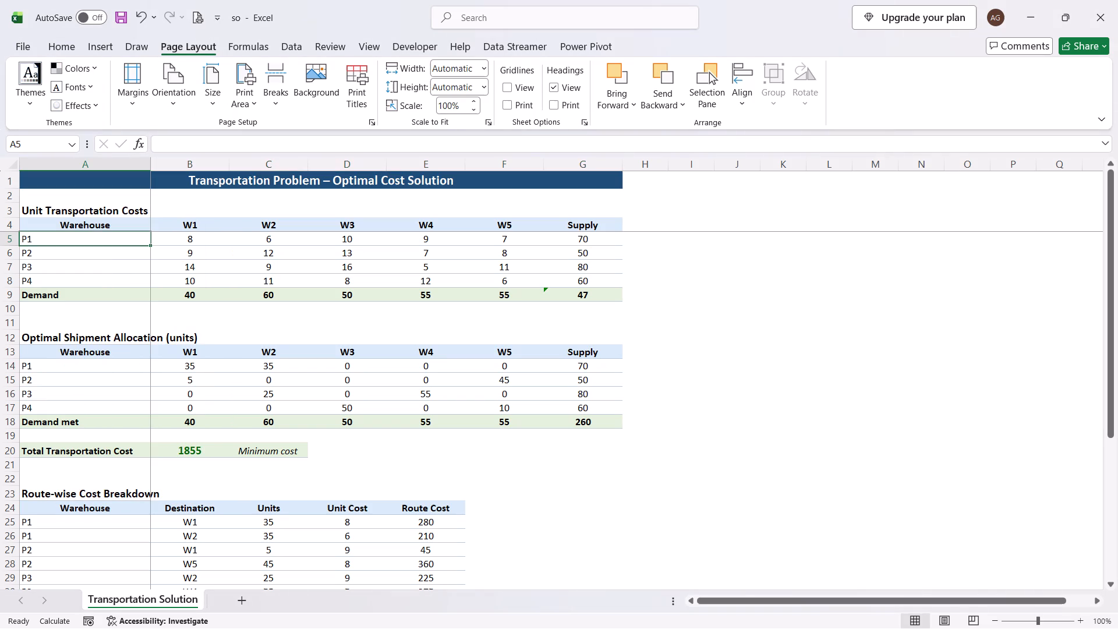
pyautogui.click(86, 183)
pyautogui.click(76, 44)
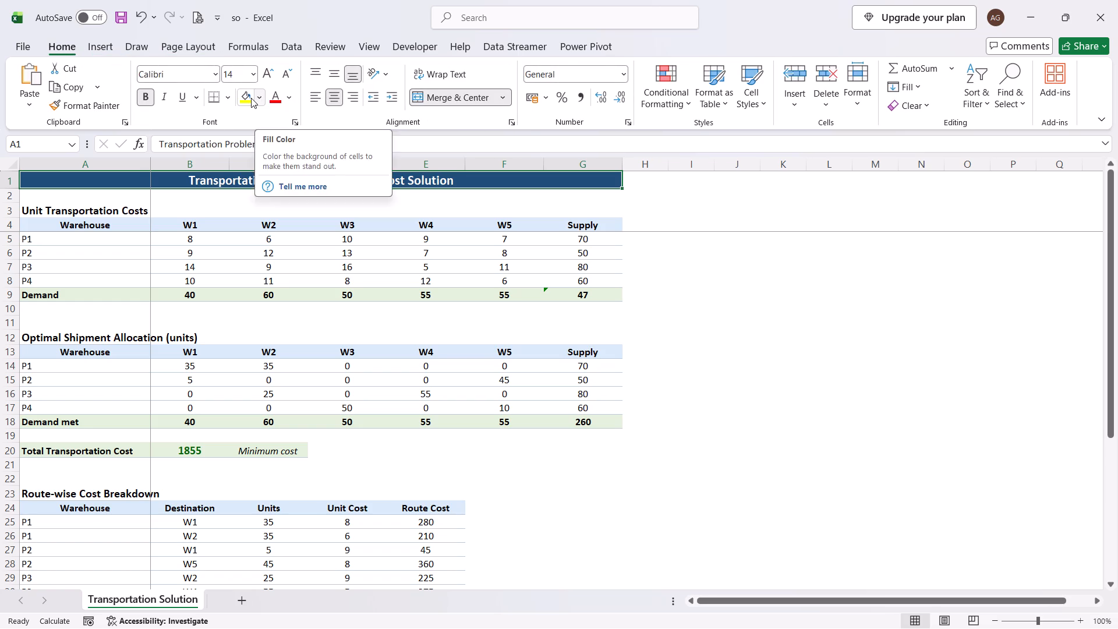
pyautogui.click(251, 98)
pyautogui.click(264, 96)
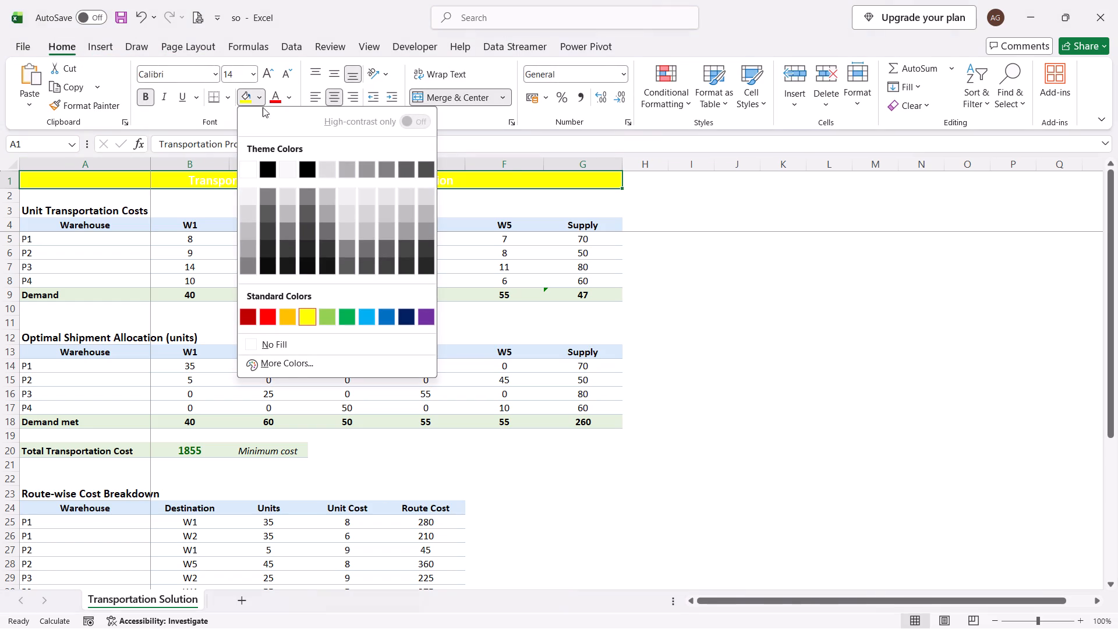
pyautogui.click(273, 345)
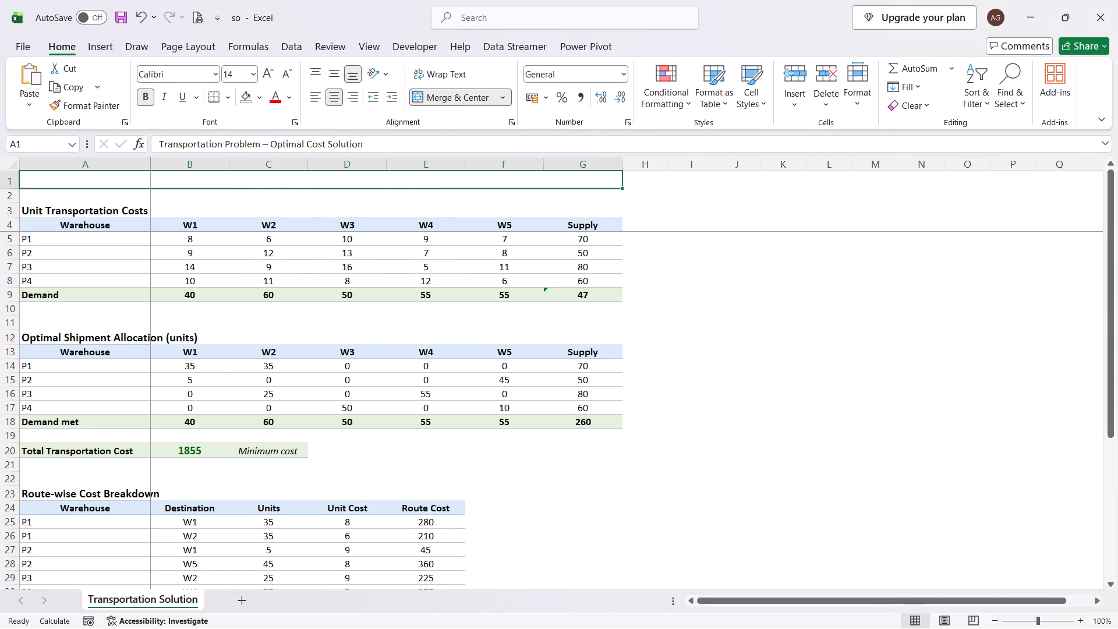
pyautogui.click(287, 97)
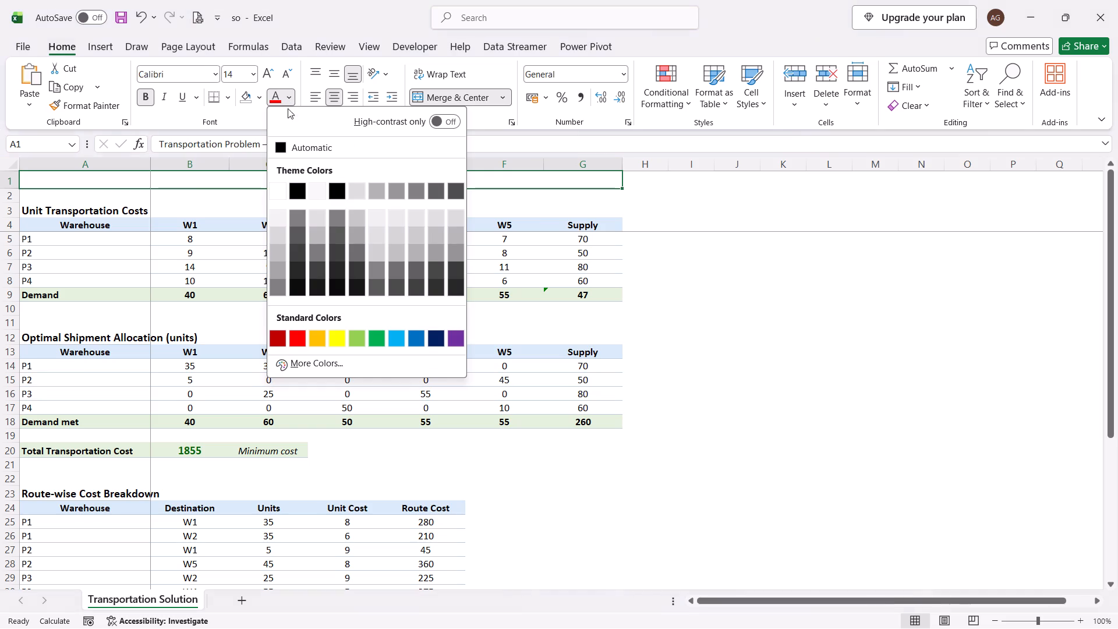
pyautogui.click(293, 146)
pyautogui.click(265, 274)
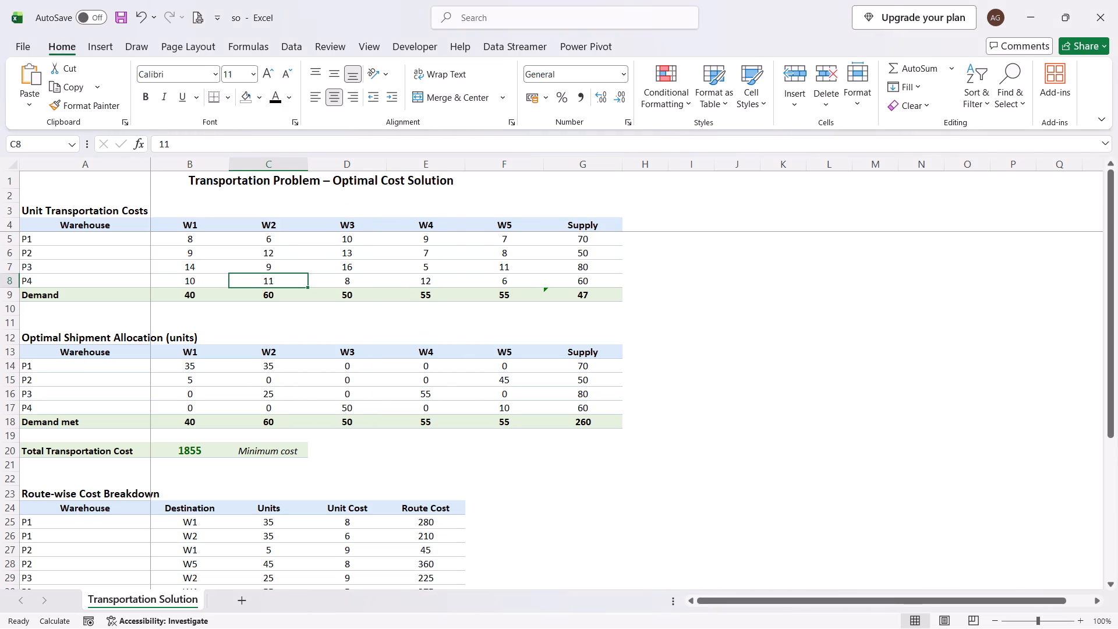
# Remove the fill from range A4:G39 and set its font color to Automatic.
pyautogui.moveTo(75, 227); pyautogui.dragTo(506, 458)
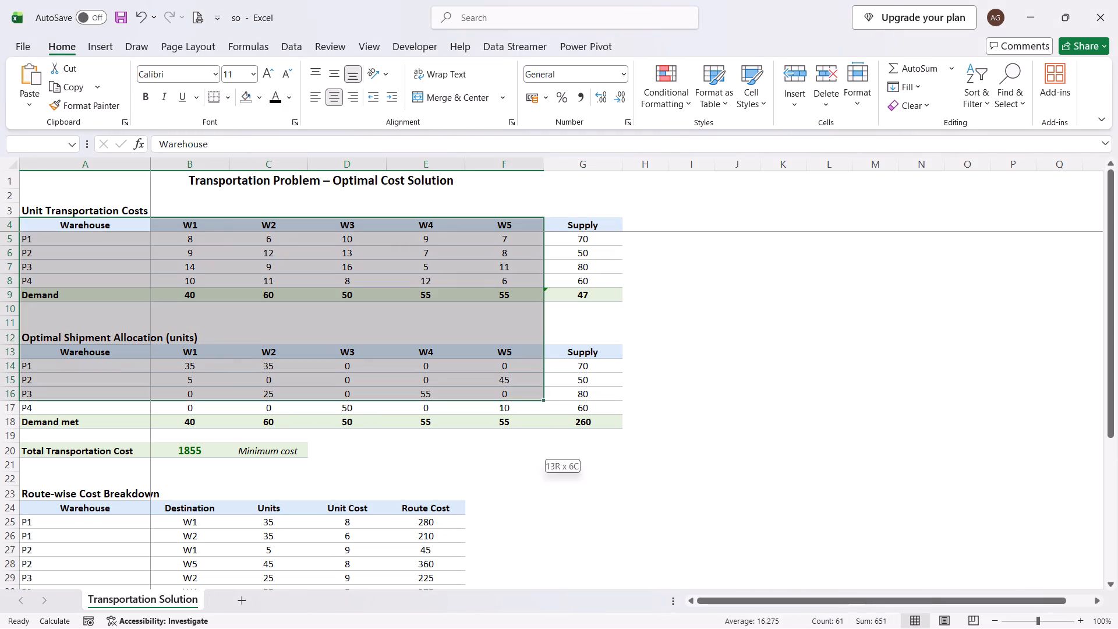
pyautogui.moveTo(506, 458); pyautogui.dragTo(597, 572)
pyautogui.click(237, 104)
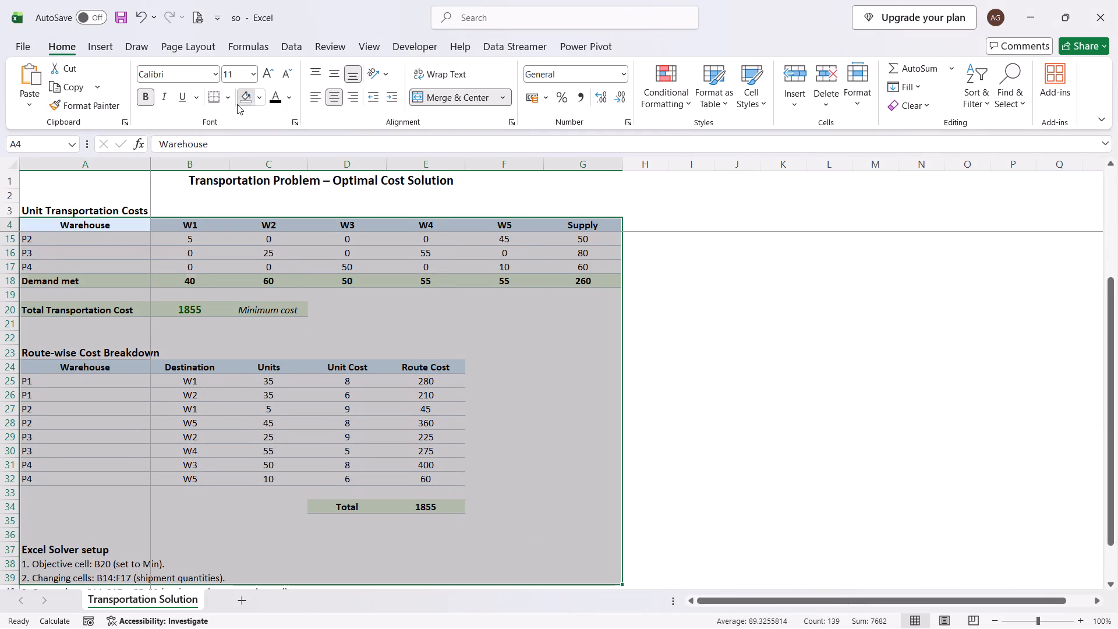
pyautogui.click(271, 101)
pyautogui.click(341, 363)
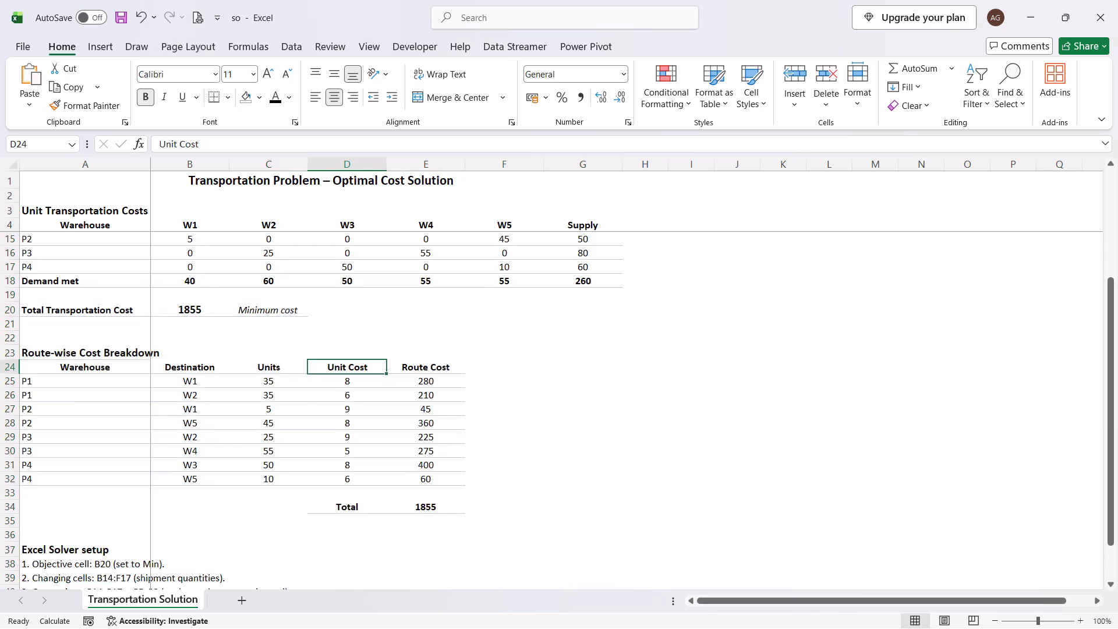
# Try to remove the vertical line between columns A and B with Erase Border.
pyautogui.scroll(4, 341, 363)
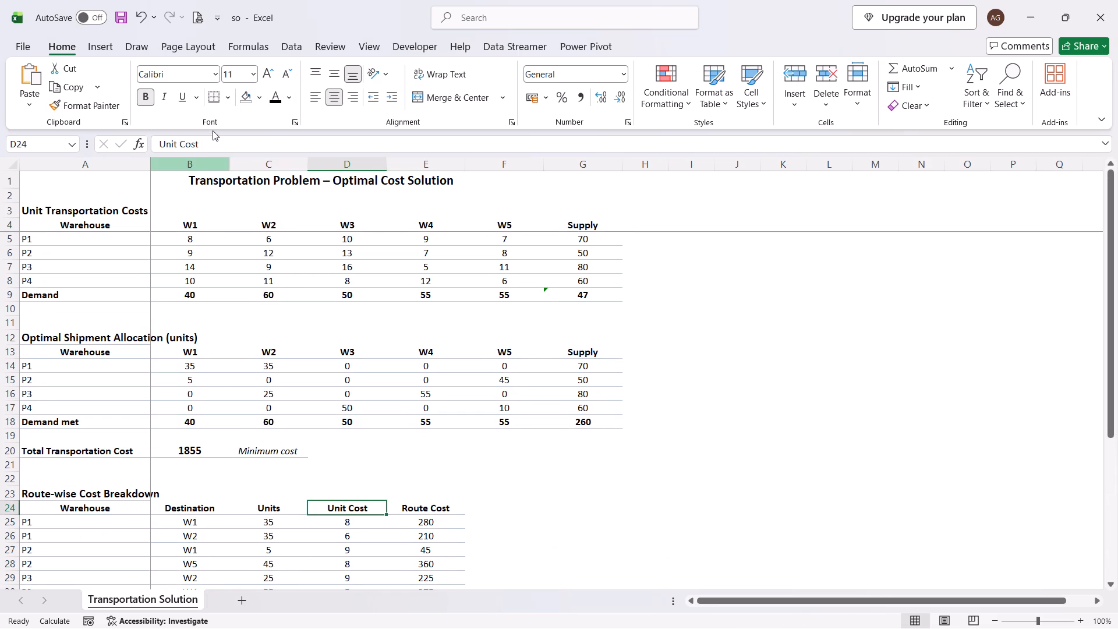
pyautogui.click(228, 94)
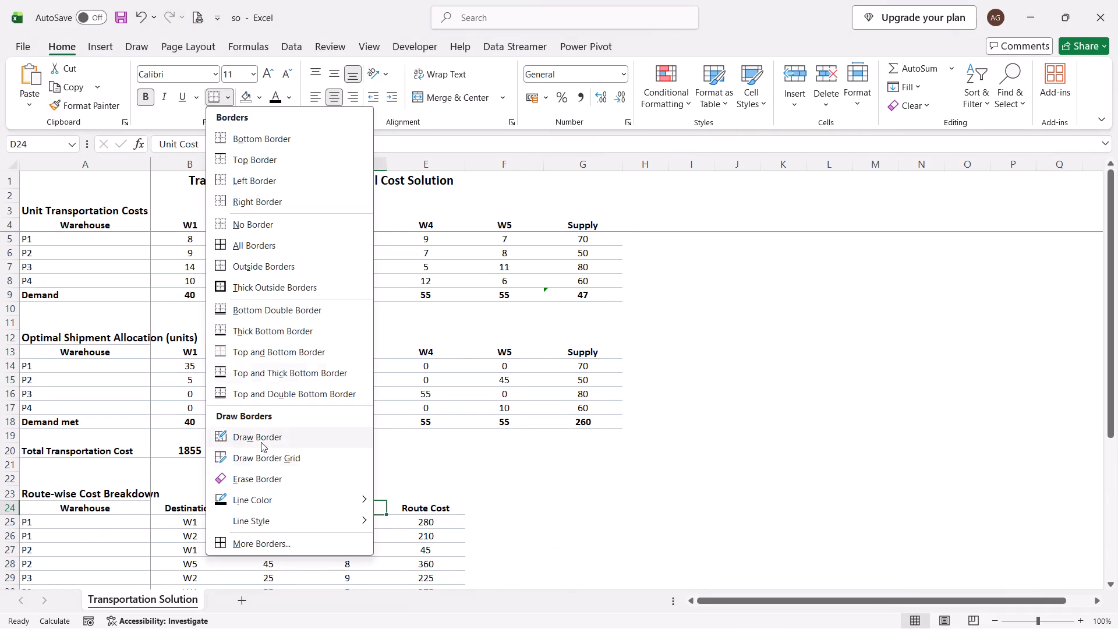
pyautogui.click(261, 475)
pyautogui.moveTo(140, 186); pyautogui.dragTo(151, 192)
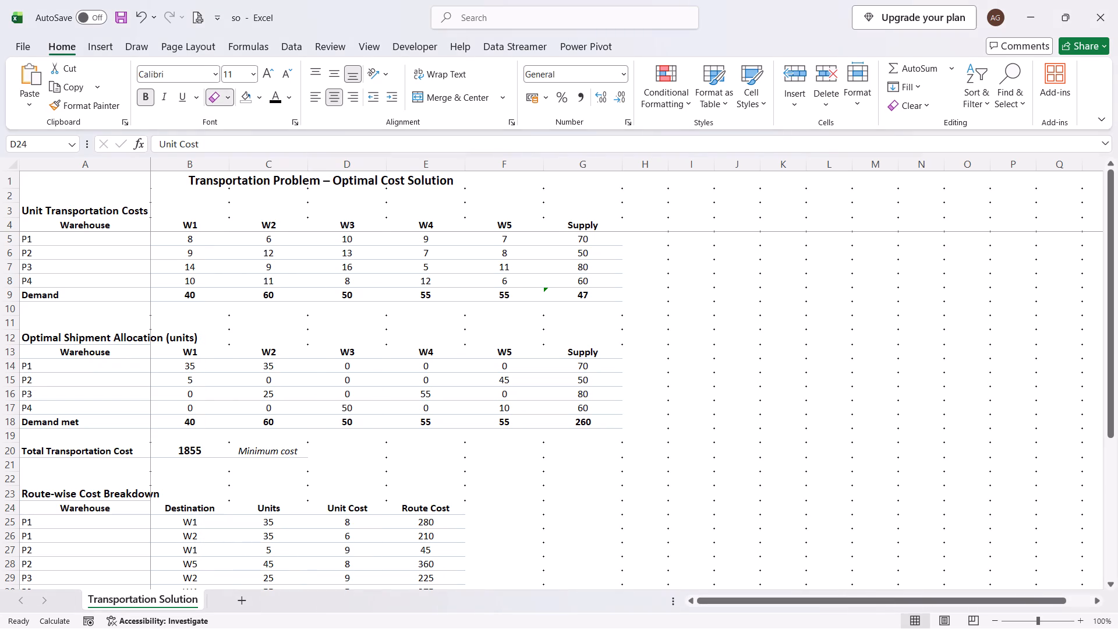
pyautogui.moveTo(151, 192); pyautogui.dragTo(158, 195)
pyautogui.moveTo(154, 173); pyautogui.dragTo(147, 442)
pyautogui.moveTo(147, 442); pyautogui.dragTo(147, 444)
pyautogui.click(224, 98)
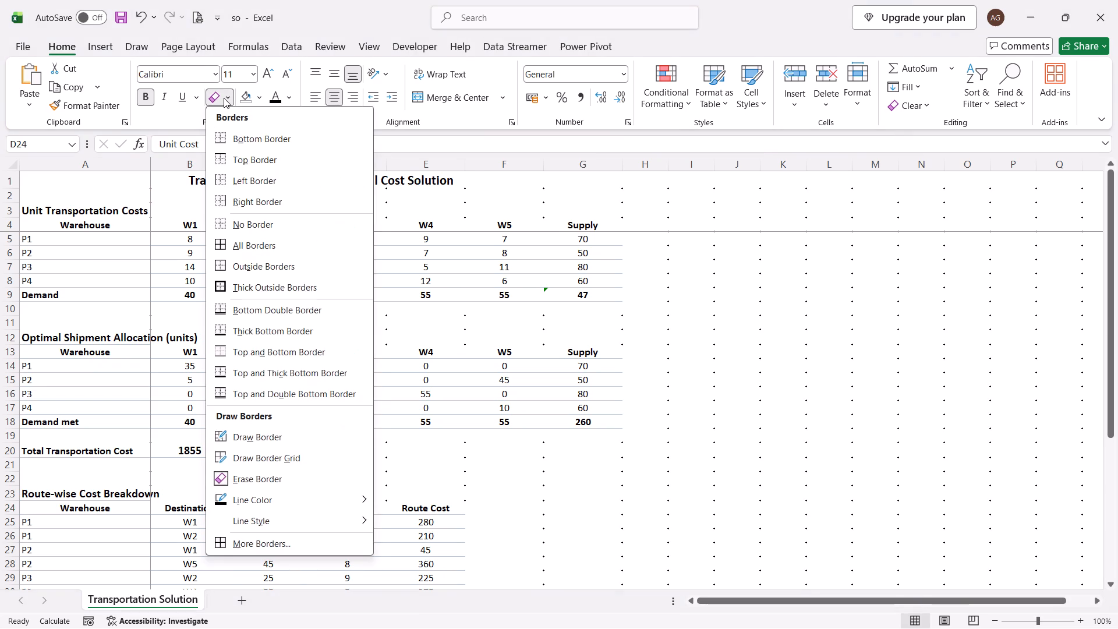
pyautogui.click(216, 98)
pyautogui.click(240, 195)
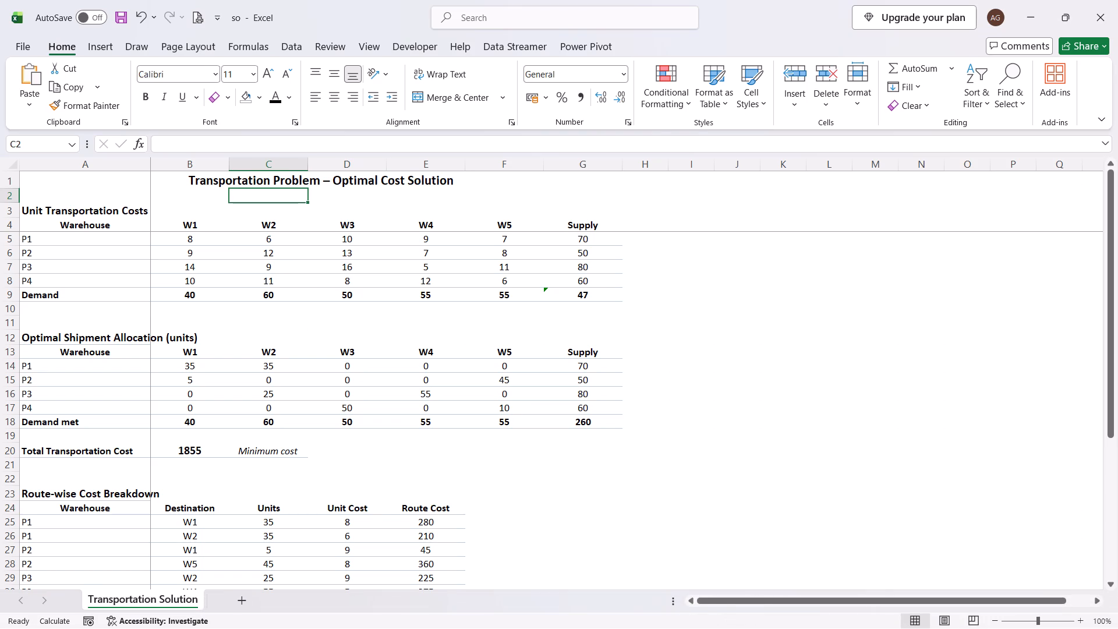
# Copy range A1:G35 of the Transportation Solution sheet and paste it at K1 on Sheet1 of the Book1 workbook.
pyautogui.moveTo(35, 181); pyautogui.dragTo(459, 576)
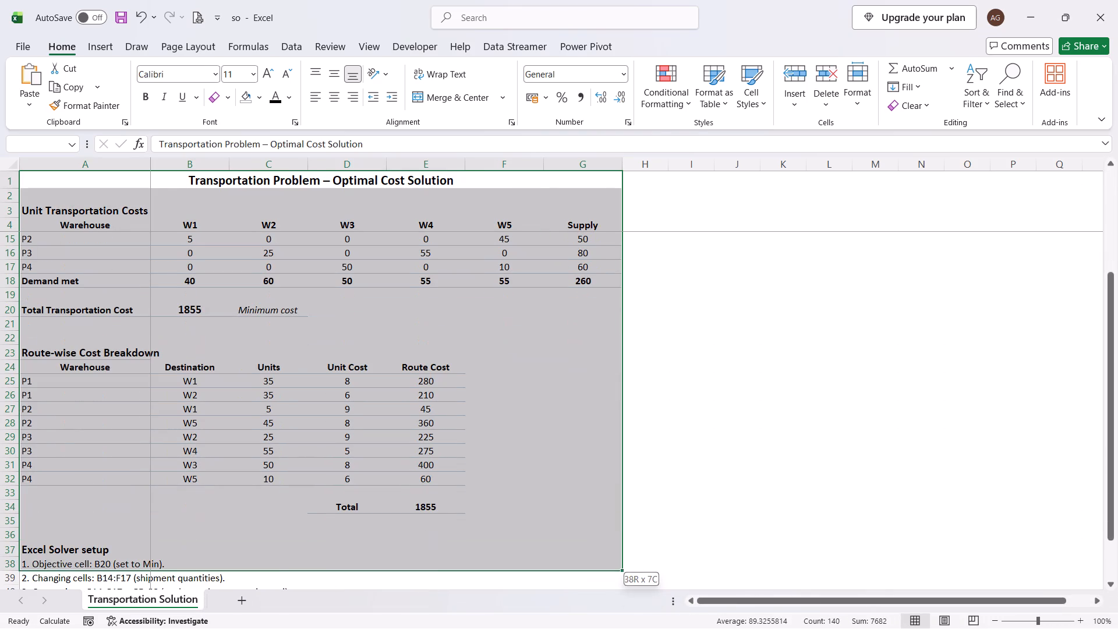
pyautogui.moveTo(459, 576); pyautogui.dragTo(494, 521)
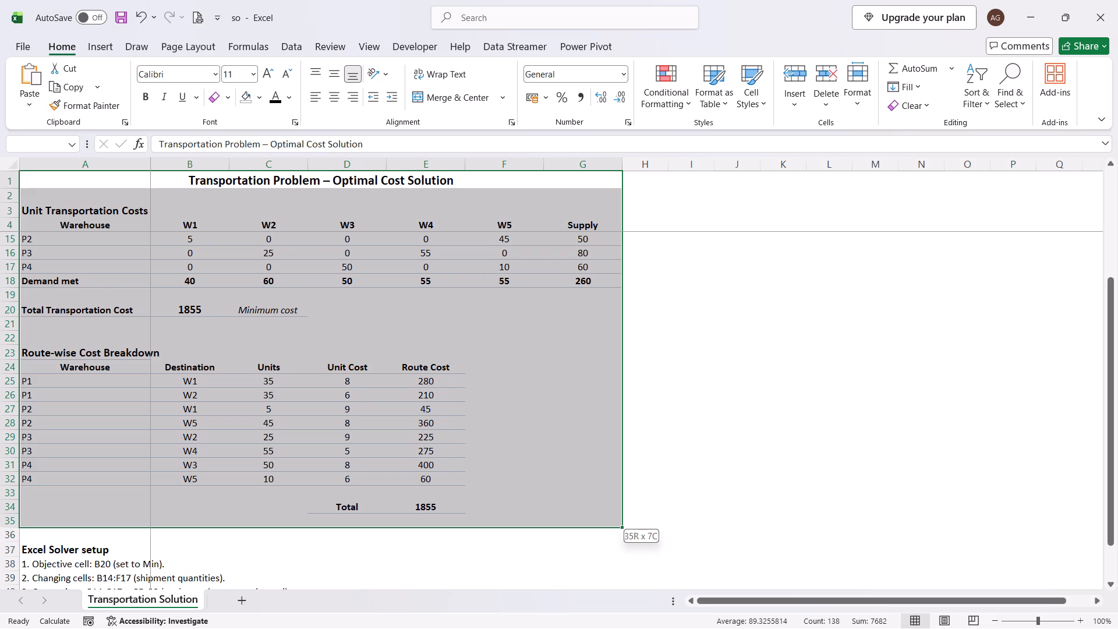
pyautogui.moveTo(494, 521); pyautogui.dragTo(494, 521)
pyautogui.hotkey('ctrl', 'c')
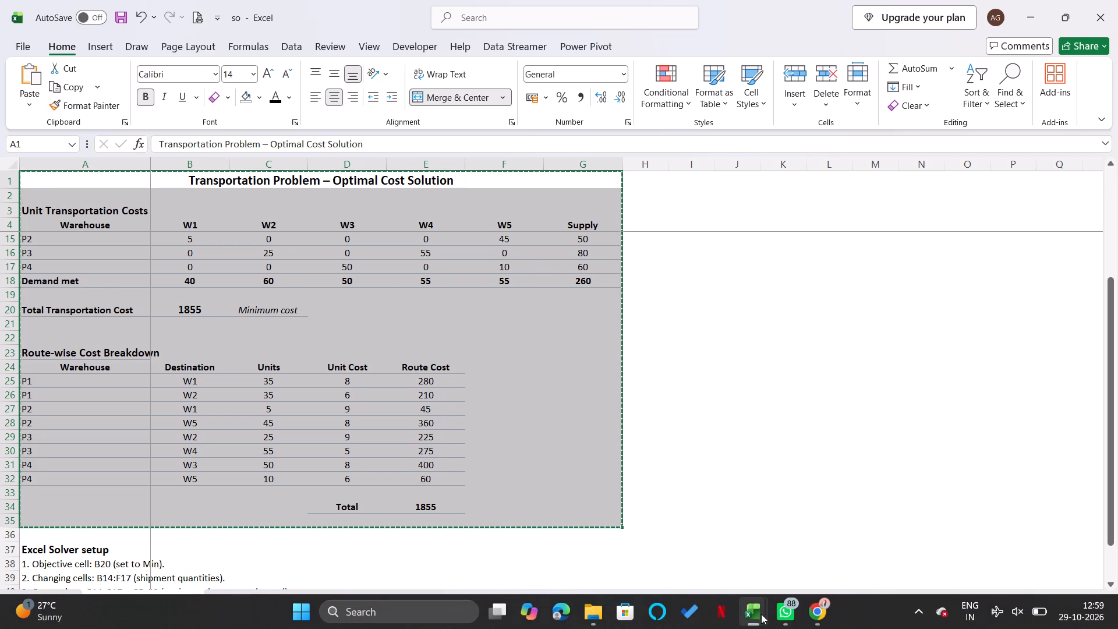
pyautogui.click(686, 525)
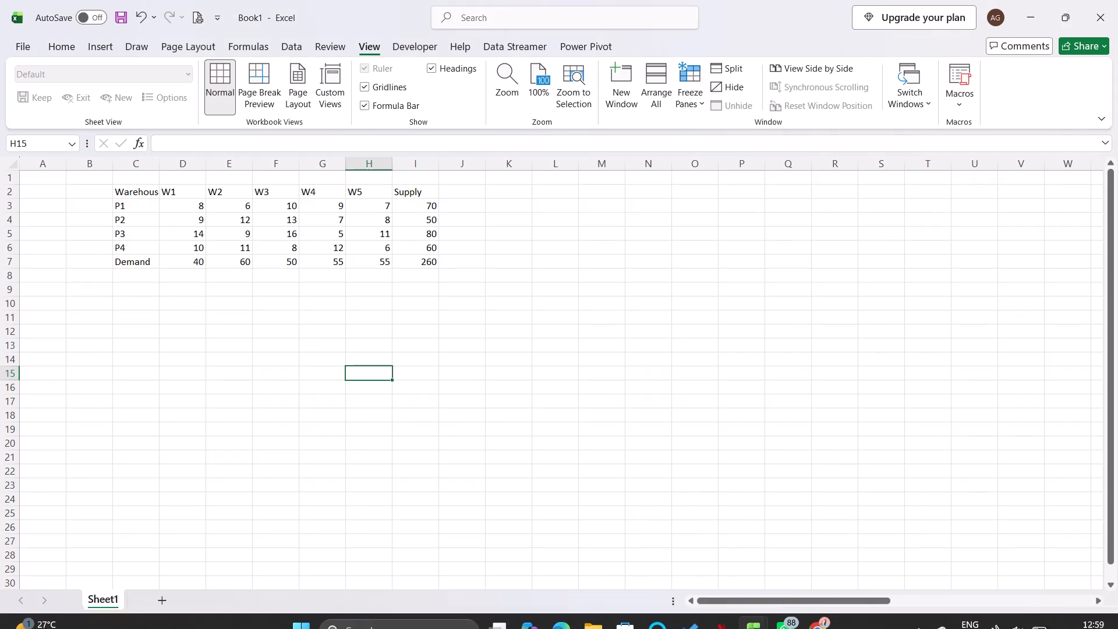
pyautogui.click(508, 178)
pyautogui.hotkey('ctrl', 'v')
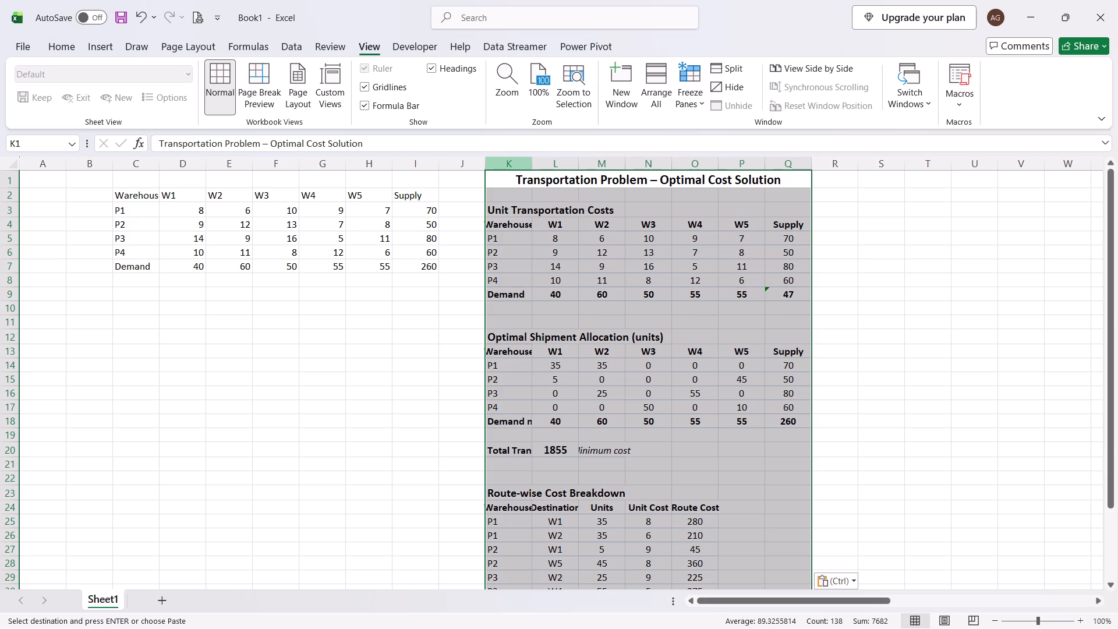
pyautogui.click(447, 362)
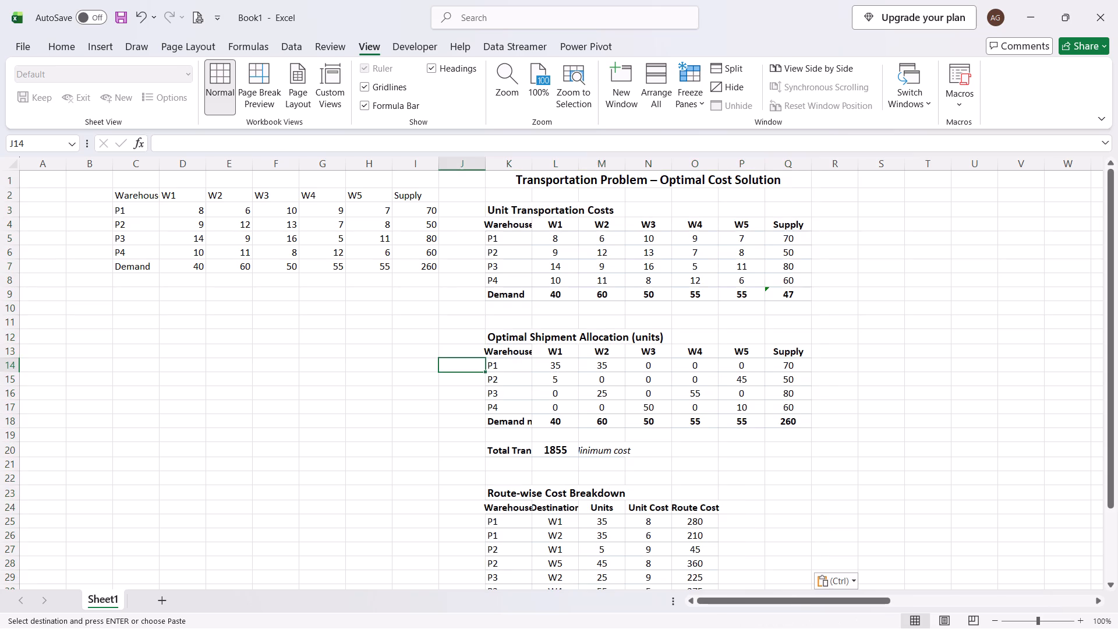
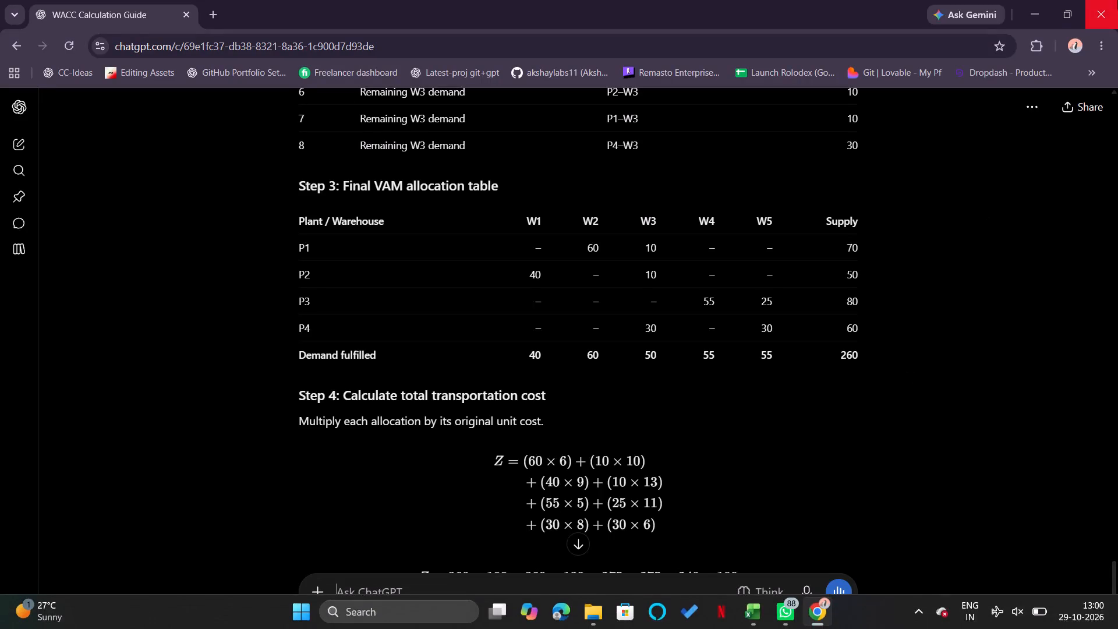
# Close the Chrome window showing the ChatGPT conversation with the VAM allocation solution.
pyautogui.click(1117, 0)
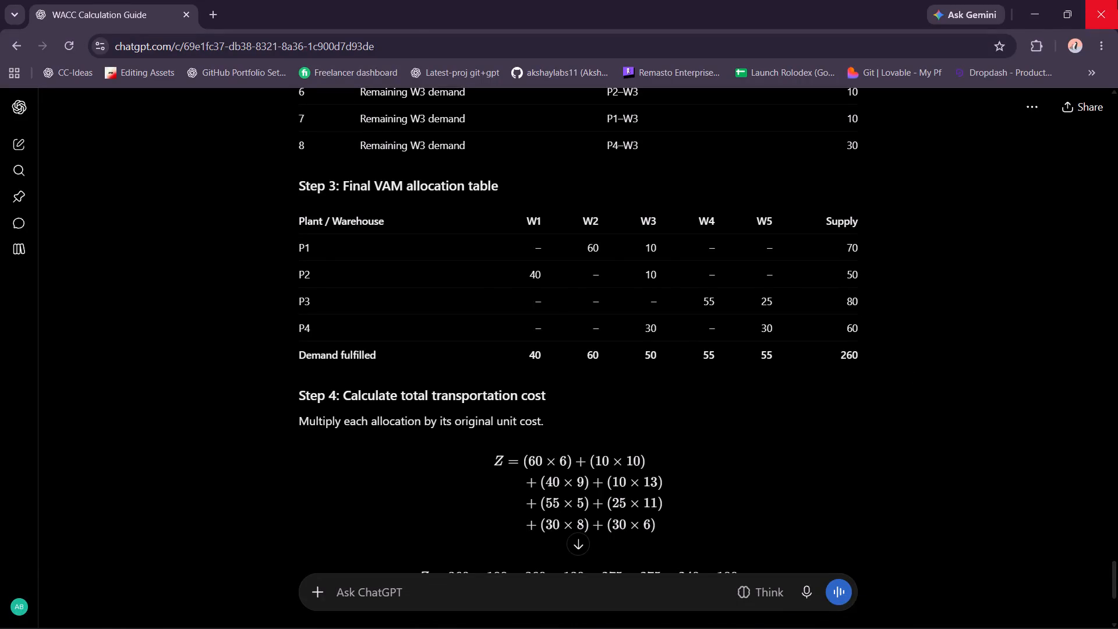
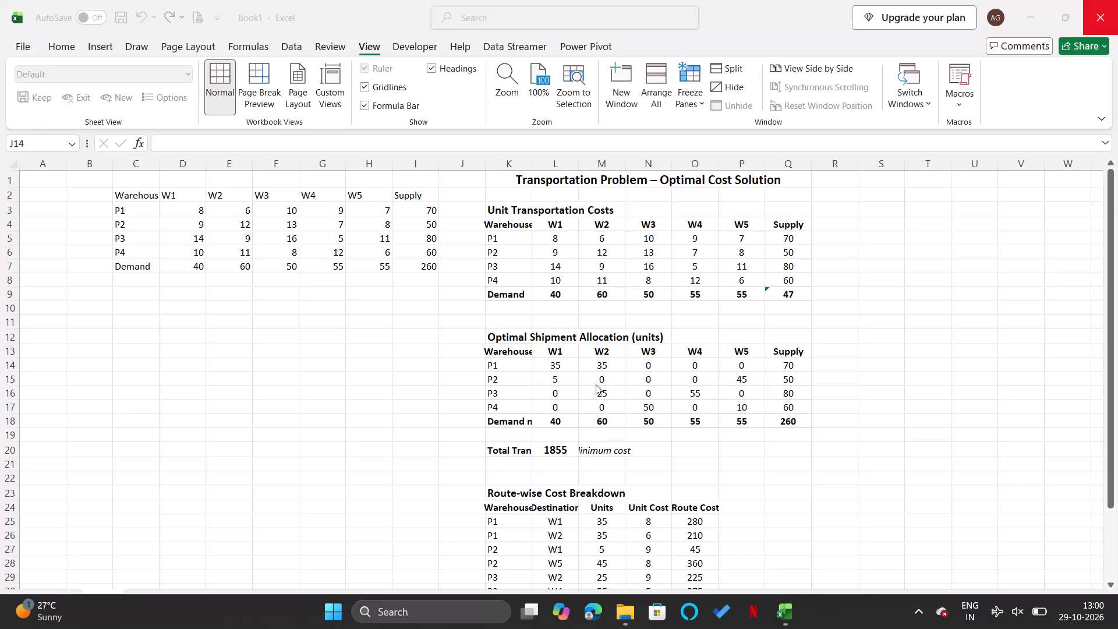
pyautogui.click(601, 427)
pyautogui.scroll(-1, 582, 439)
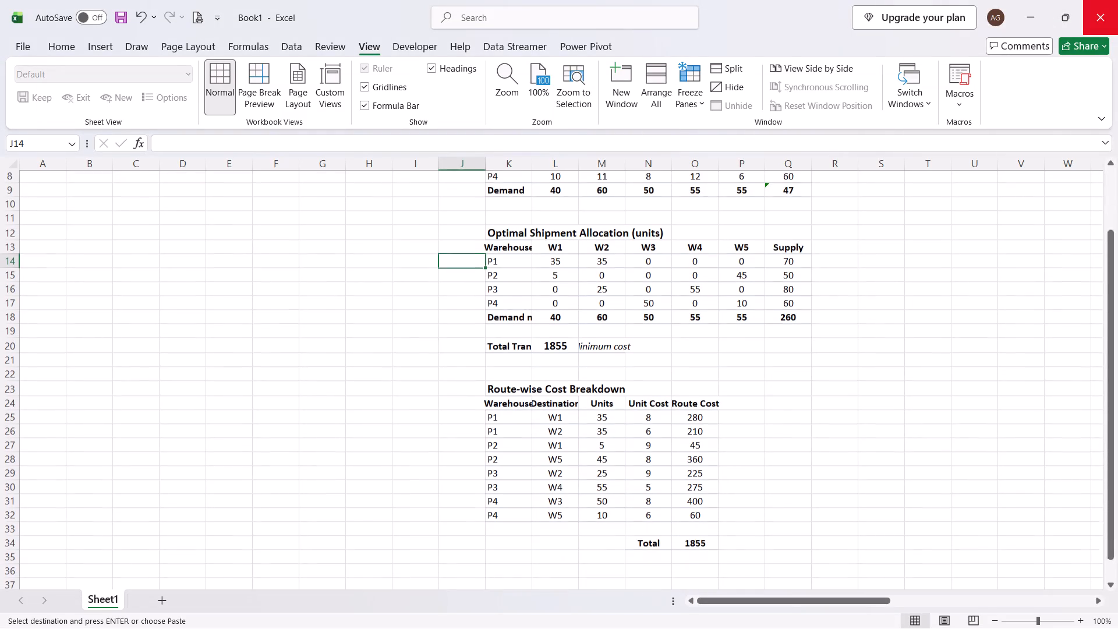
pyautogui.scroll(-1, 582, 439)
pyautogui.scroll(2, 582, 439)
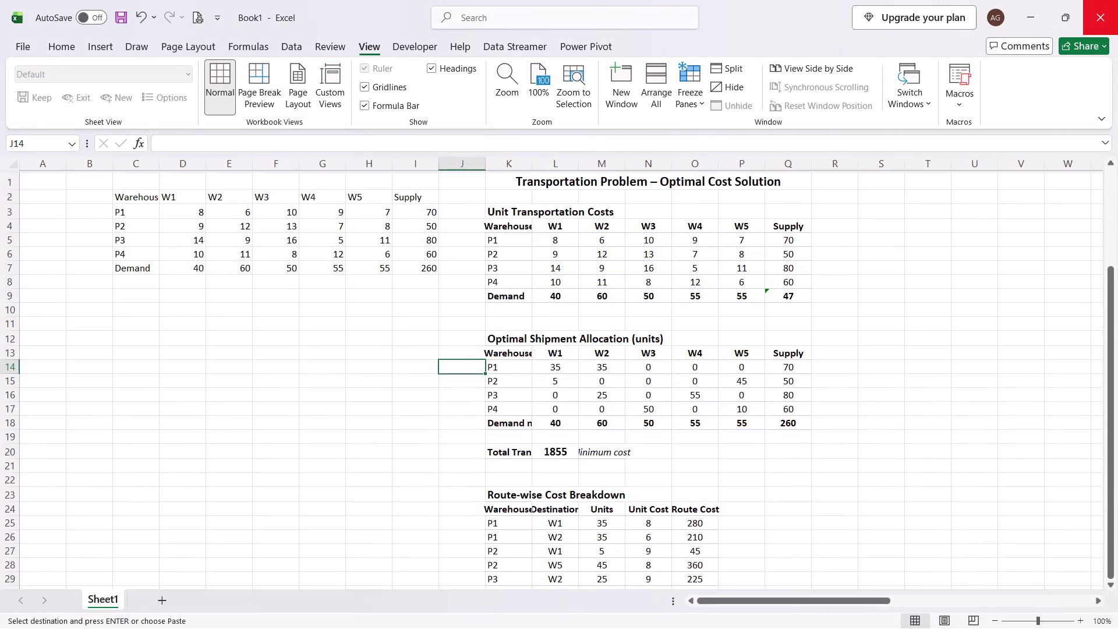
# Start a Windows search for an app with the letter "w".
pyautogui.click(437, 601)
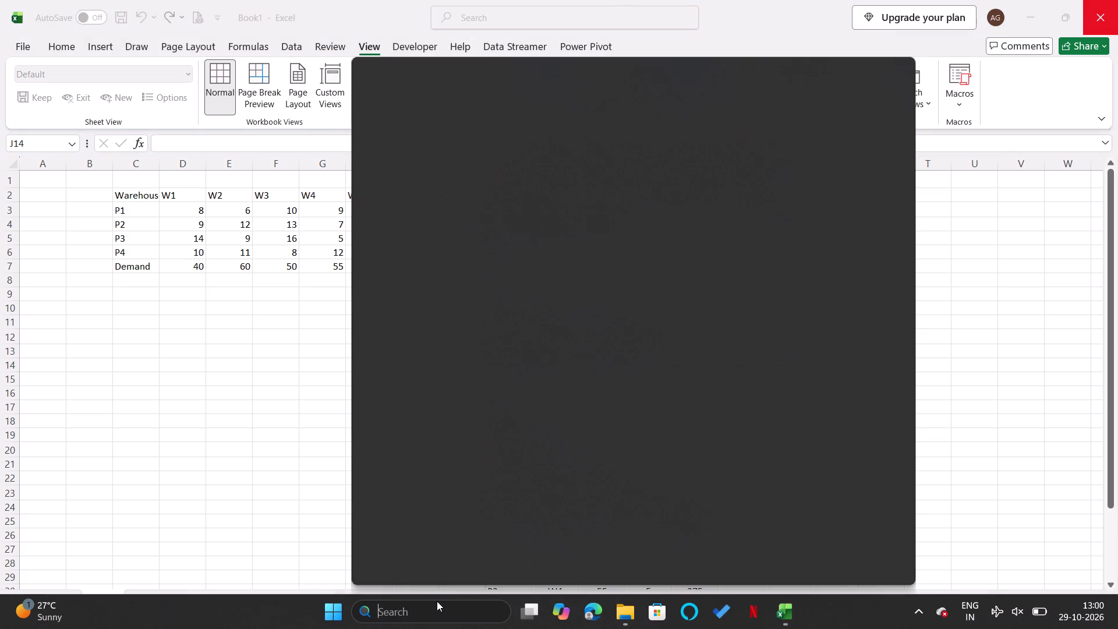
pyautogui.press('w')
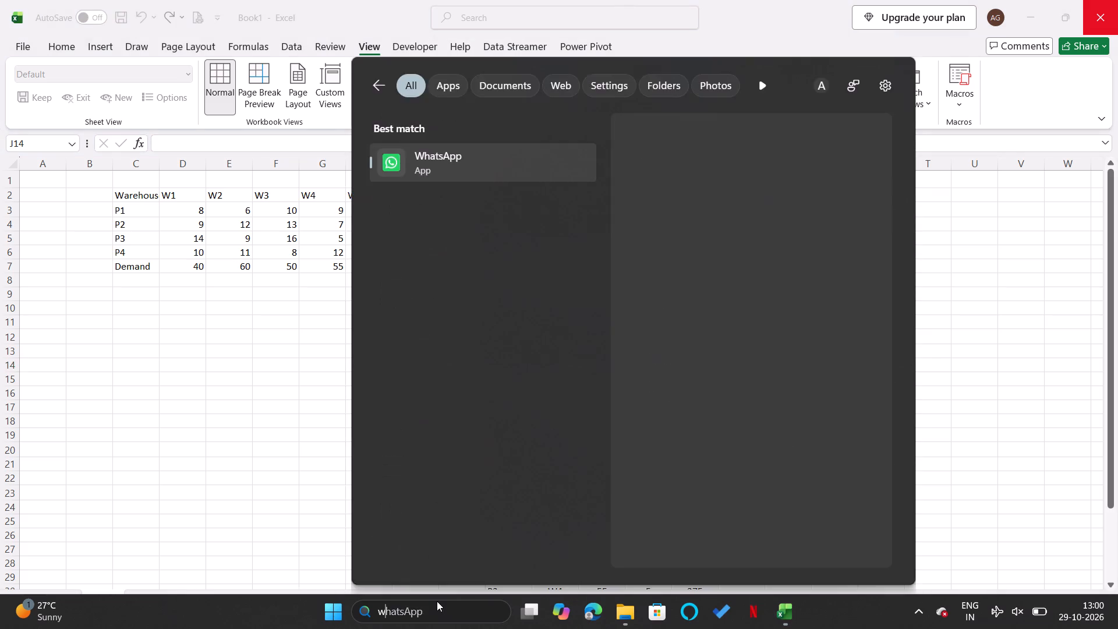
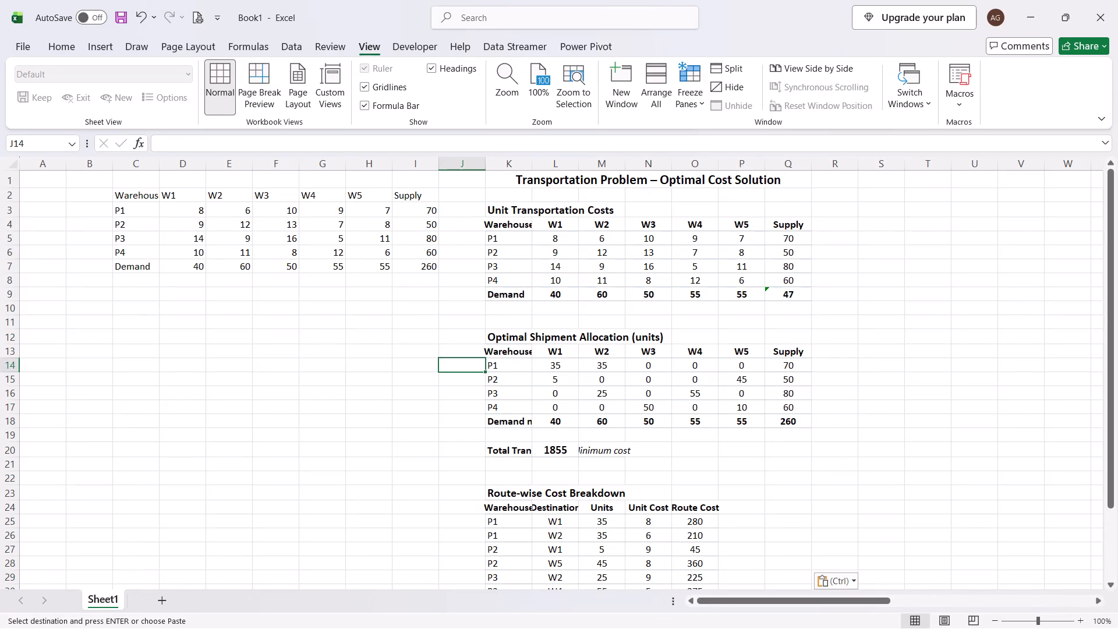
# Select the original transportation cost table, range C2:I7, on Sheet1.
pyautogui.moveTo(140, 195); pyautogui.dragTo(416, 267)
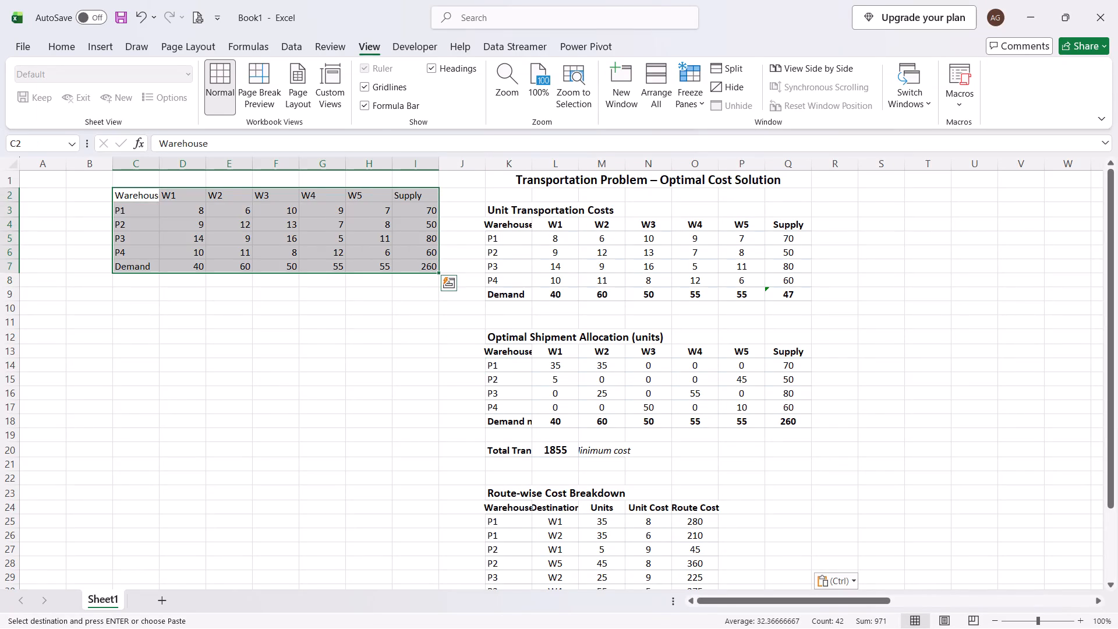
# Copy the original transportation cost table in range C2:I7 of Sheet1.
pyautogui.hotkey('ctrl', 'c')
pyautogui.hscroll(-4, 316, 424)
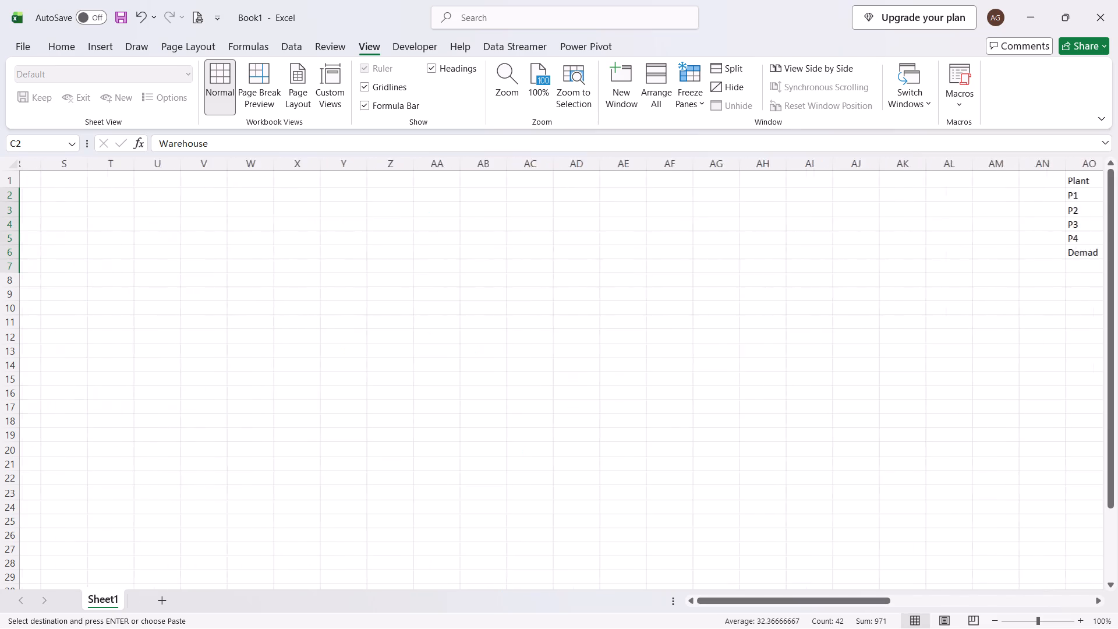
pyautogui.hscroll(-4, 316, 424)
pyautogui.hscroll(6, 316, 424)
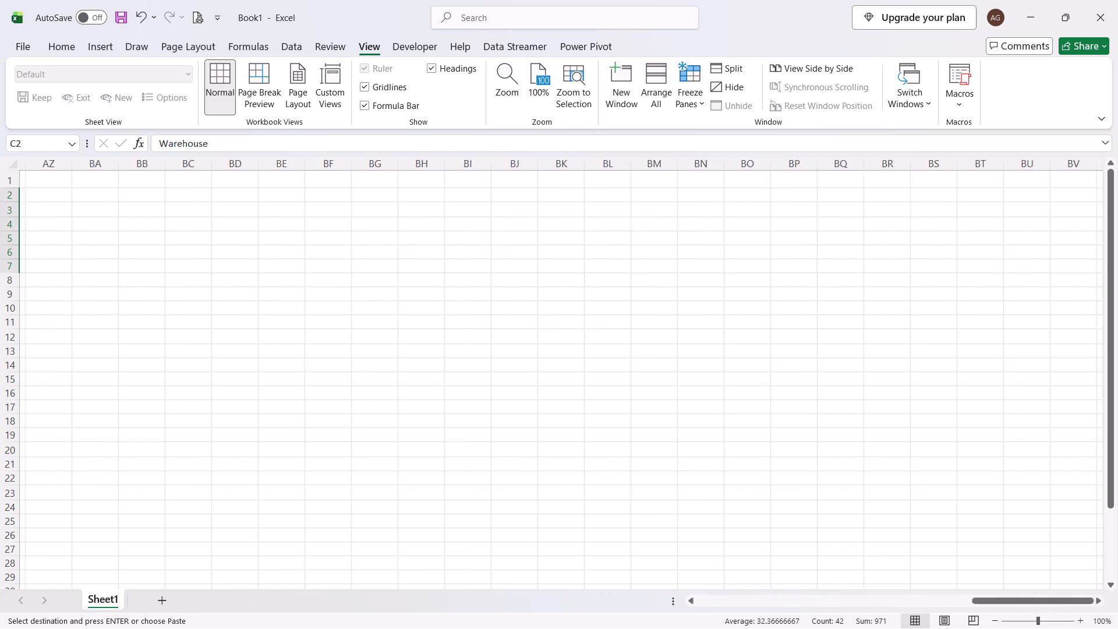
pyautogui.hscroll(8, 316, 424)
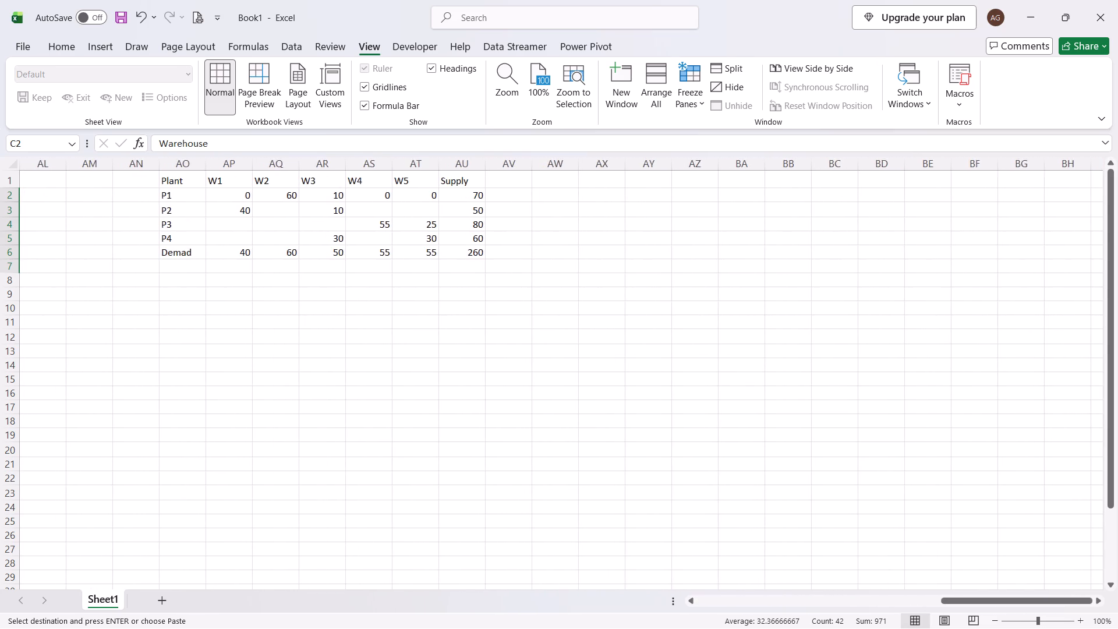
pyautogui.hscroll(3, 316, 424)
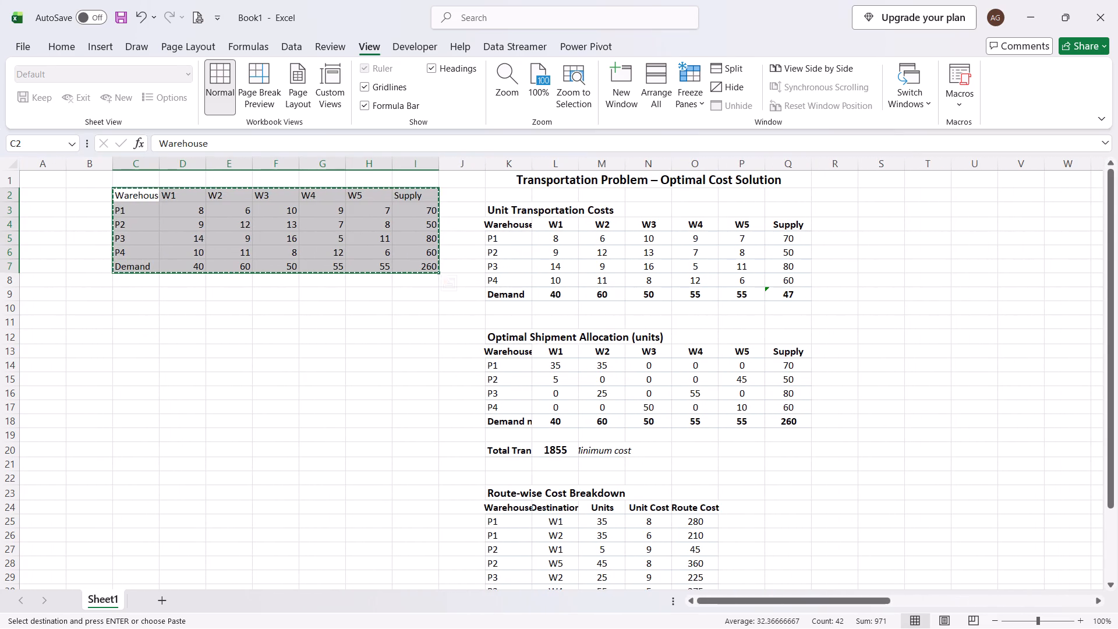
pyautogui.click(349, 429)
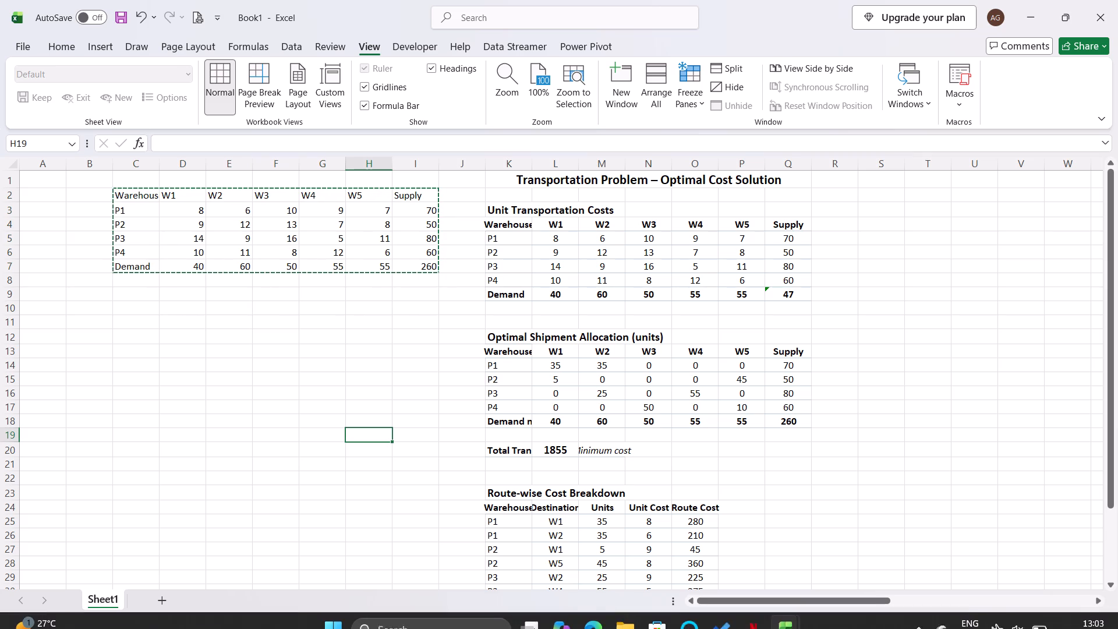
# Find WhatsApp with the Windows search and open it.
pyautogui.click(444, 617)
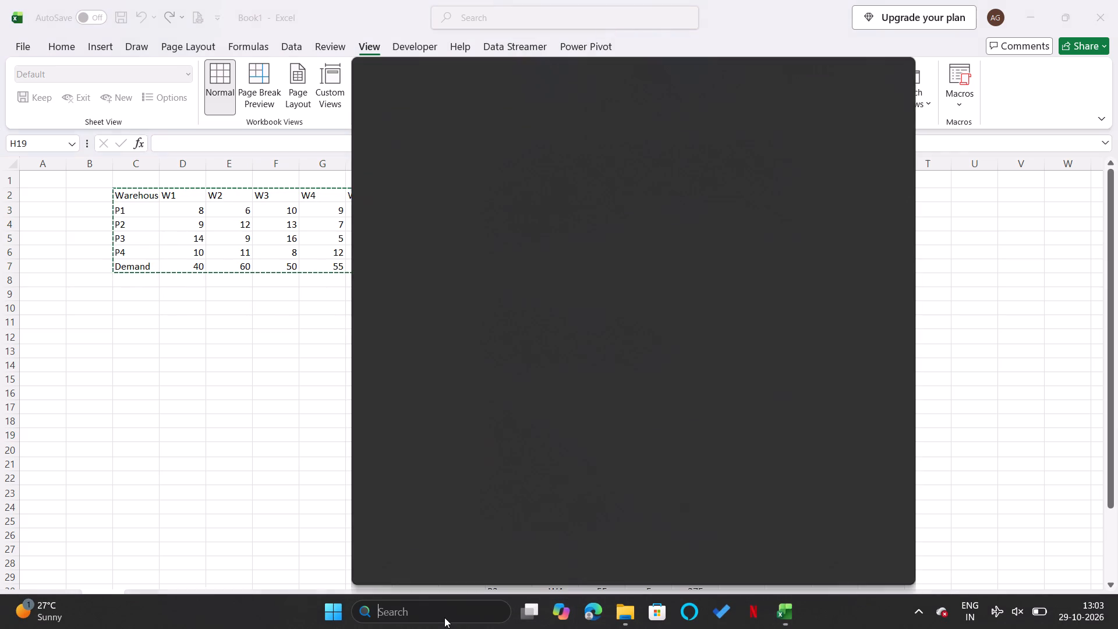
pyautogui.press('w')
pyautogui.press('Return')
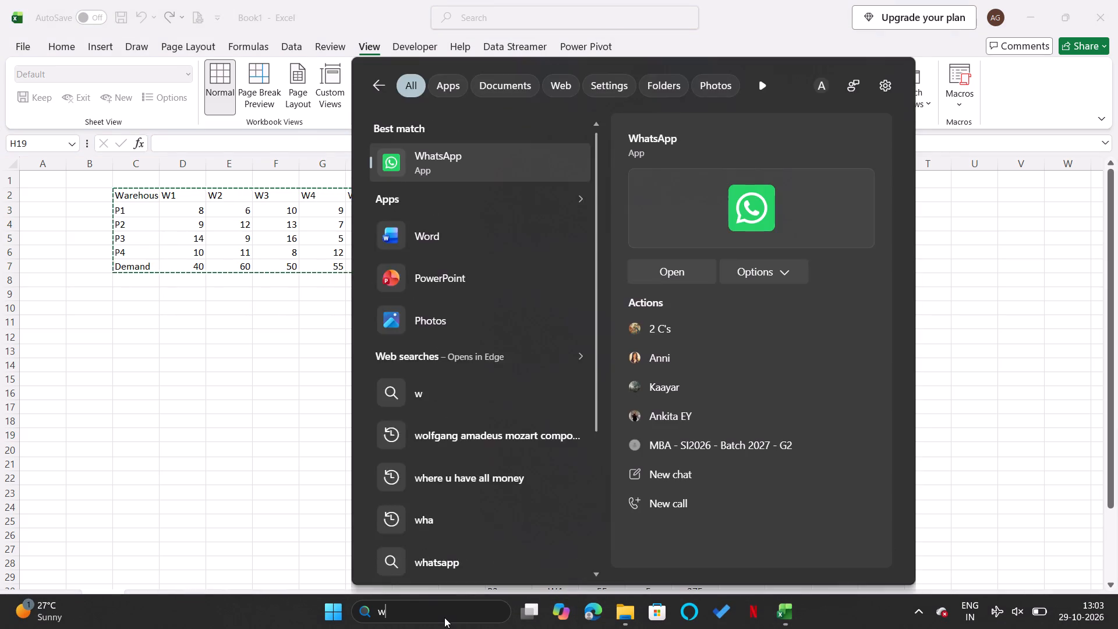
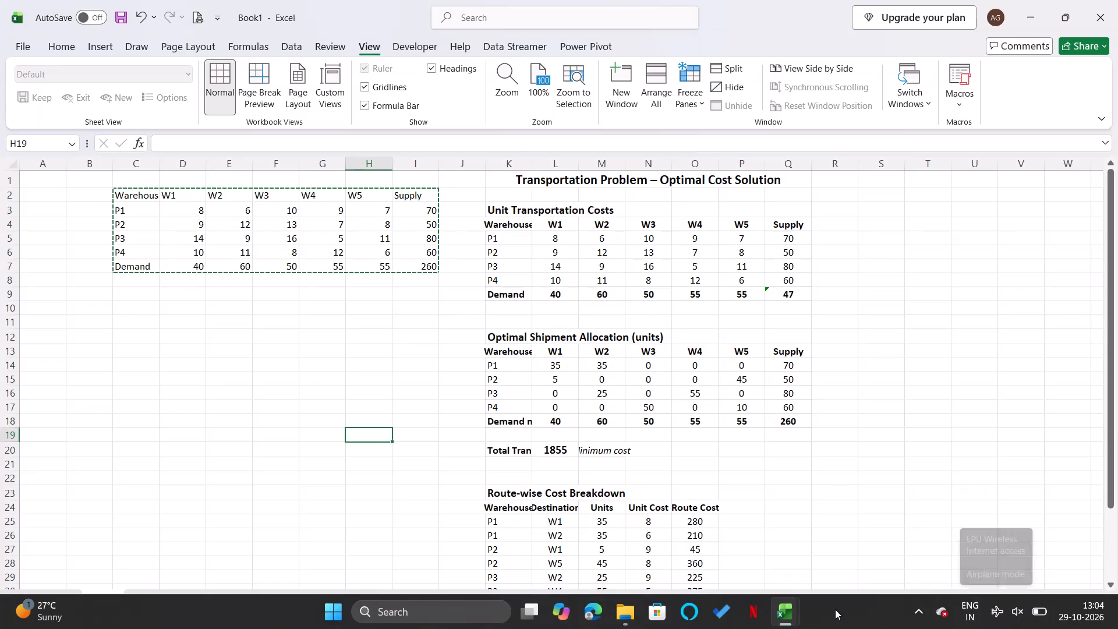
# Search Windows for WhatsApp again and launch the app.
pyautogui.click(418, 616)
pyautogui.press('w')
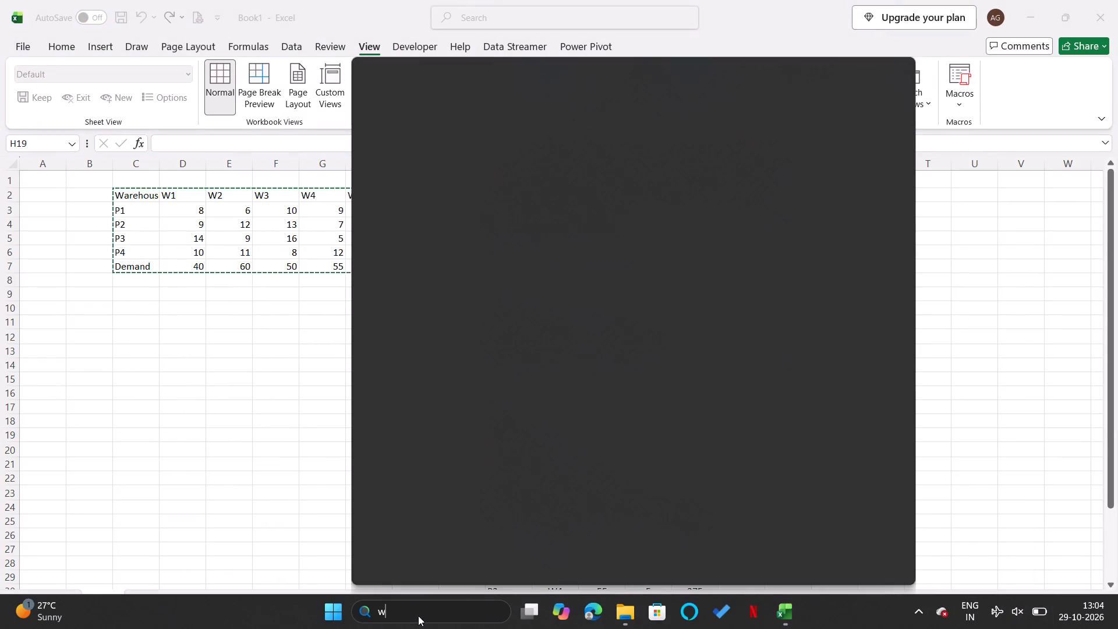
pyautogui.press('Return')
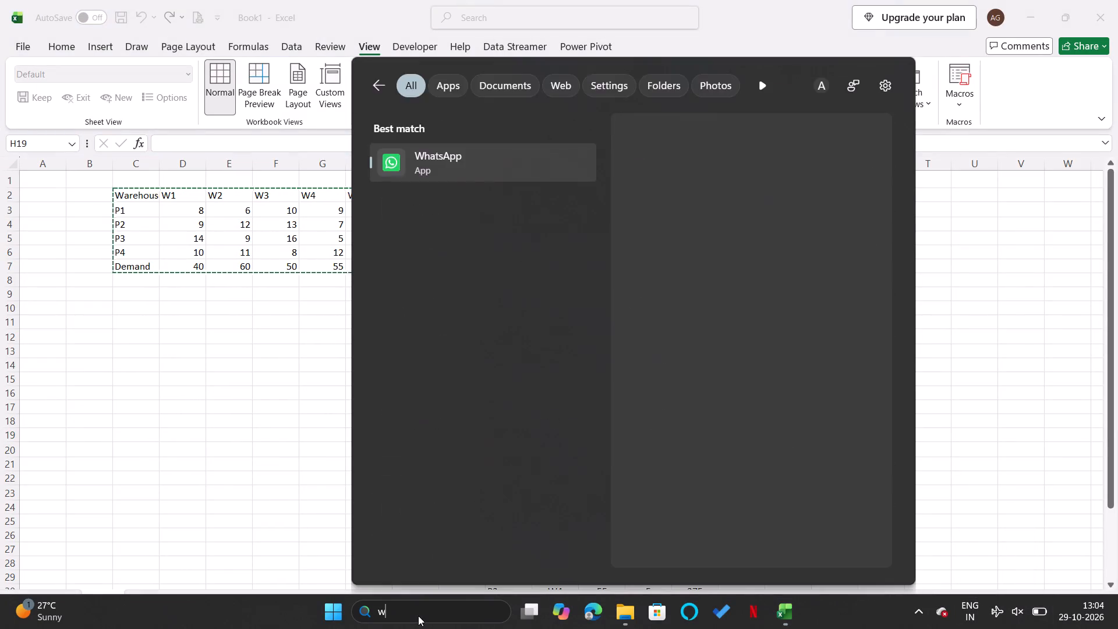
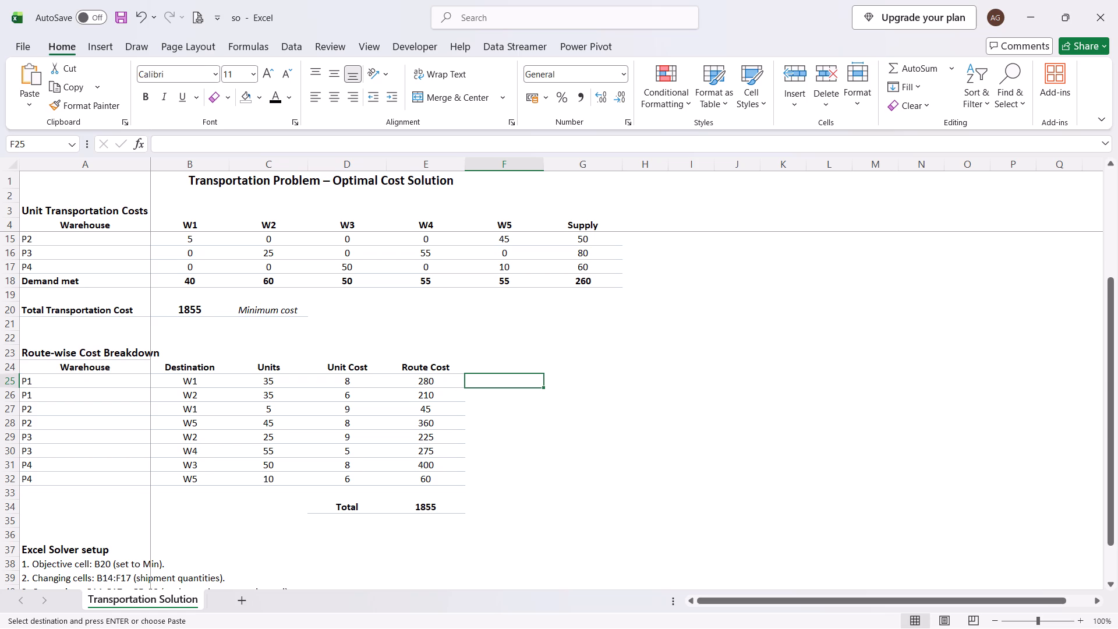
# Delete the contents of the Route-wise Cost Breakdown and Excel Solver setup sections, A23:G42, from the Transportation Solution sheet.
pyautogui.scroll(2, 107, 207)
pyautogui.scroll(2, 319, 285)
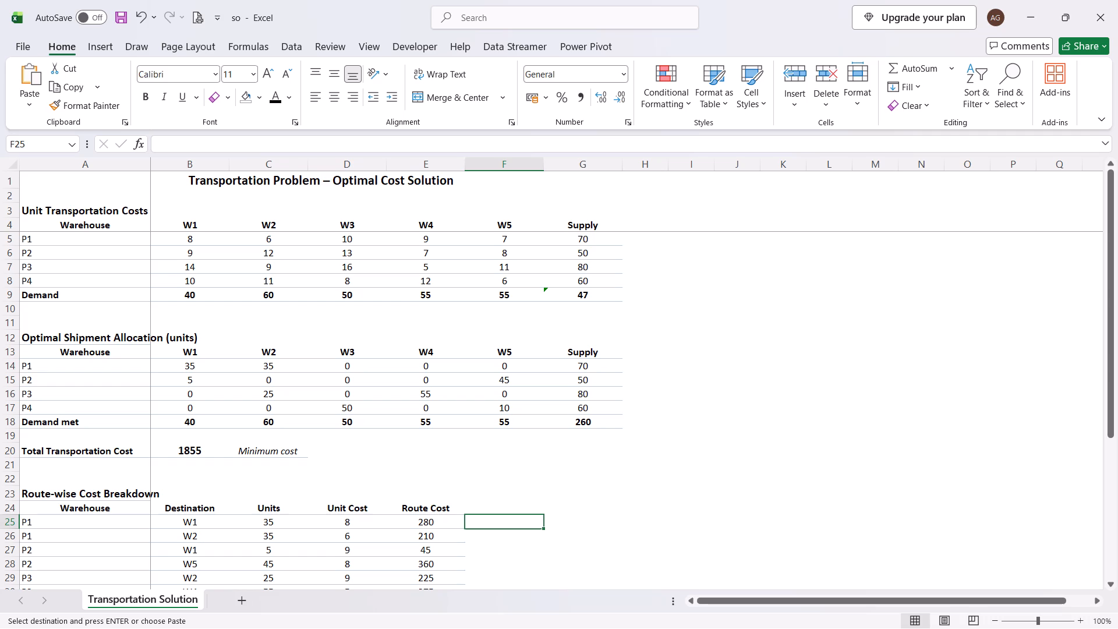
pyautogui.scroll(-2, 289, 338)
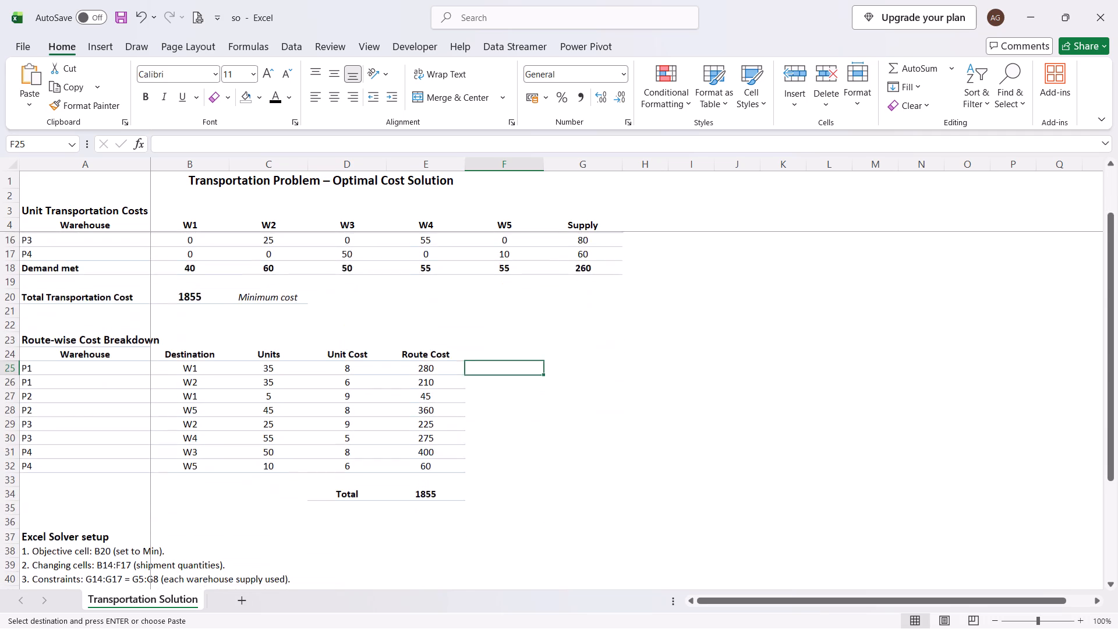
pyautogui.scroll(-1, 289, 338)
pyautogui.scroll(-1, 225, 360)
pyautogui.scroll(1, 225, 360)
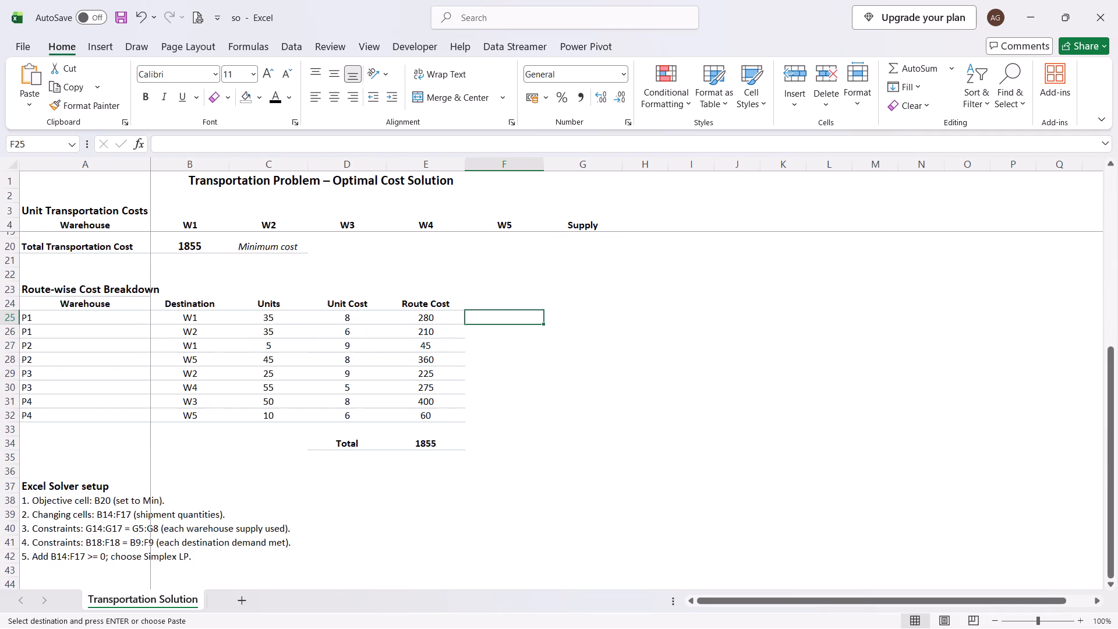
pyautogui.scroll(1, 225, 360)
pyautogui.moveTo(33, 294); pyautogui.dragTo(393, 555)
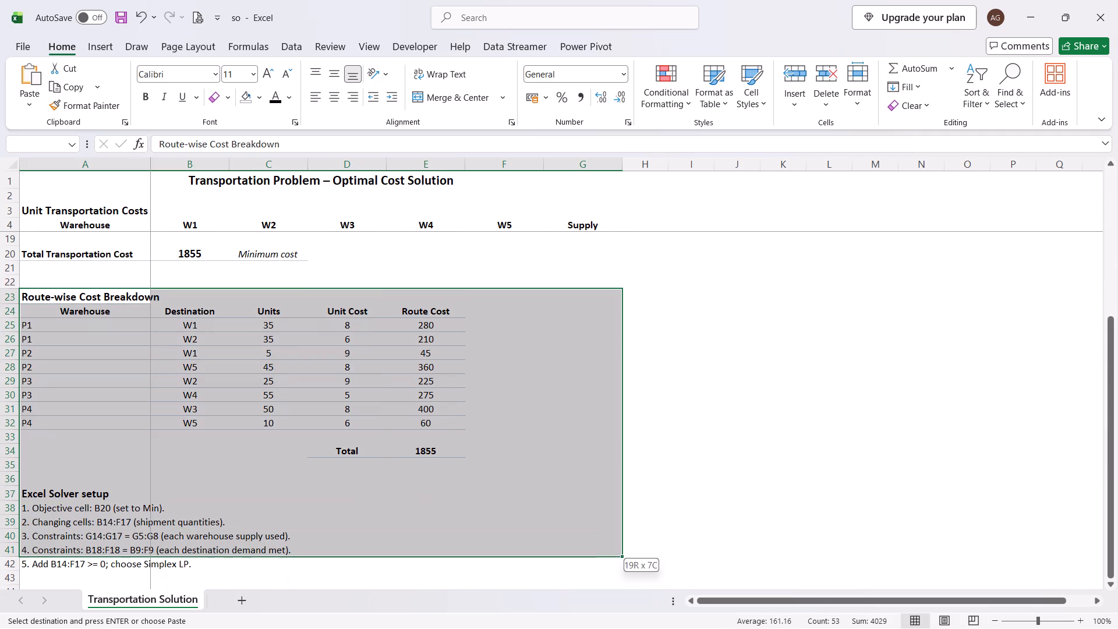
pyautogui.moveTo(393, 555); pyautogui.dragTo(381, 564)
pyautogui.press('Delete')
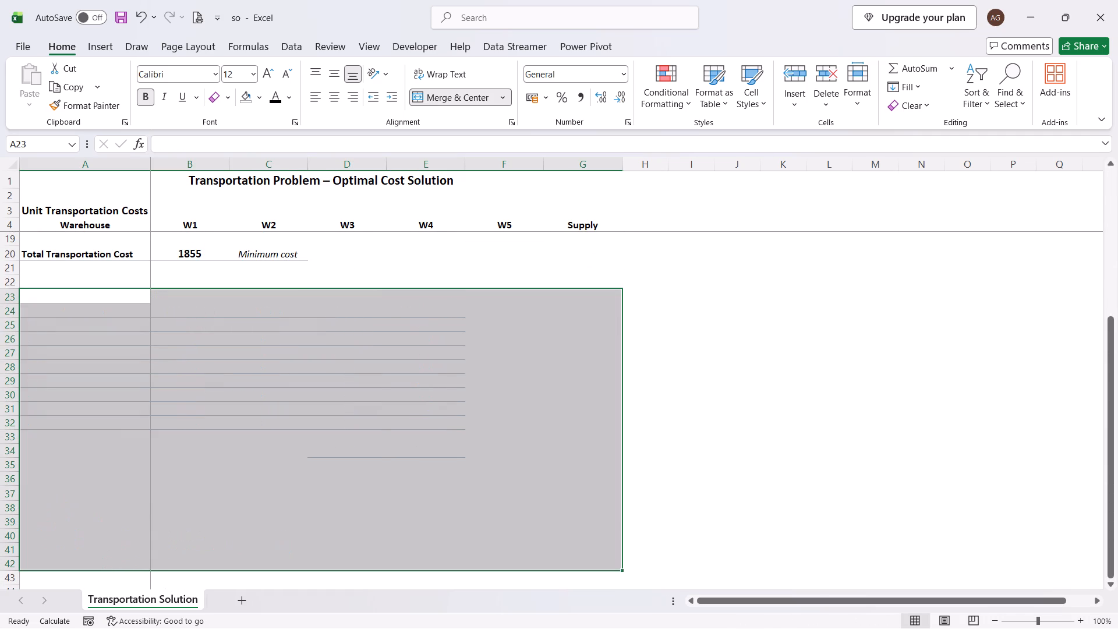
pyautogui.click(445, 507)
pyautogui.scroll(2, 206, 326)
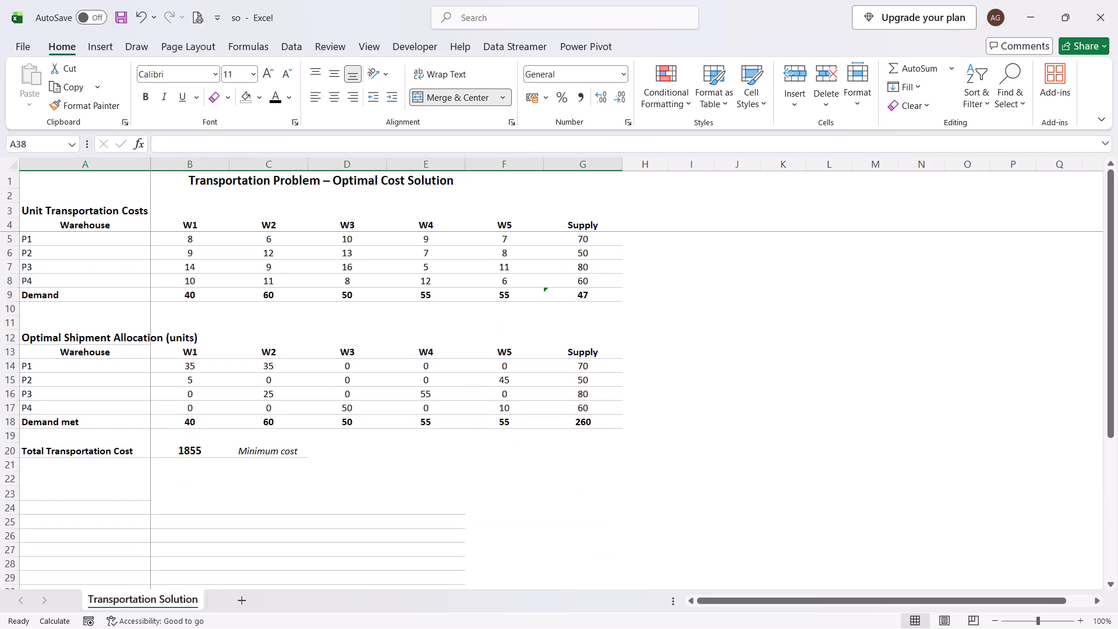
pyautogui.scroll(1, 206, 326)
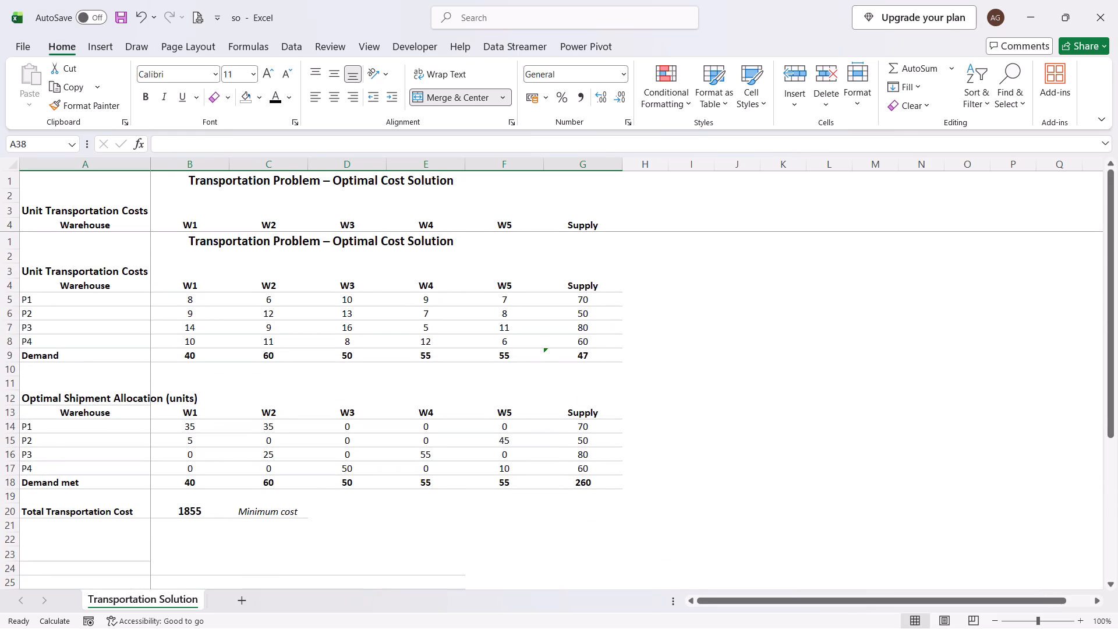
# Switch to the Book1 workbook and delete the contents of its Route-wise Cost Breakdown table in K23:O34.
pyautogui.click(716, 553)
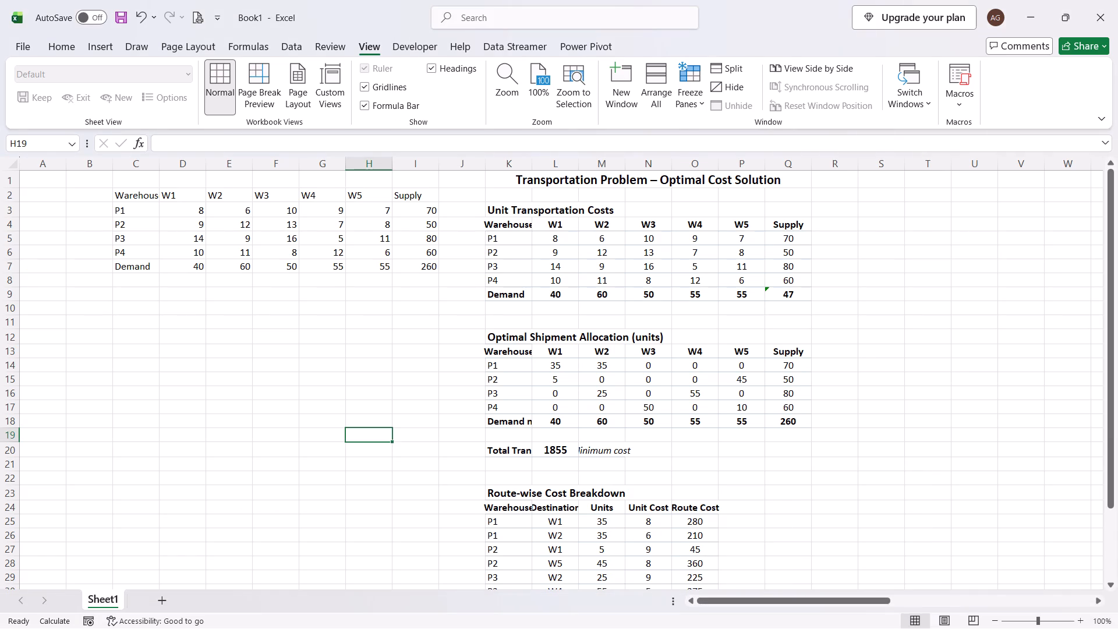
pyautogui.scroll(-1, 716, 443)
pyautogui.scroll(1, 716, 443)
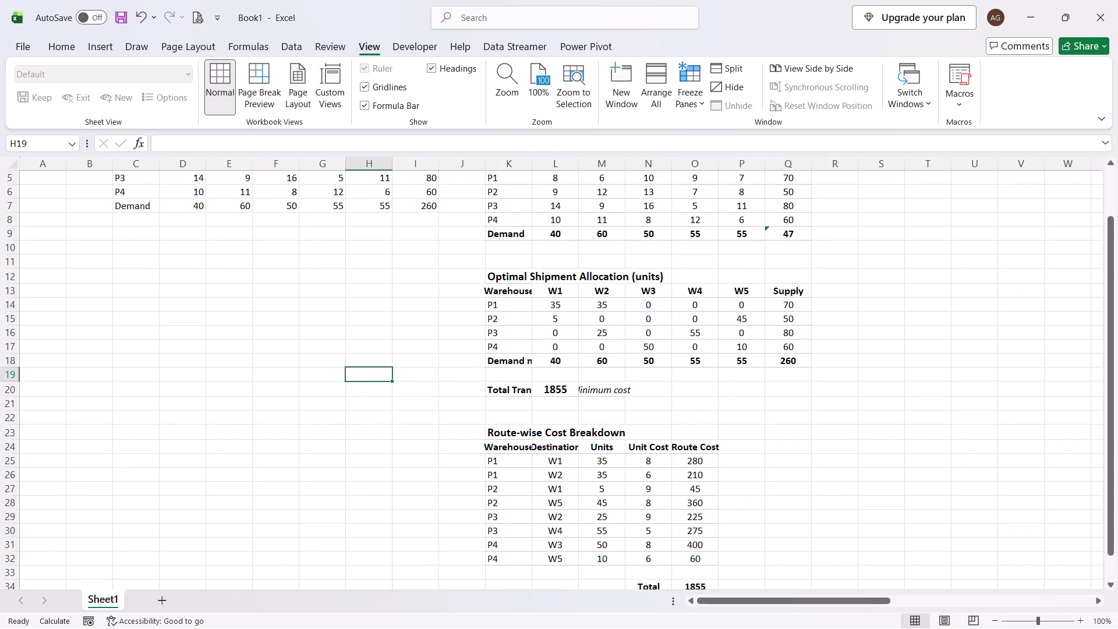
pyautogui.scroll(-1, 536, 397)
pyautogui.moveTo(507, 393); pyautogui.dragTo(692, 547)
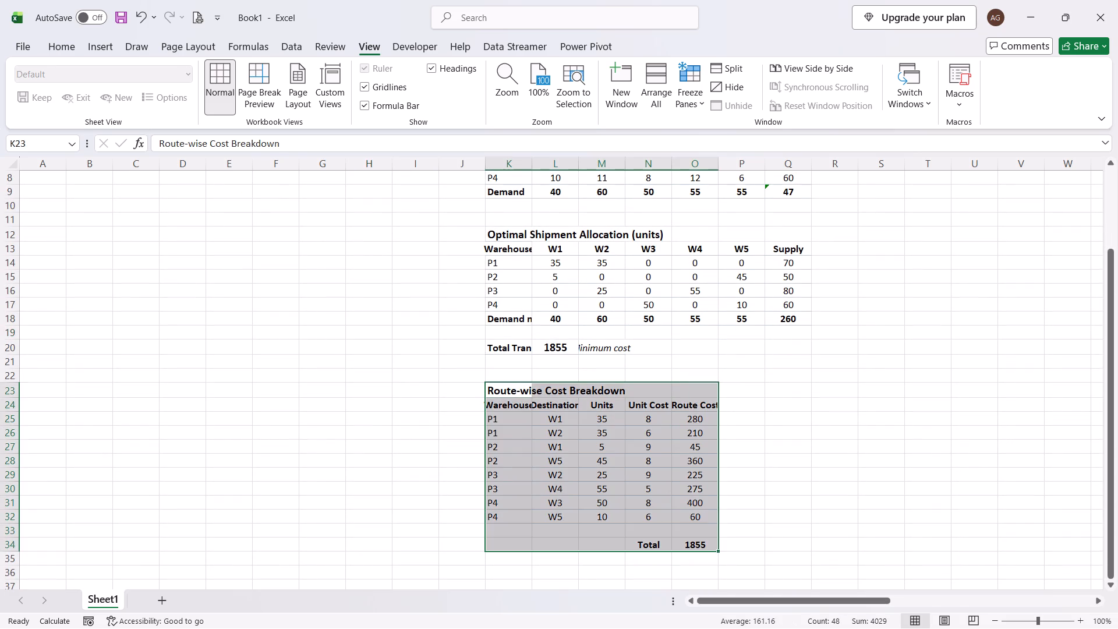
pyautogui.press('Delete')
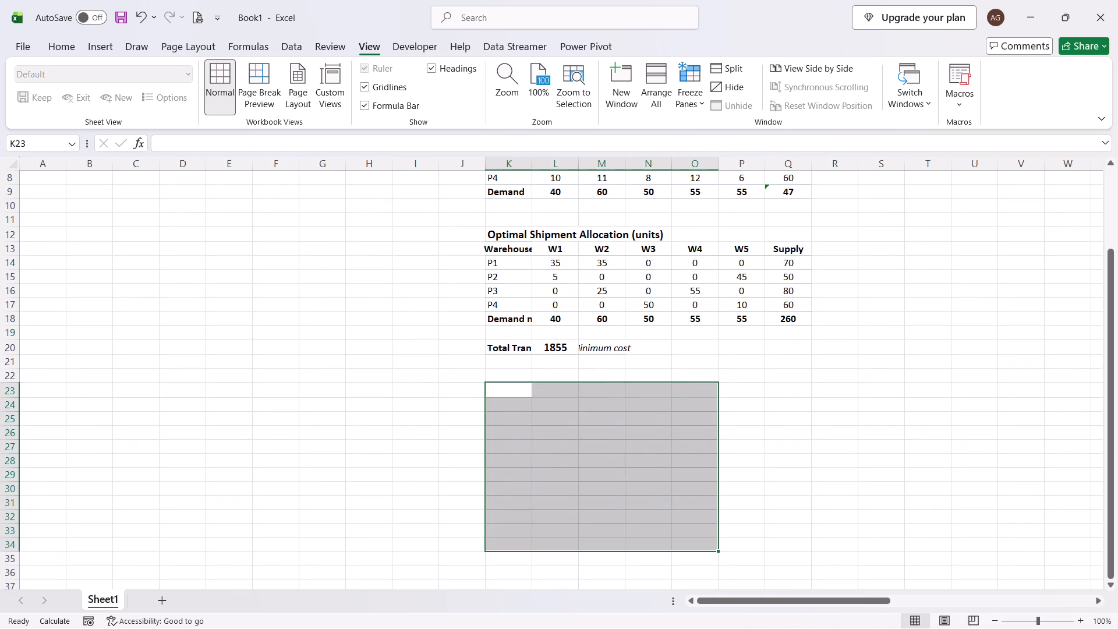
pyautogui.click(436, 311)
pyautogui.scroll(1, 436, 311)
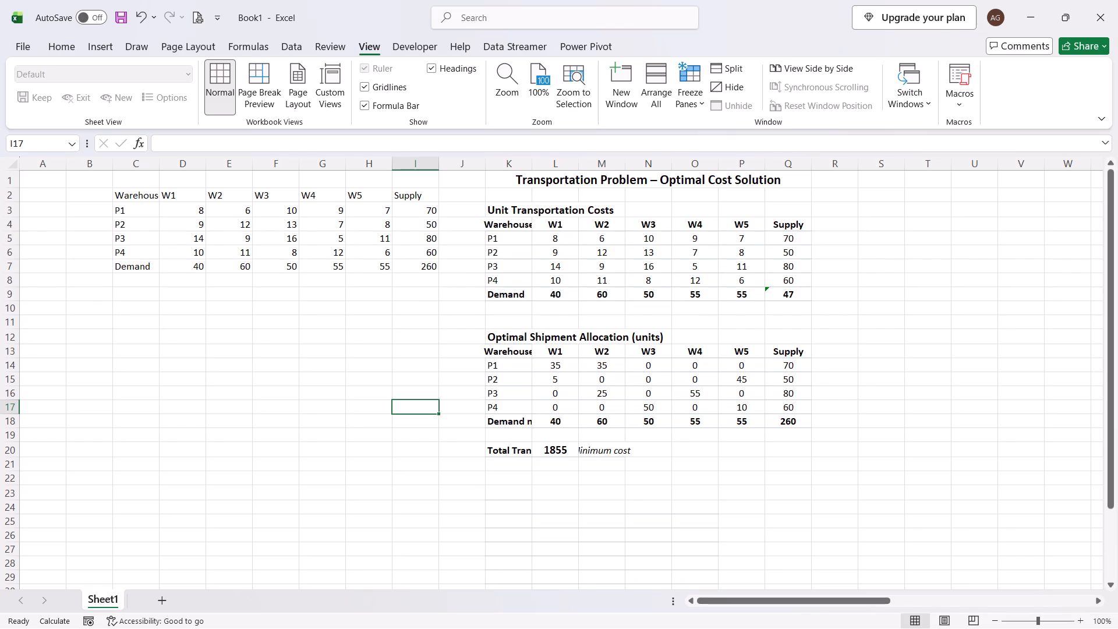
pyautogui.scroll(1, 80, 318)
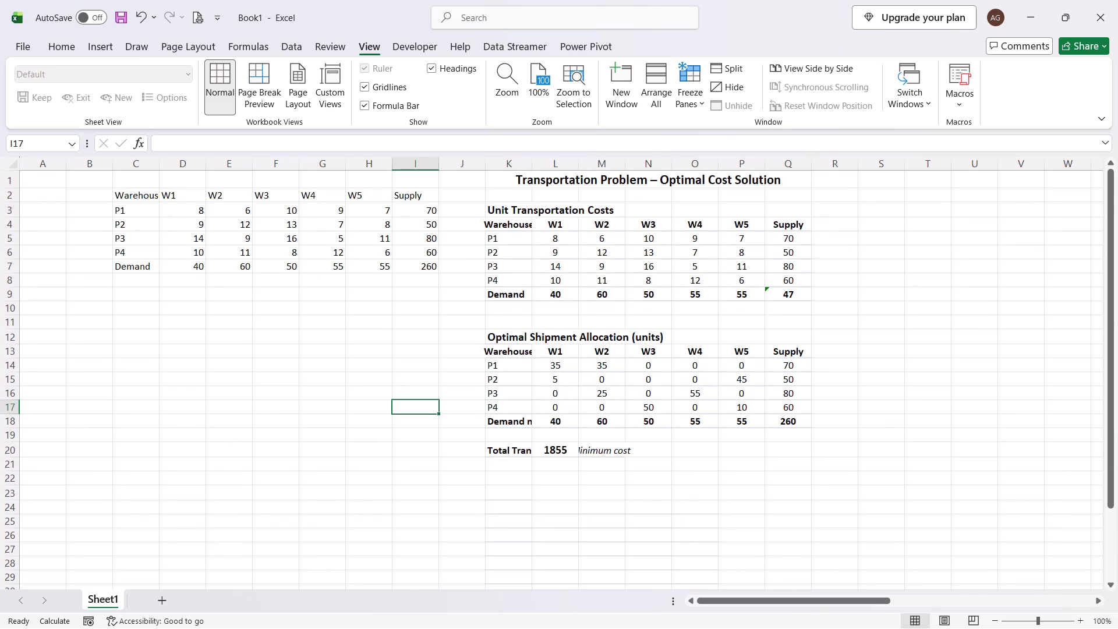
# Select the empty column B next to the original transportation table in Book1.
pyautogui.moveTo(52, 169); pyautogui.dragTo(88, 166)
pyautogui.moveTo(126, 209); pyautogui.dragTo(82, 186)
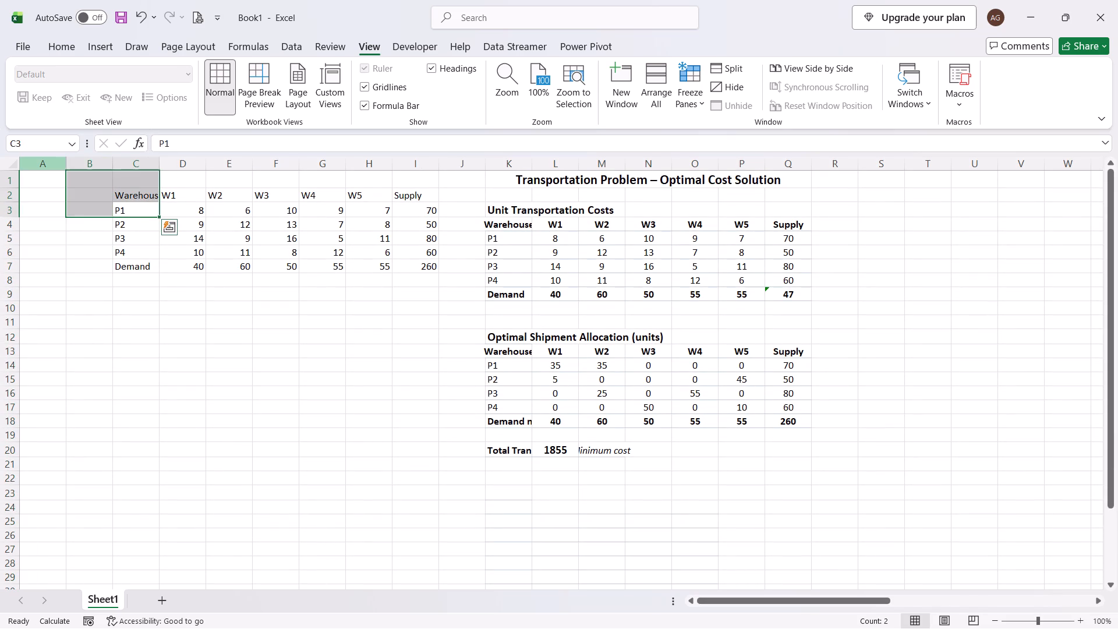
pyautogui.moveTo(43, 161); pyautogui.dragTo(95, 160)
pyautogui.click(102, 167)
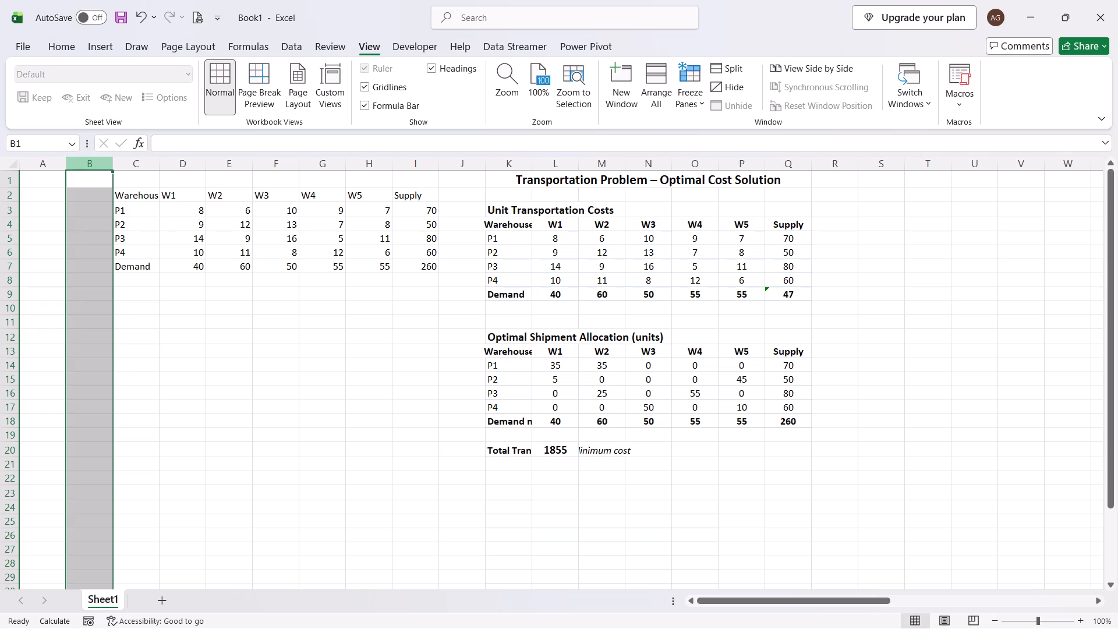
# Delete the empty columns A and B before the original transportation table in Book1.
pyautogui.moveTo(56, 165); pyautogui.dragTo(79, 165)
pyautogui.rightClick(79, 165)
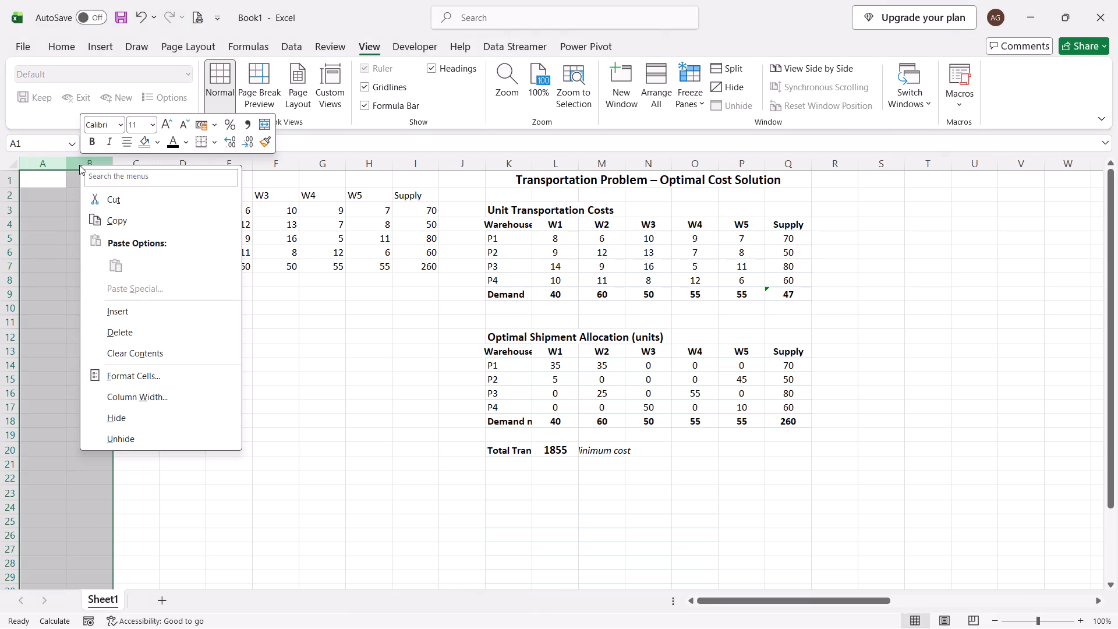
pyautogui.click(133, 337)
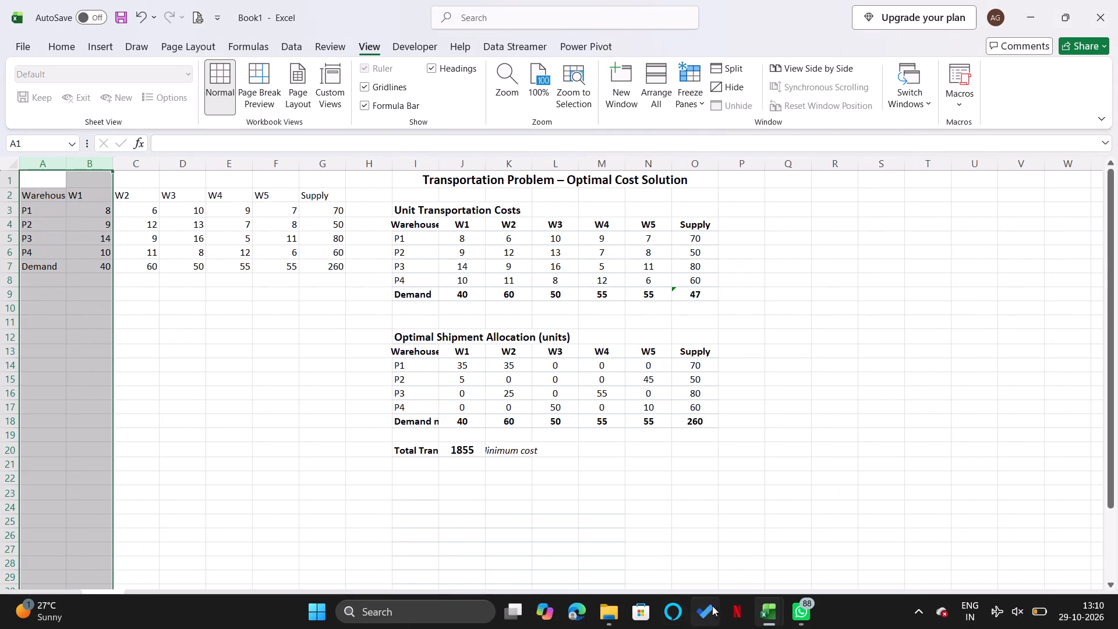
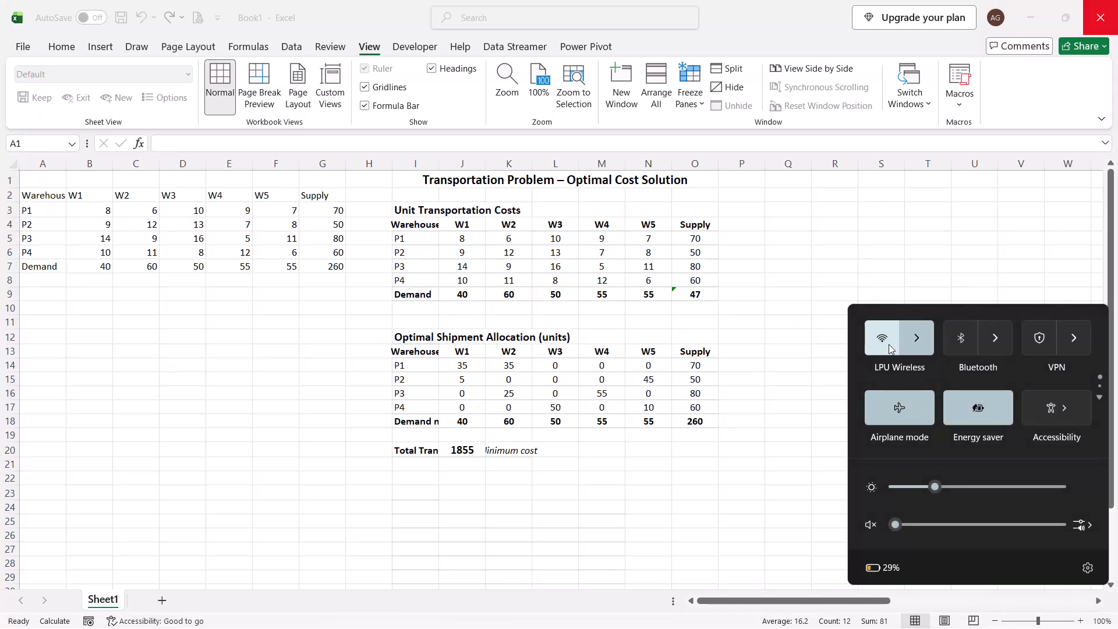
# Toggle the Wi-Fi connection in the Windows quick settings and return to the Book1 workbook.
pyautogui.click(889, 344)
pyautogui.click(795, 320)
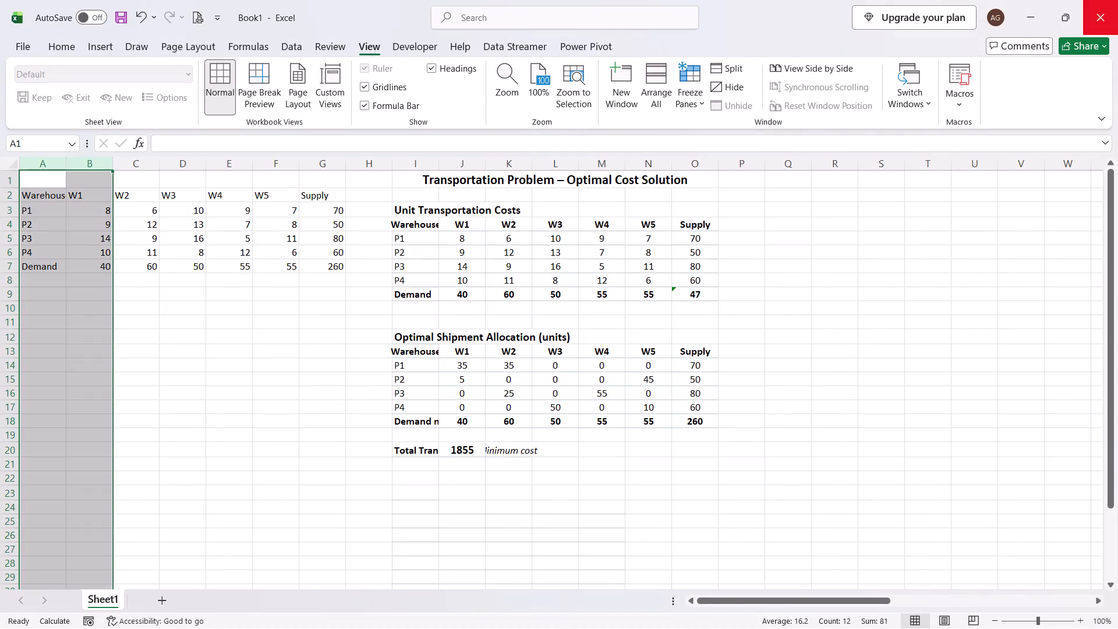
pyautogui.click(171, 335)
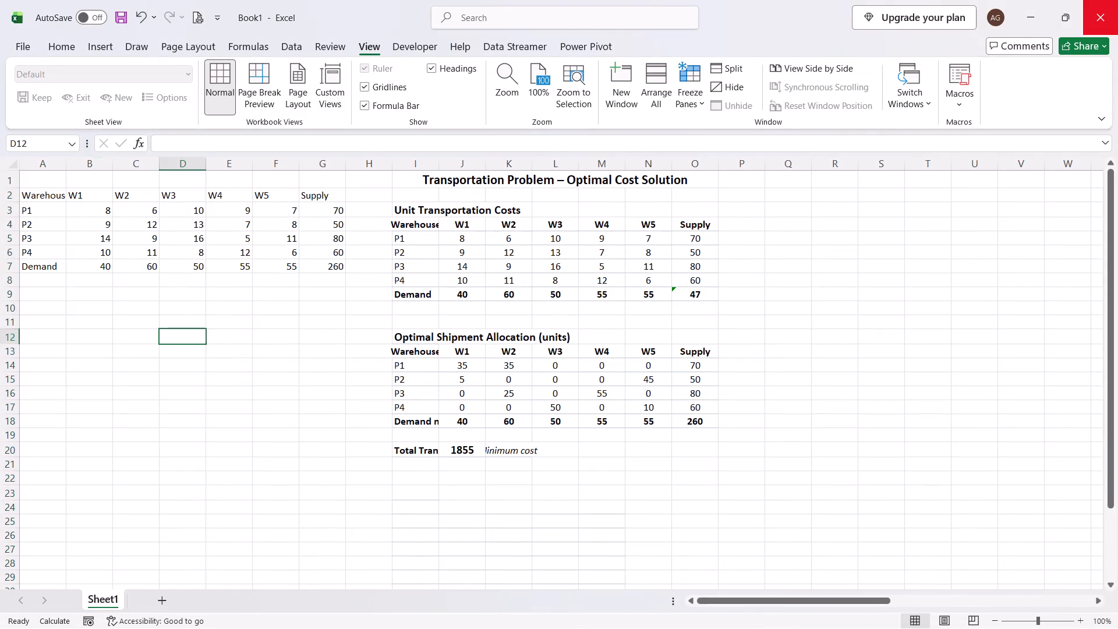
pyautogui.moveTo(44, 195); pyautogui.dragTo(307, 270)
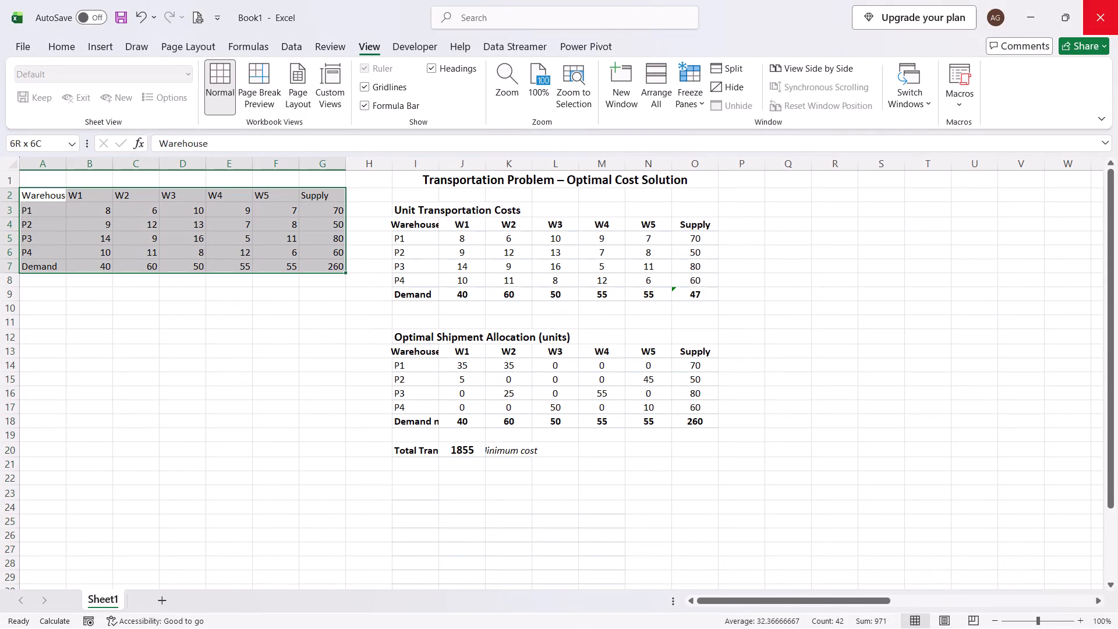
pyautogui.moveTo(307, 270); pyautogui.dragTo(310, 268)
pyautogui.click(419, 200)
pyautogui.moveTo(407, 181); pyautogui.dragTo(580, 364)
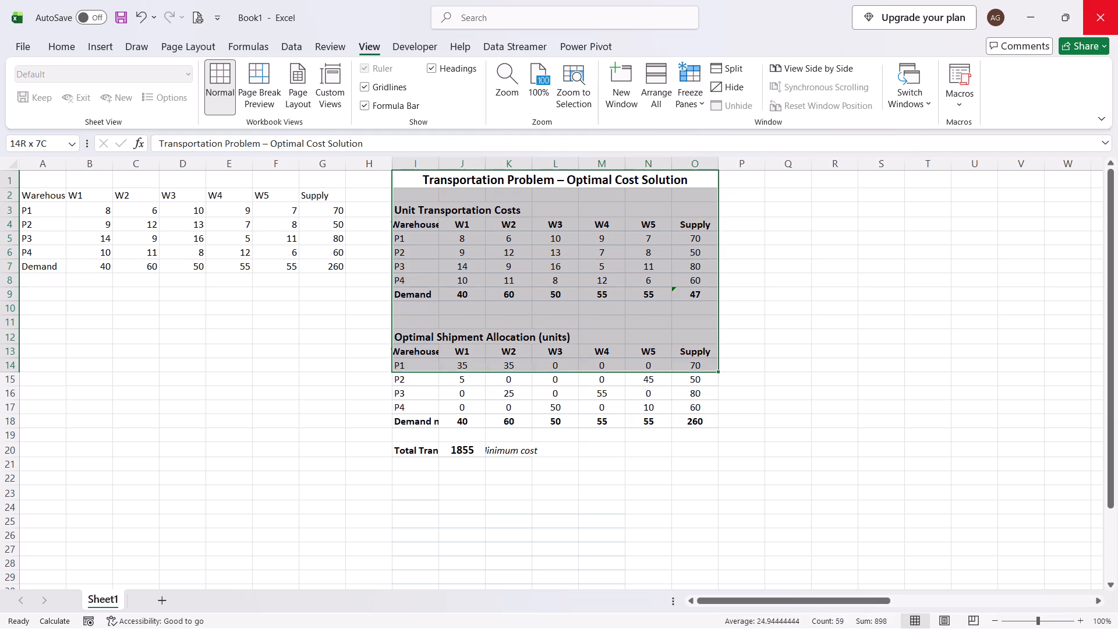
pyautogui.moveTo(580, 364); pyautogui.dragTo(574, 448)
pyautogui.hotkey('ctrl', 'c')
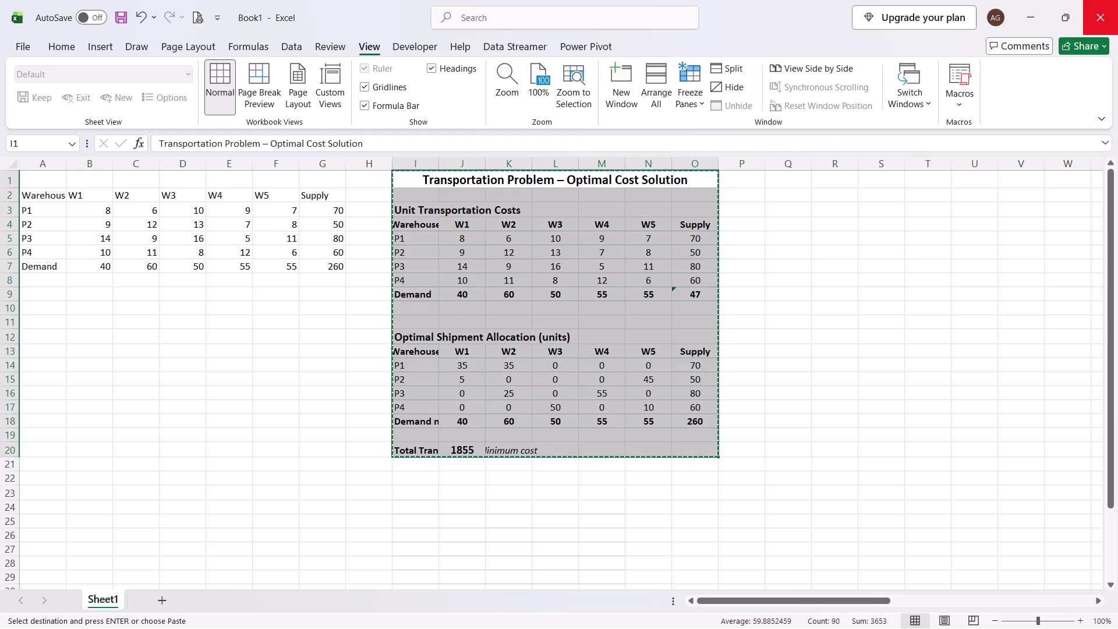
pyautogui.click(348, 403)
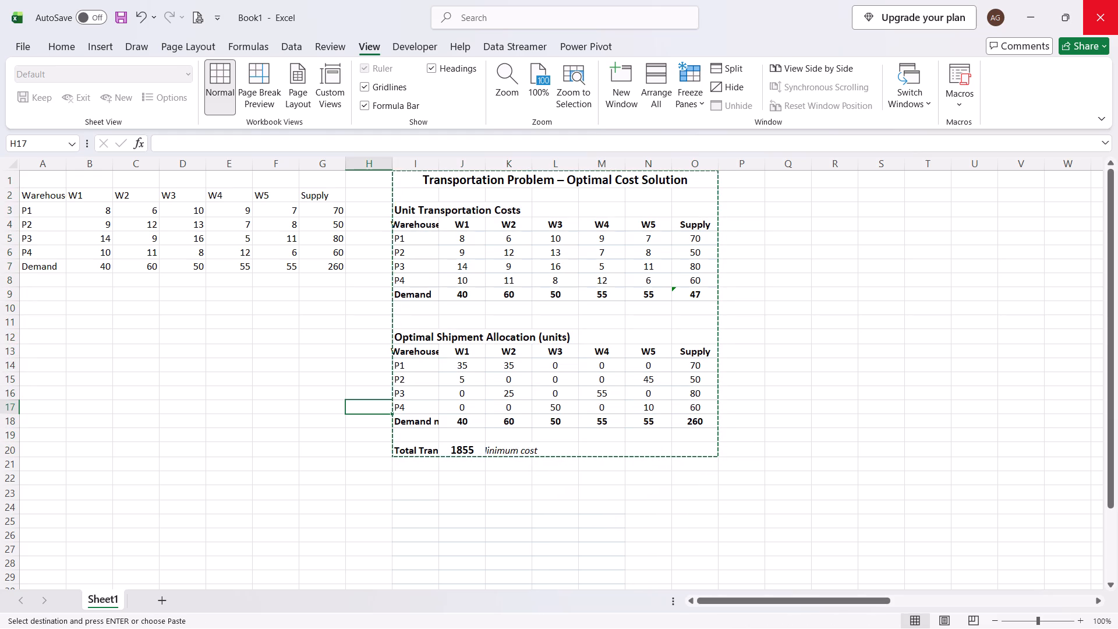
# Enter the heading "Allocation" in cell B11, below the original transportation table.
pyautogui.click(77, 321)
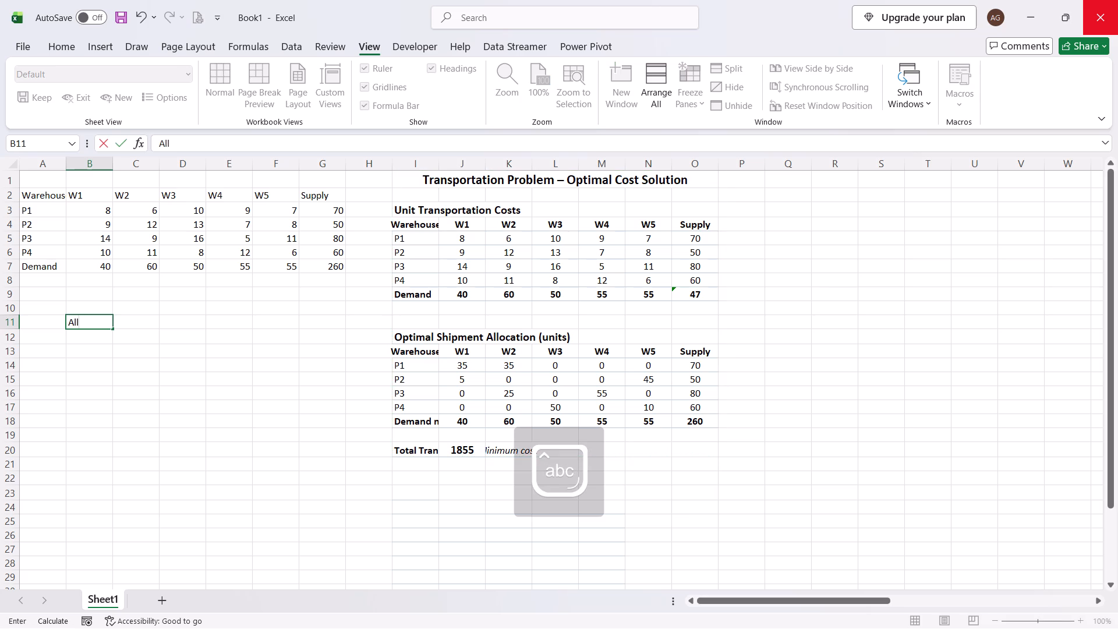
pyautogui.press('Return')
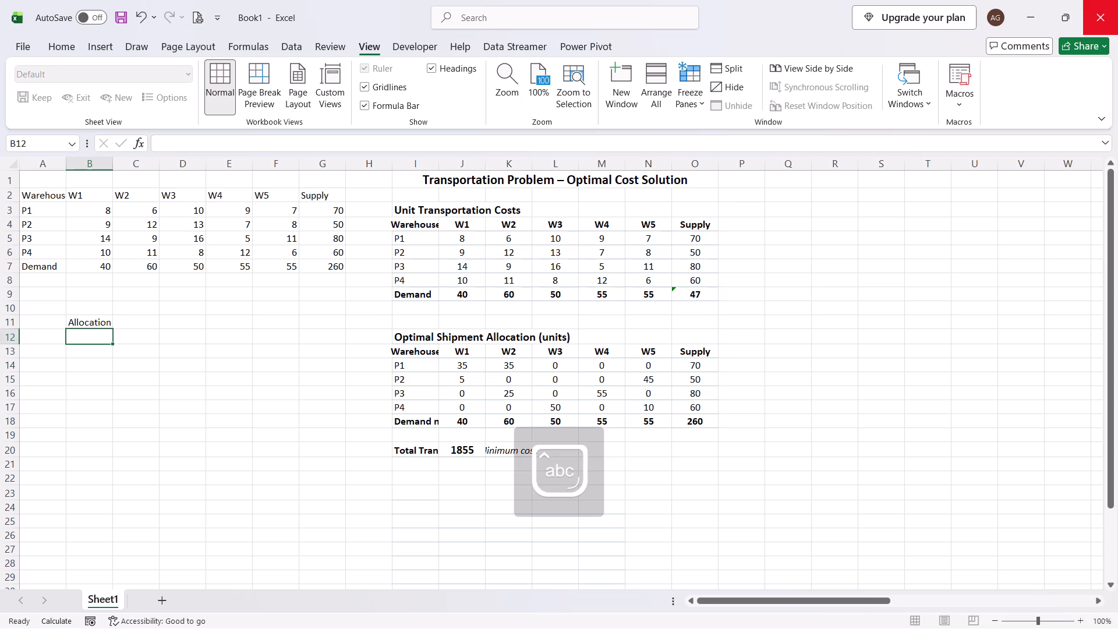
# Copy the original transportation table A2:G7 to A12, beneath the Allocation label.
pyautogui.click(43, 334)
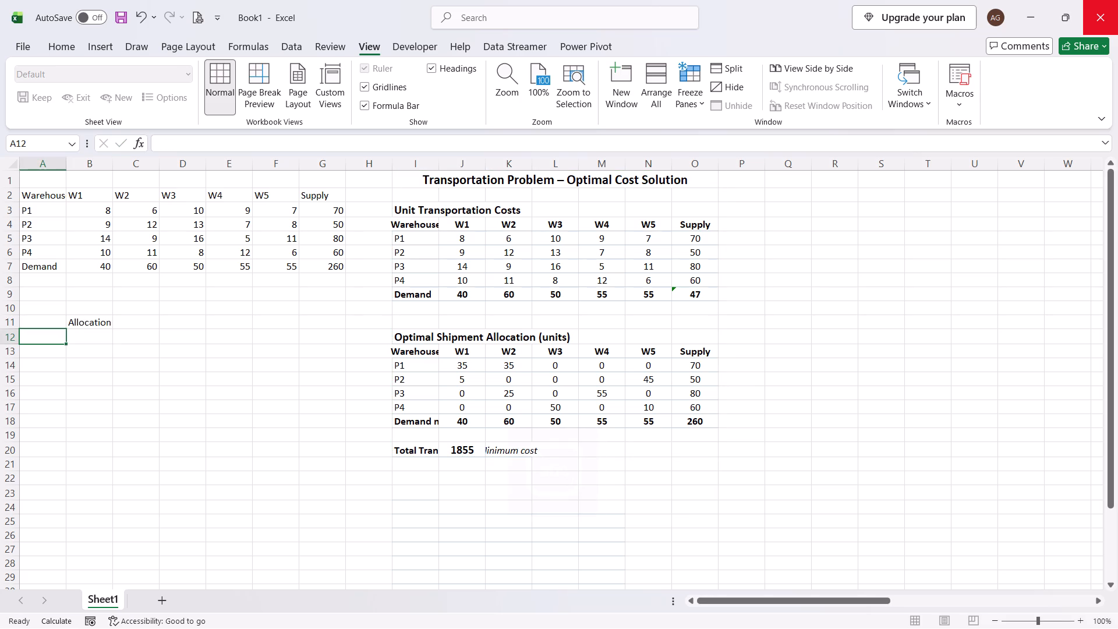
pyautogui.moveTo(45, 195); pyautogui.dragTo(328, 267)
pyautogui.hotkey('ctrl', 'c')
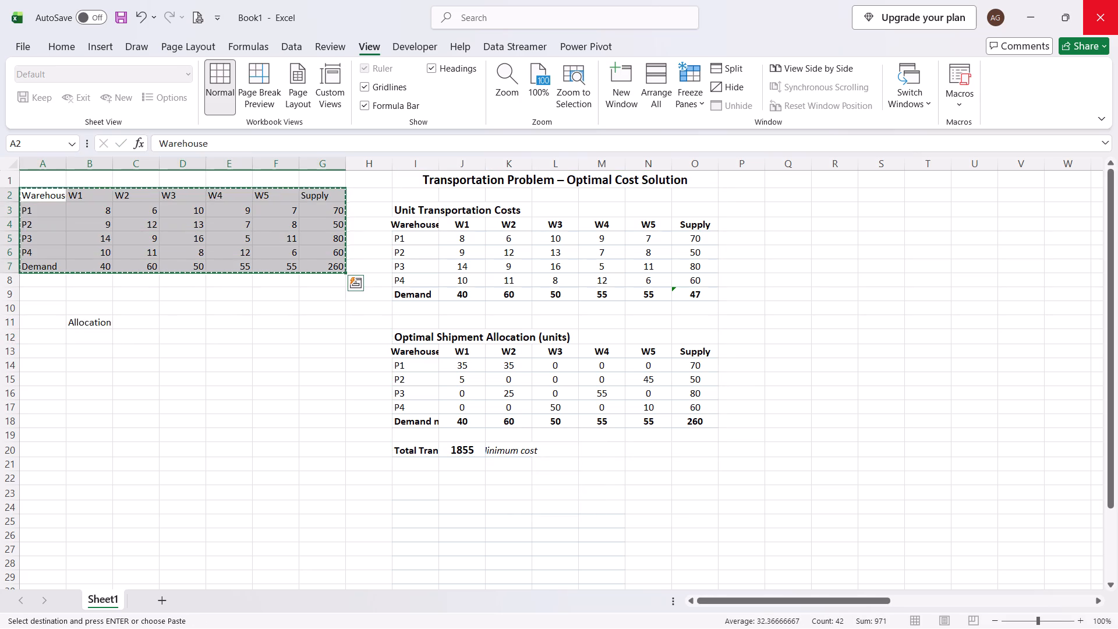
pyautogui.click(54, 340)
pyautogui.hotkey('ctrl', 'v')
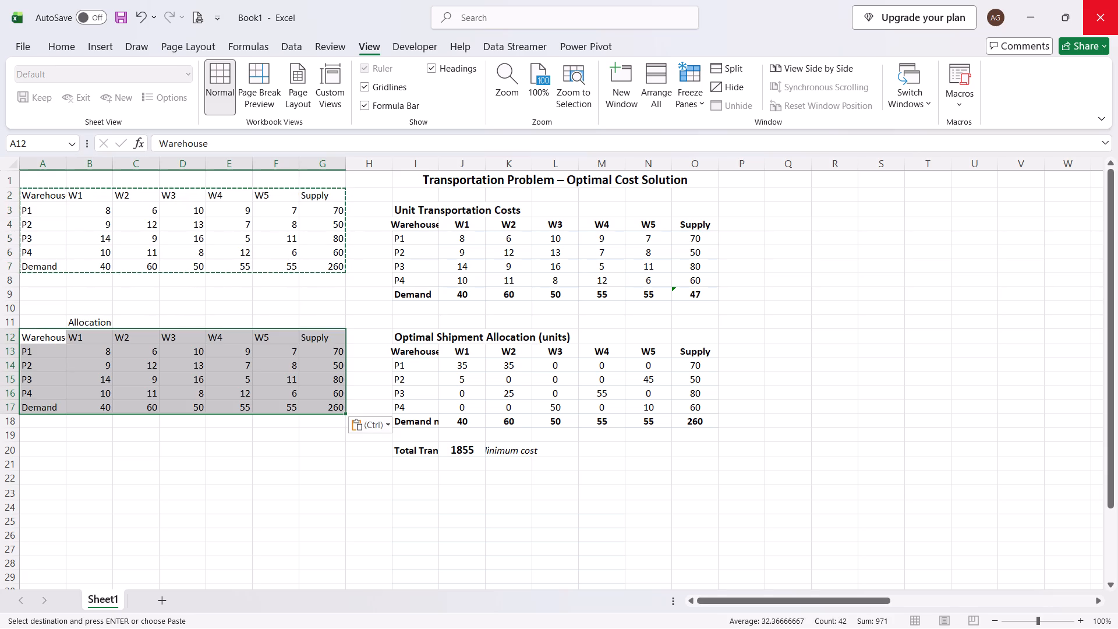
# Enter the P1 allocations in B13:F13 as 35, 35, 0, 0 and 0 for W1 to W5.
pyautogui.click(106, 373)
pyautogui.click(107, 352)
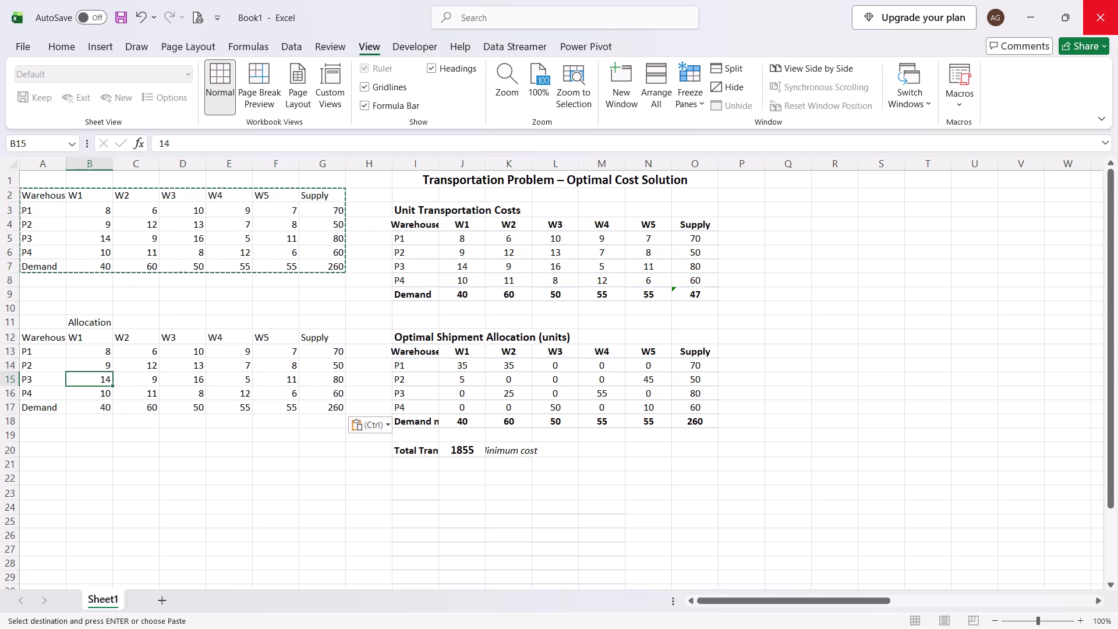
pyautogui.write('35')
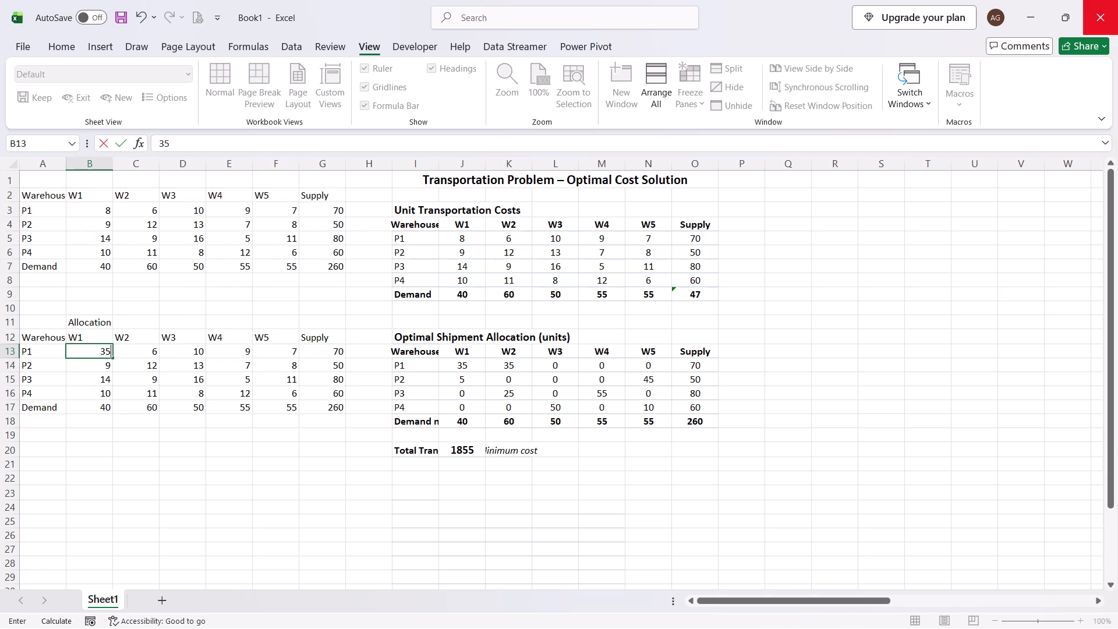
pyautogui.press('Right')
pyautogui.write('35')
pyautogui.press('Right')
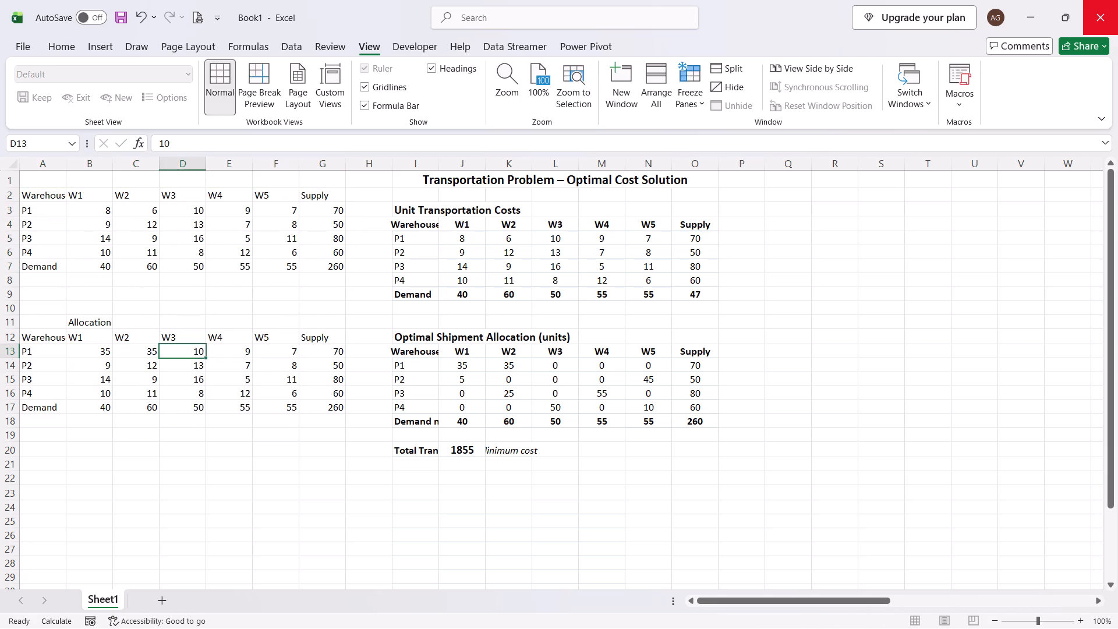
pyautogui.press('0')
pyautogui.press('Right')
pyautogui.press('0')
pyautogui.press('Right')
pyautogui.press('0')
pyautogui.press('Right')
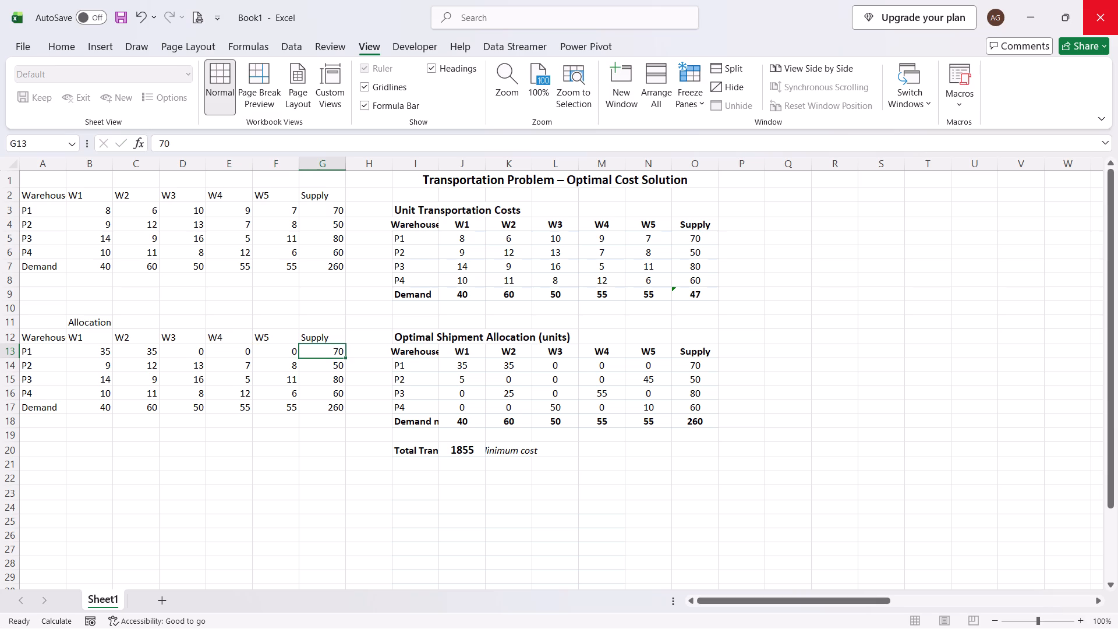
# Enter allocations of 45 for P2–W5, 25 for P3–W2, 55 for P3–W4 and 50 for P4–W3 in the copied table.
pyautogui.click(279, 368)
pyautogui.write('45')
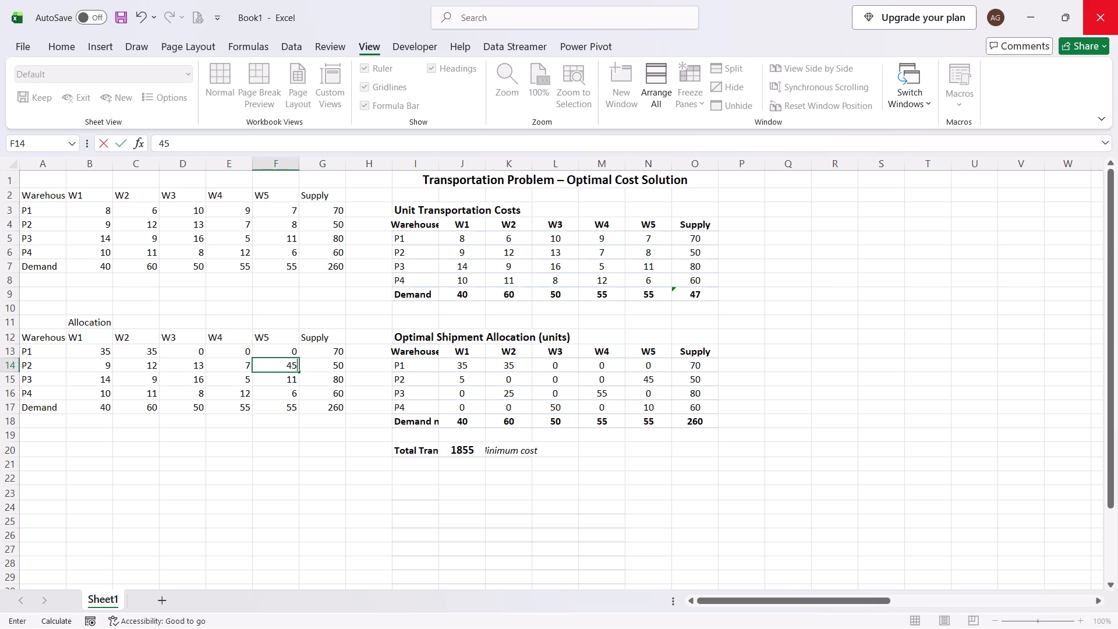
pyautogui.press('Return')
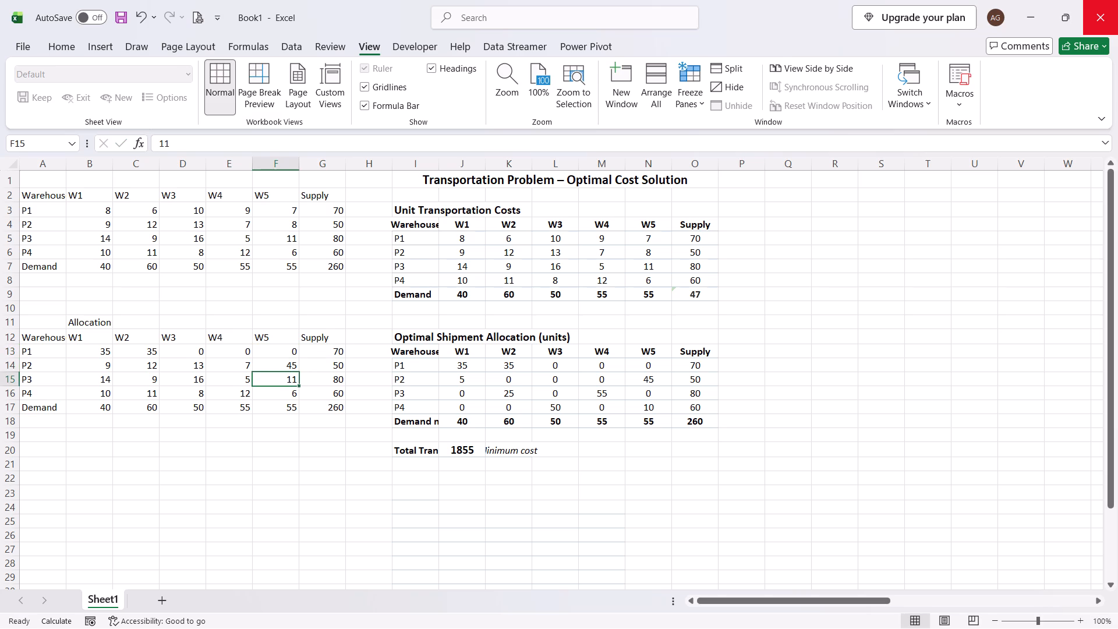
pyautogui.click(155, 379)
pyautogui.write('25')
pyautogui.press('Return')
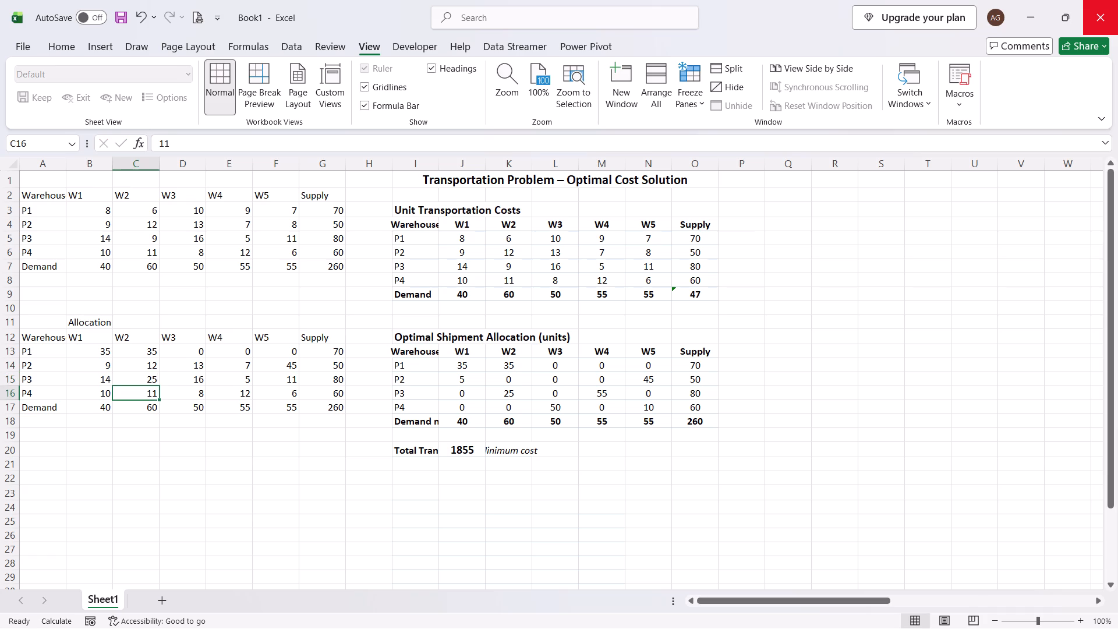
pyautogui.click(225, 379)
pyautogui.write('55')
pyautogui.press('Return')
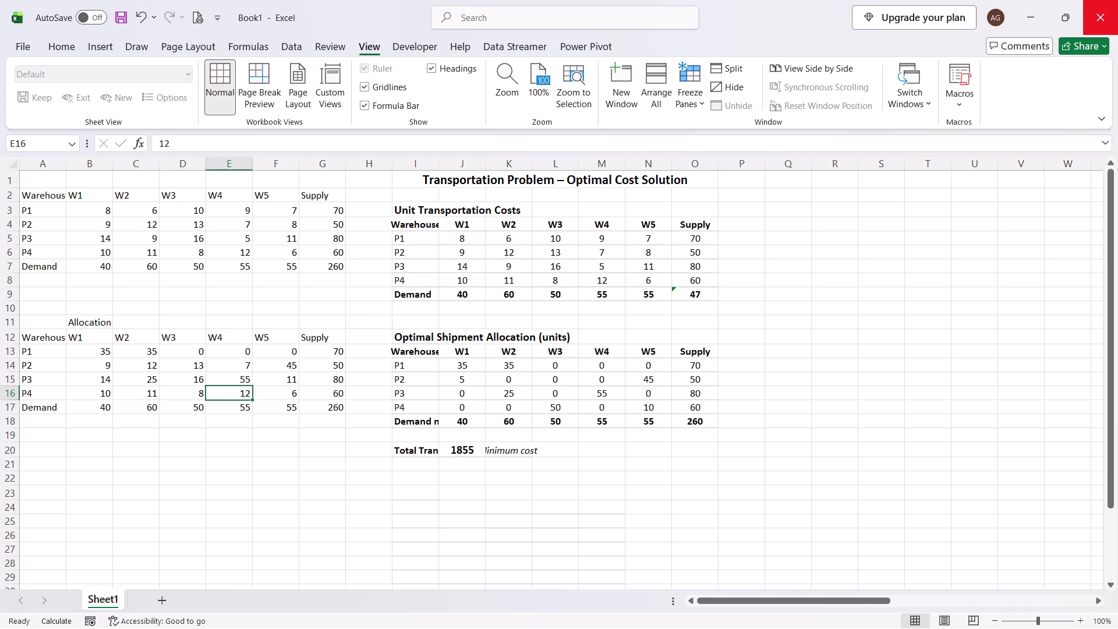
pyautogui.click(202, 394)
pyautogui.write('50')
pyautogui.press('Return')
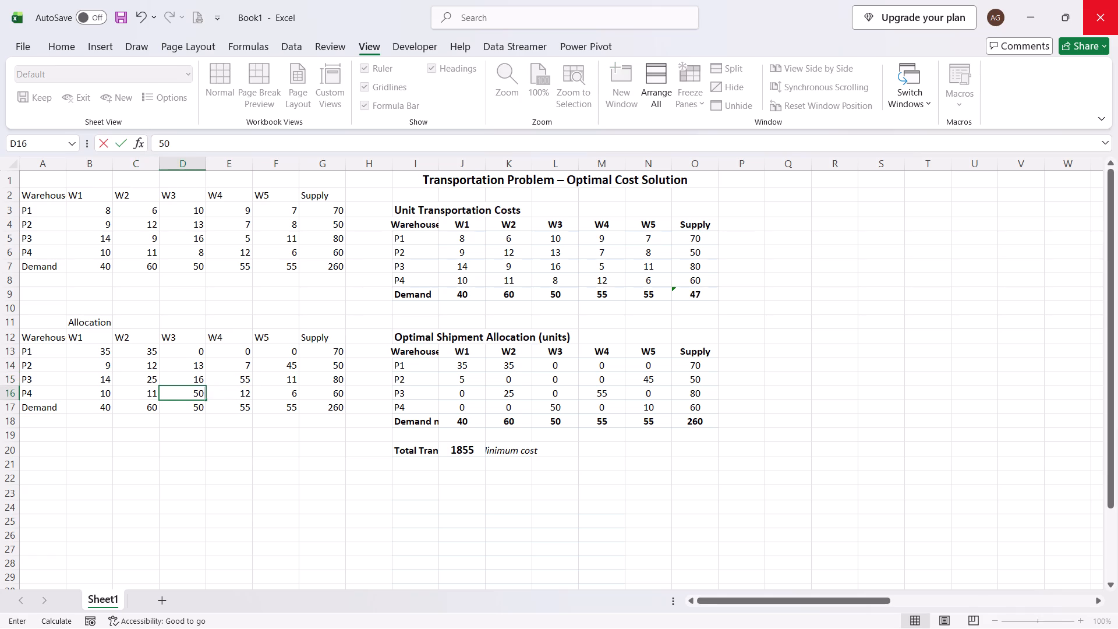
# Copy the 0 in D13 and paste it as values into B14:E14, B15, D15, F15, B16:C16 and E16:F16.
pyautogui.click(202, 348)
pyautogui.hotkey('ctrl', 'c')
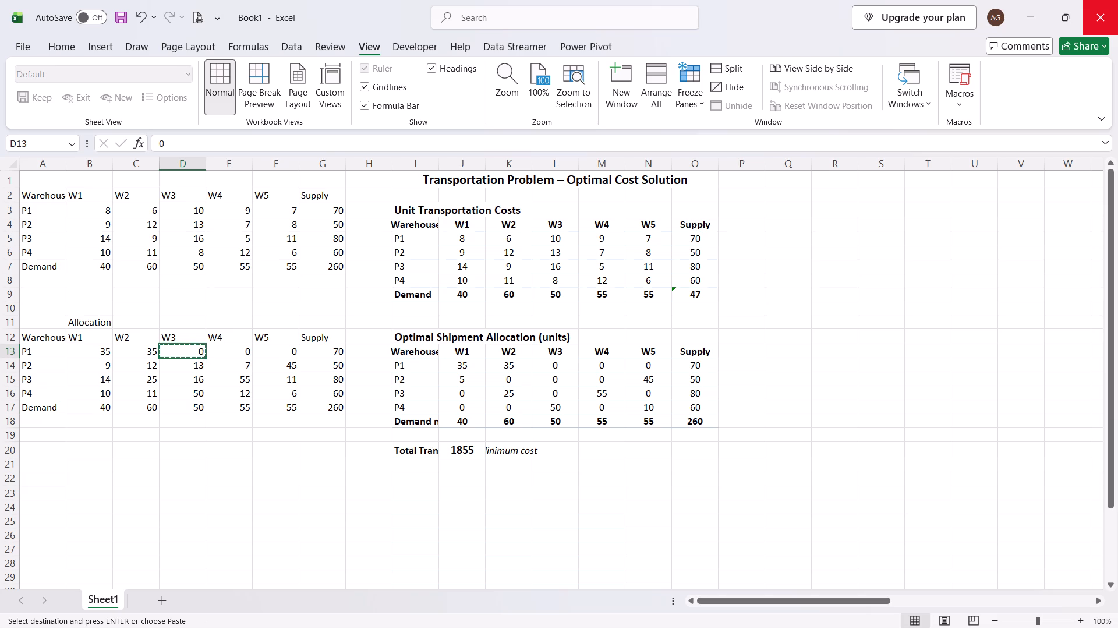
pyautogui.keyDown('ctrl'); pyautogui.moveTo(105, 366); pyautogui.dragTo(227, 367); pyautogui.keyUp('ctrl')
pyautogui.keyDown('ctrl'); pyautogui.click(111, 383); pyautogui.keyUp('ctrl')
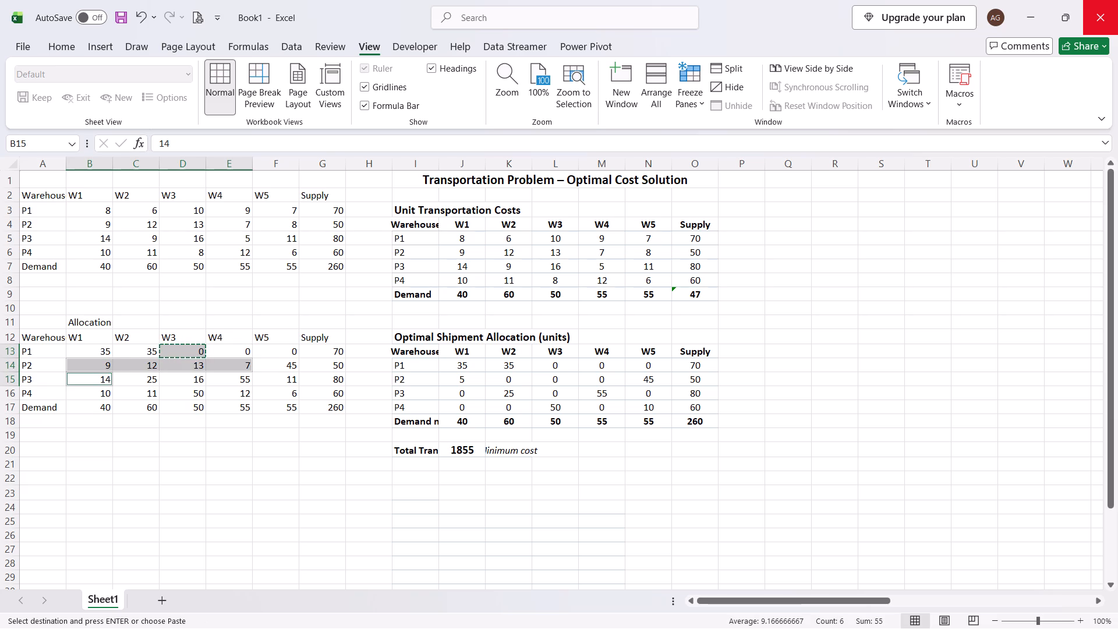
pyautogui.keyDown('ctrl'); pyautogui.click(184, 379); pyautogui.keyUp('ctrl')
pyautogui.keyDown('ctrl'); pyautogui.click(271, 378); pyautogui.keyUp('ctrl')
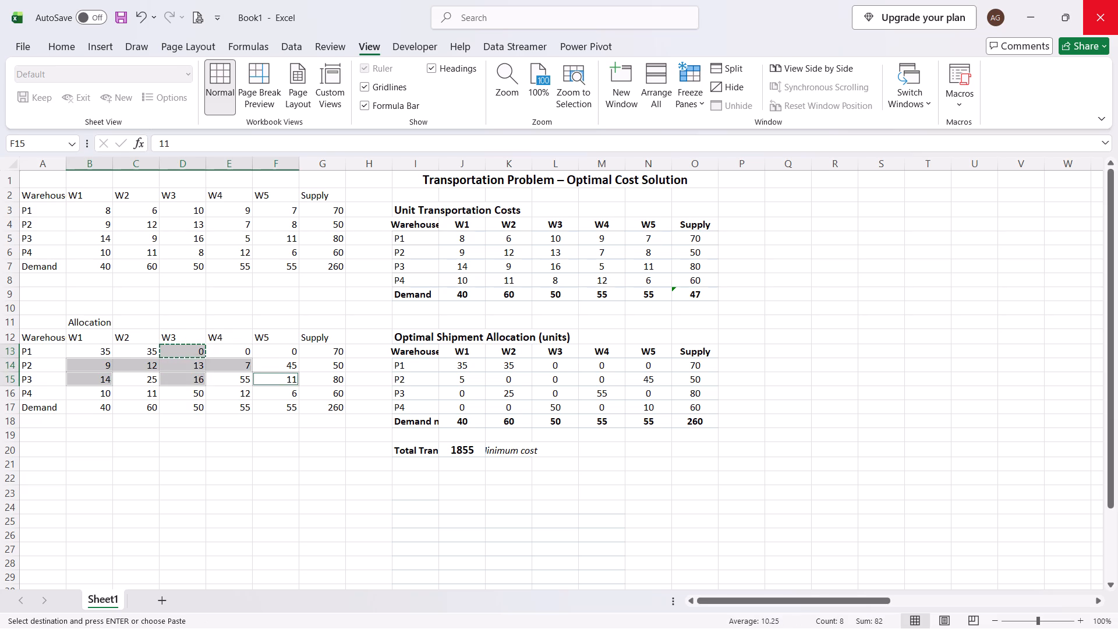
pyautogui.keyDown('ctrl'); pyautogui.click(268, 395); pyautogui.keyUp('ctrl')
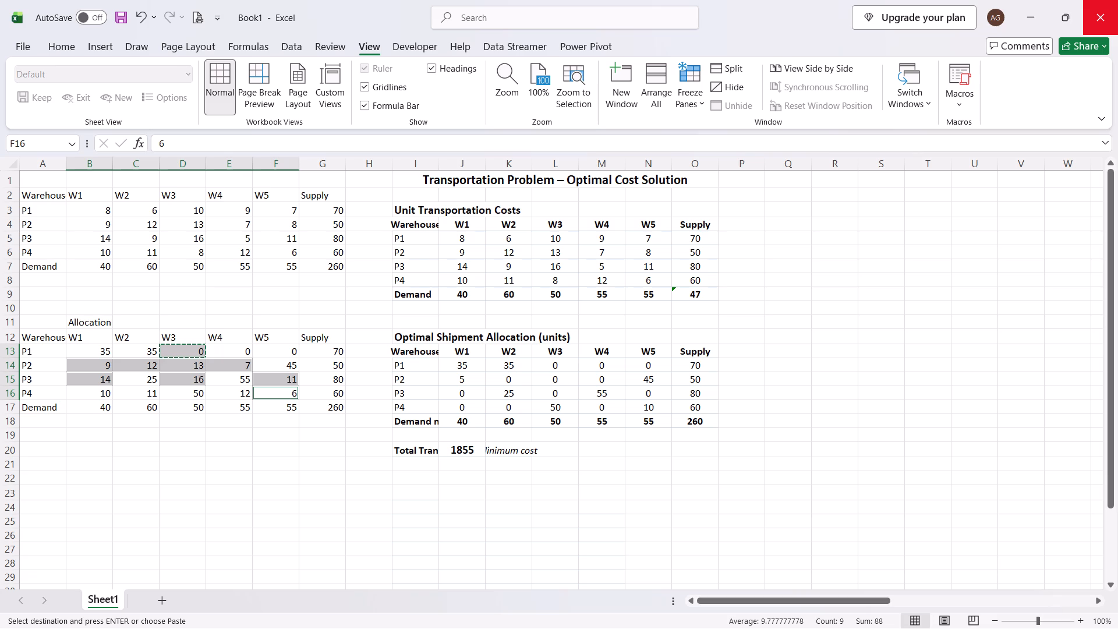
pyautogui.keyDown('ctrl'); pyautogui.click(239, 397); pyautogui.keyUp('ctrl')
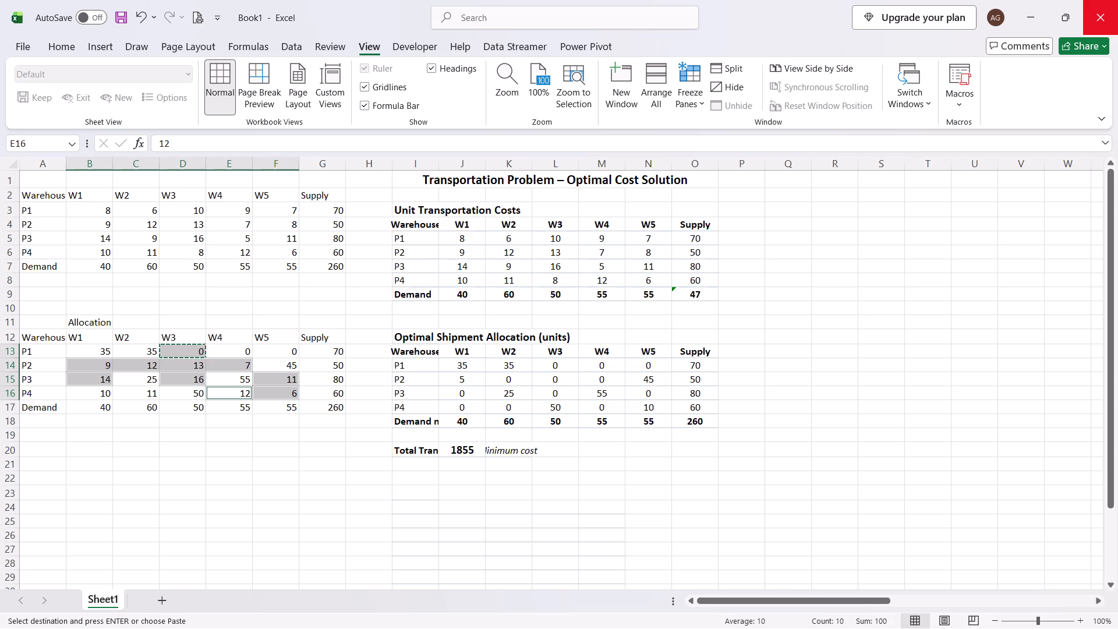
pyautogui.keyDown('ctrl'); pyautogui.moveTo(154, 395); pyautogui.dragTo(107, 396); pyautogui.keyUp('ctrl')
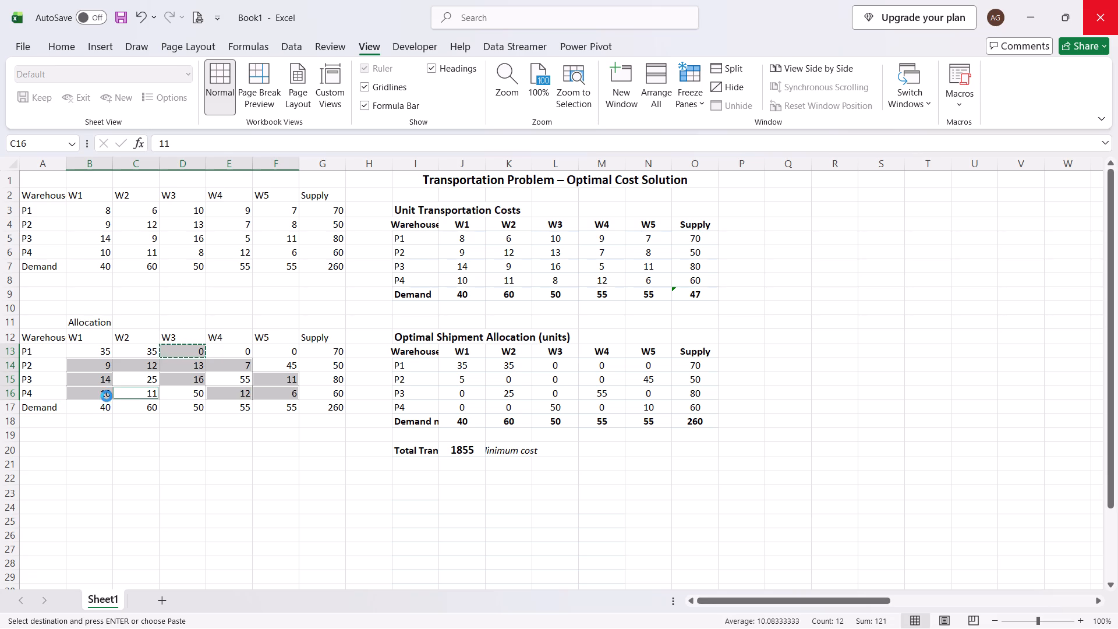
pyautogui.hotkey('ctrl', 'alt', 'v')
pyautogui.click(86, 390)
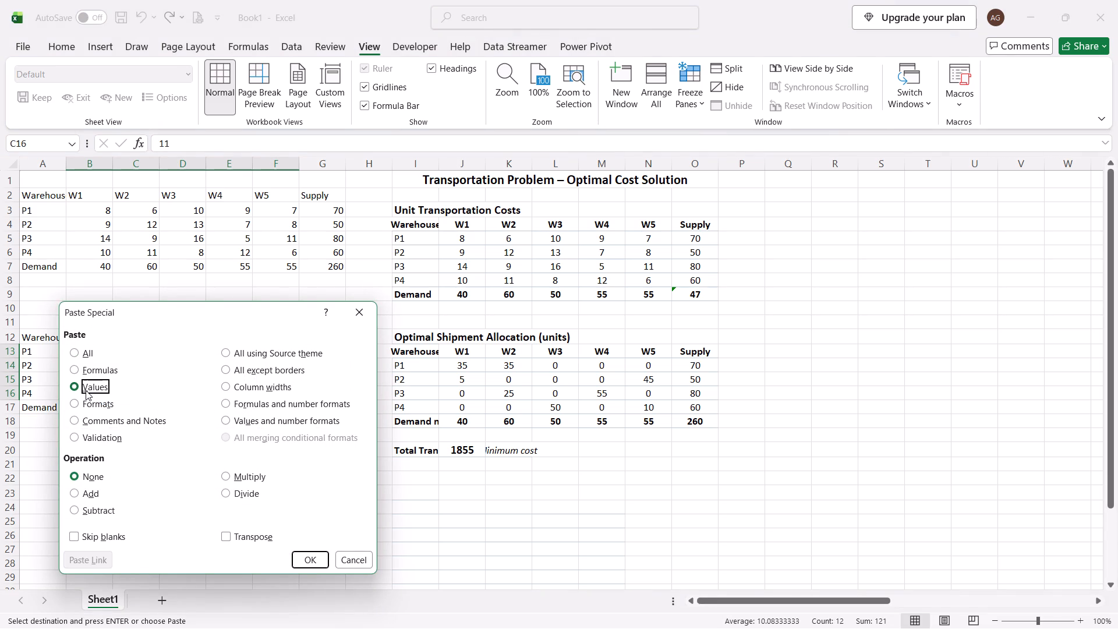
pyautogui.click(303, 561)
pyautogui.click(417, 518)
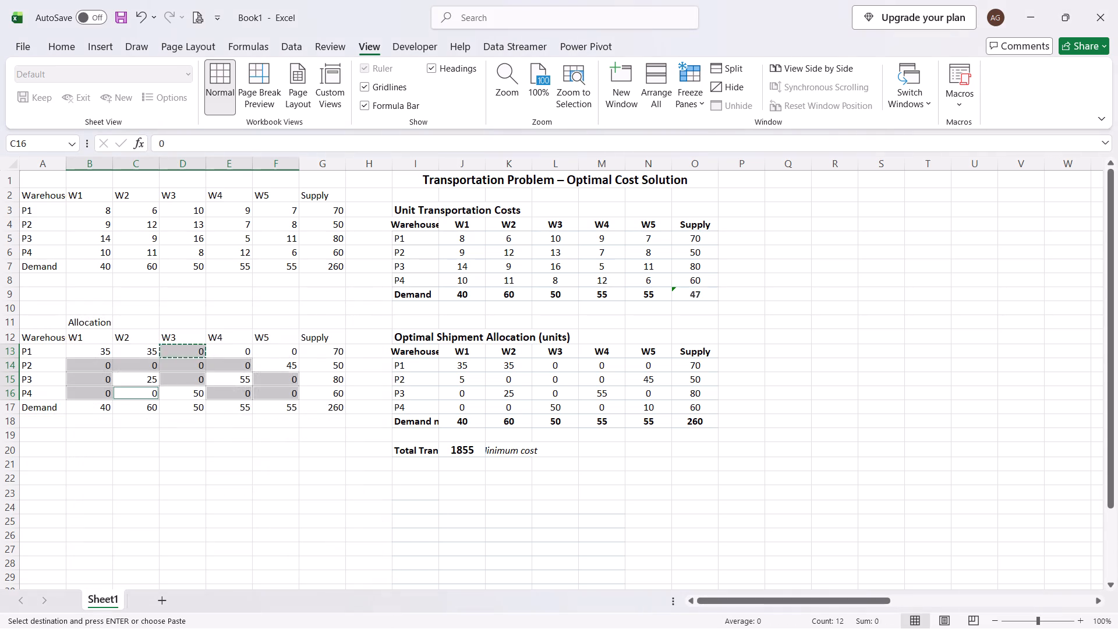
# Set the P4–W5 allocation in F16 to 10.
pyautogui.click(281, 397)
pyautogui.write('10')
pyautogui.press('Return')
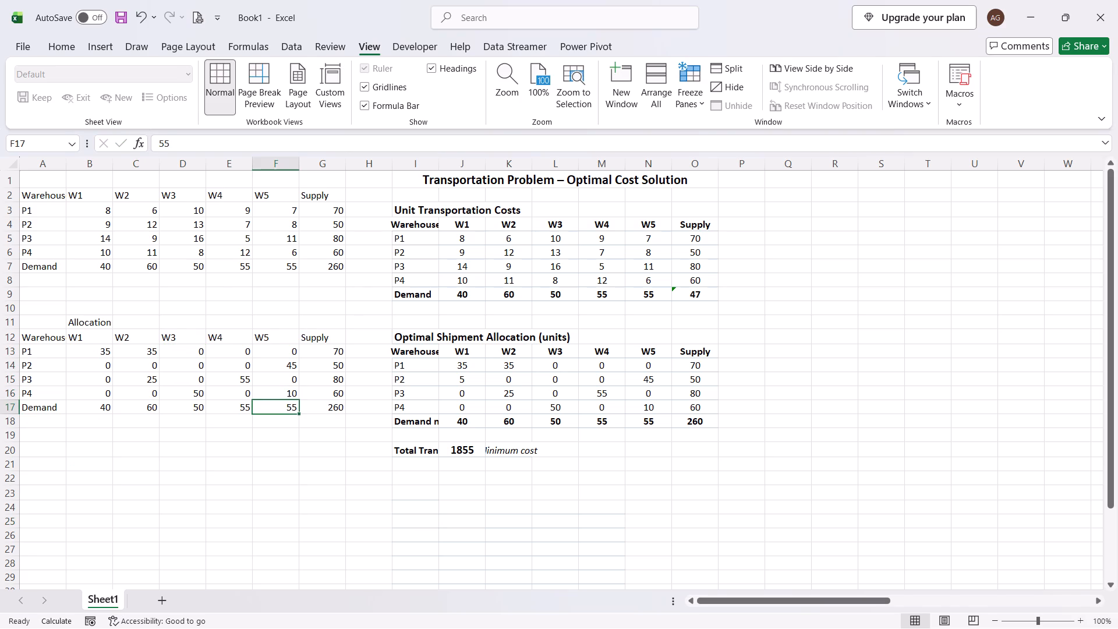
# Autofit the width of column I so the solution's row labels fit.
pyautogui.click(494, 408)
pyautogui.click(467, 407)
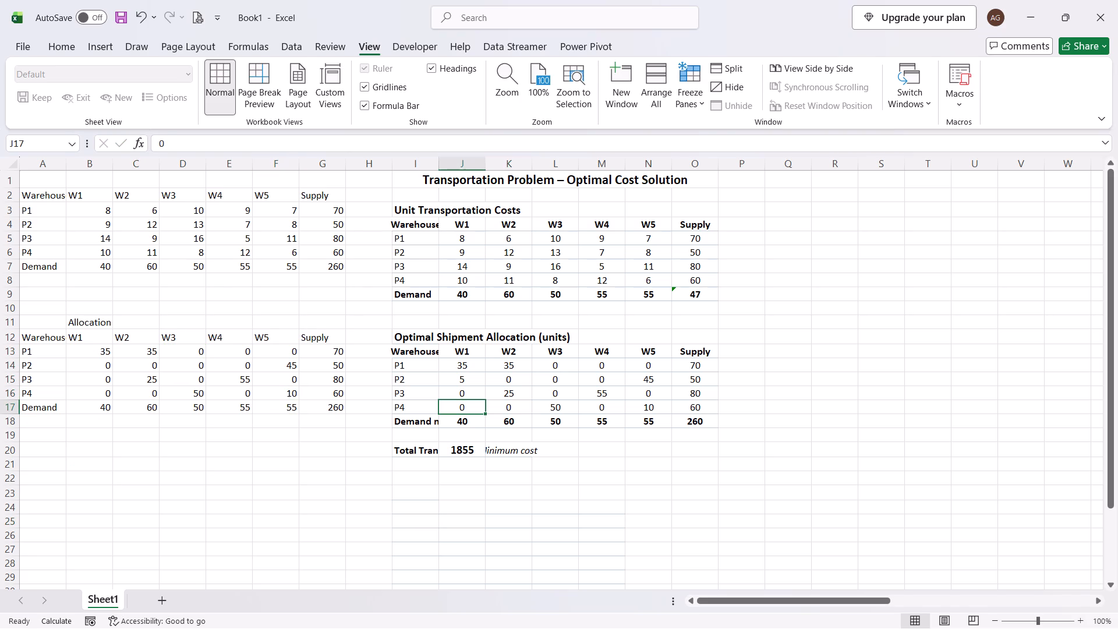
pyautogui.doubleClick(441, 167)
pyautogui.click(537, 302)
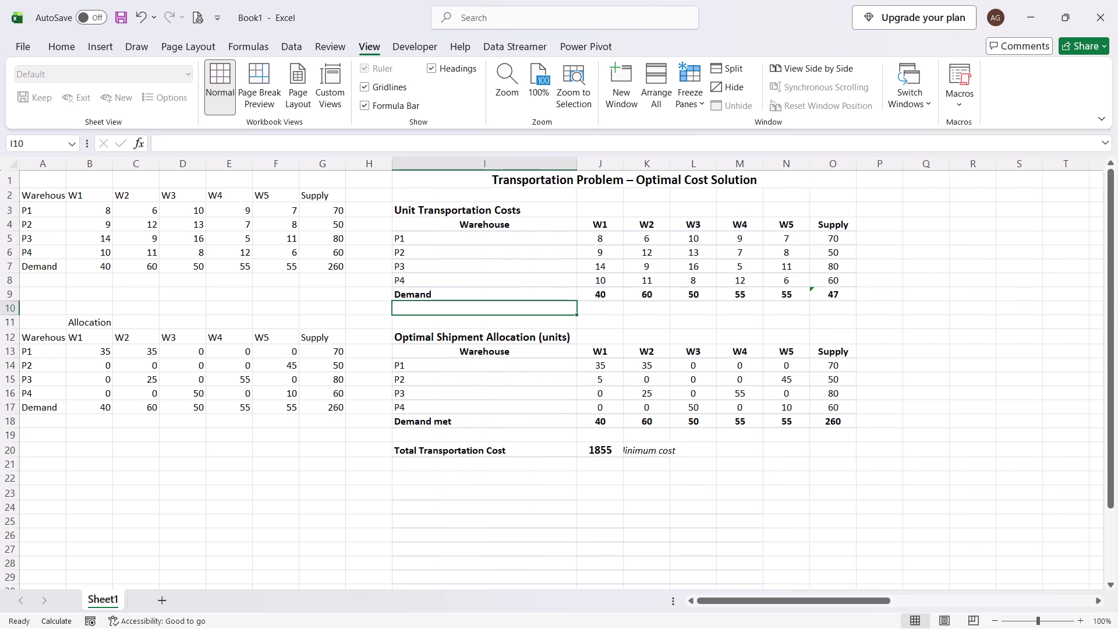
# Enter the label TC in B20, below the new allocation table.
pyautogui.moveTo(419, 185); pyautogui.dragTo(692, 454)
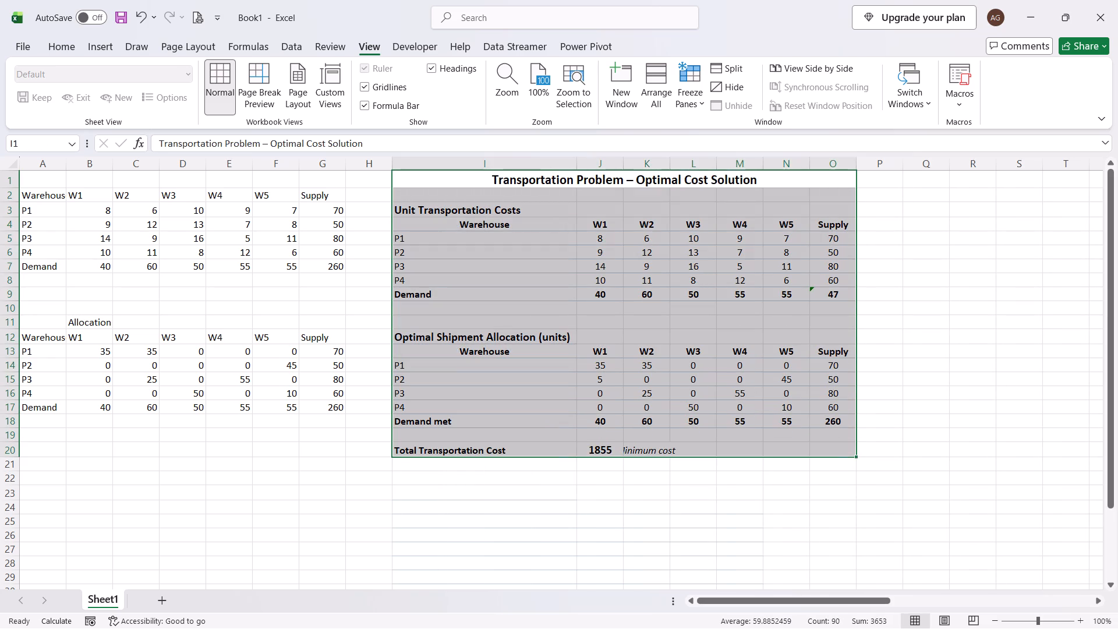
pyautogui.click(692, 454)
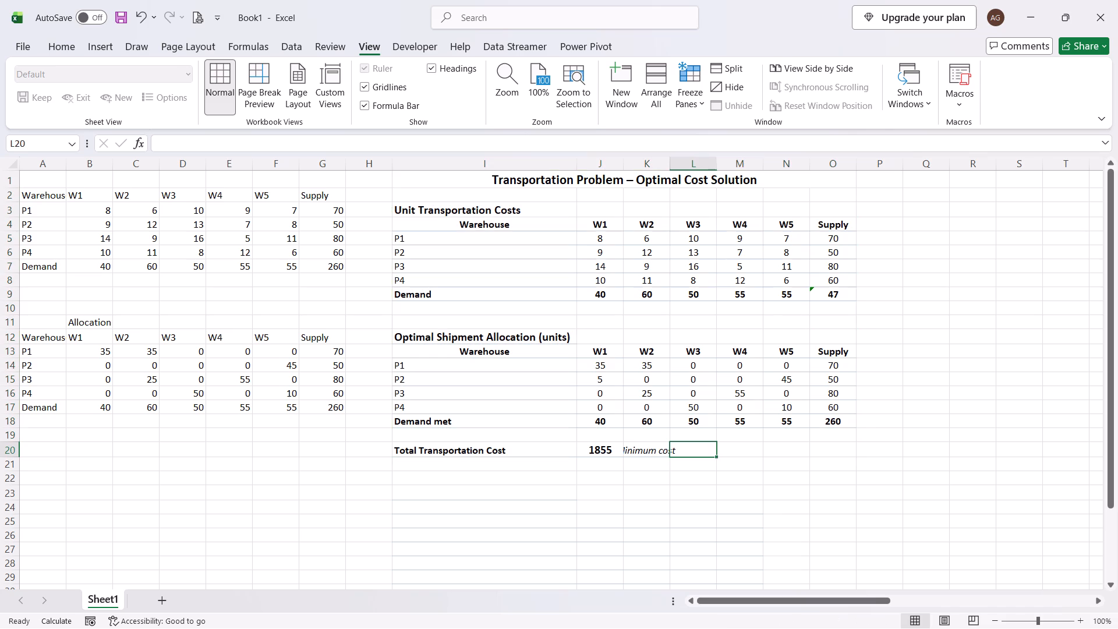
pyautogui.click(607, 454)
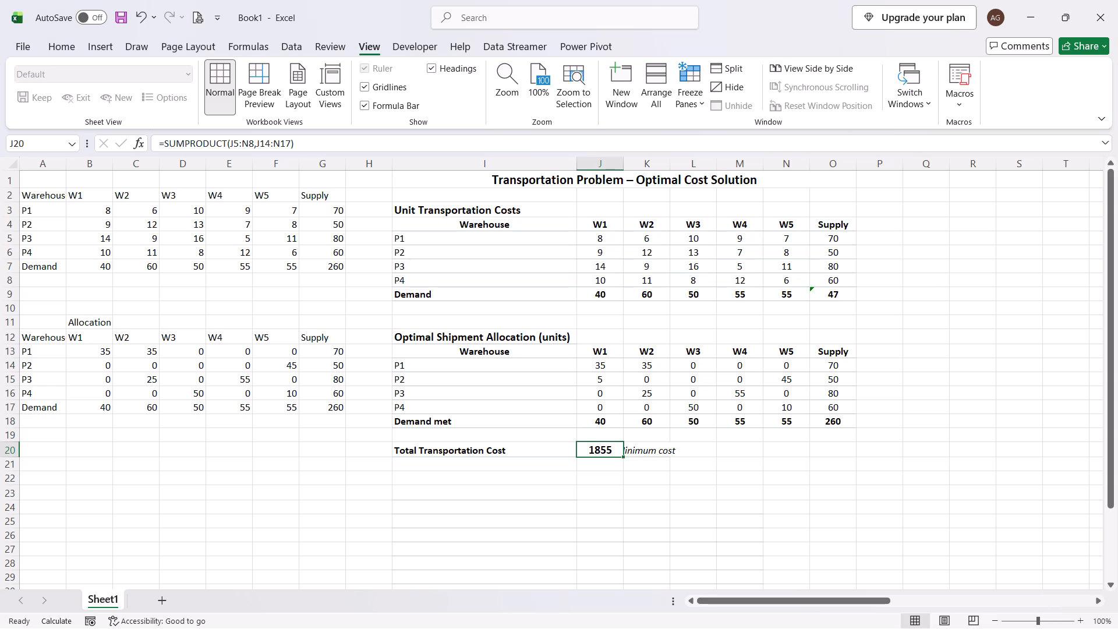
pyautogui.write('TC')
pyautogui.press('Return')
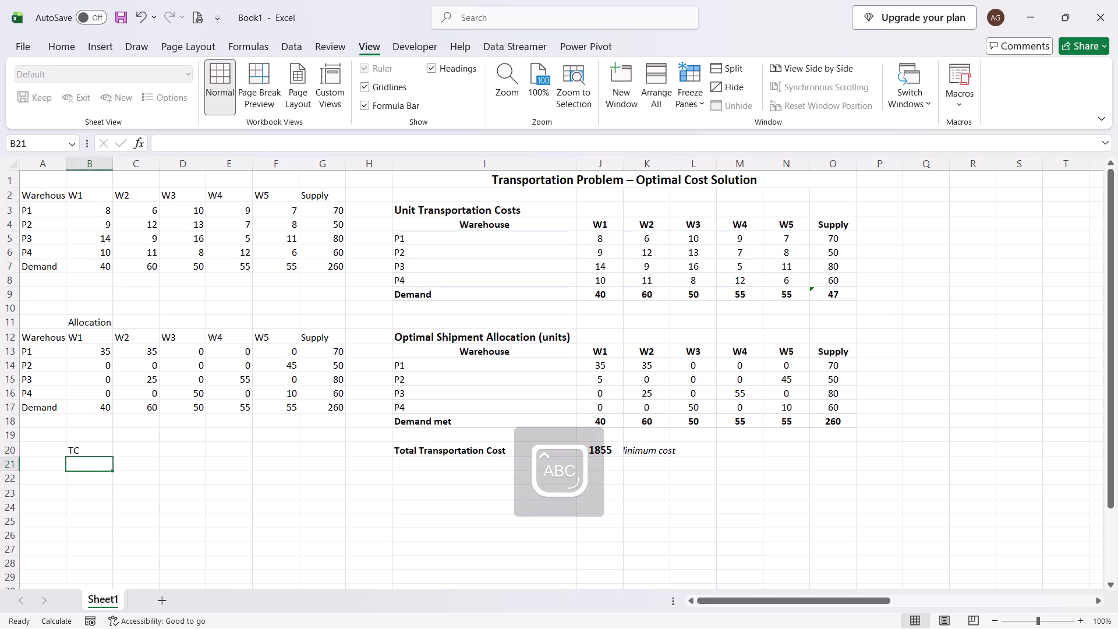
# Calculate the total cost in C20 with =SUMPRODUCT(B3:F6,B13:F16), multiplying the unit costs by the allocations.
pyautogui.click(136, 441)
pyautogui.click(125, 448)
pyautogui.write('=SUM')
pyautogui.press('p')
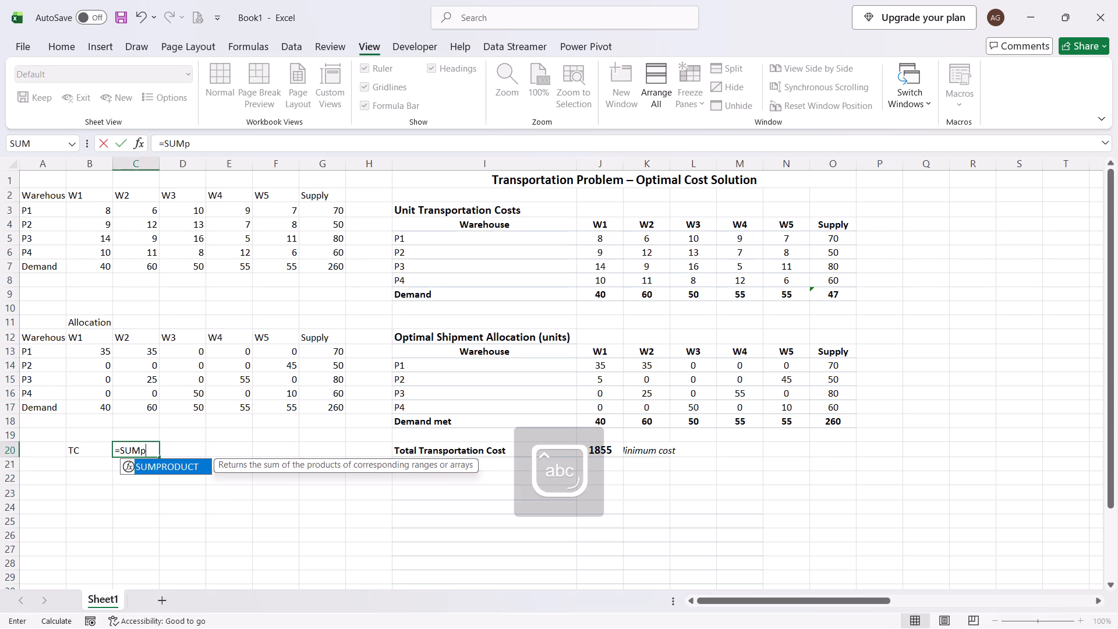
pyautogui.press('Tab')
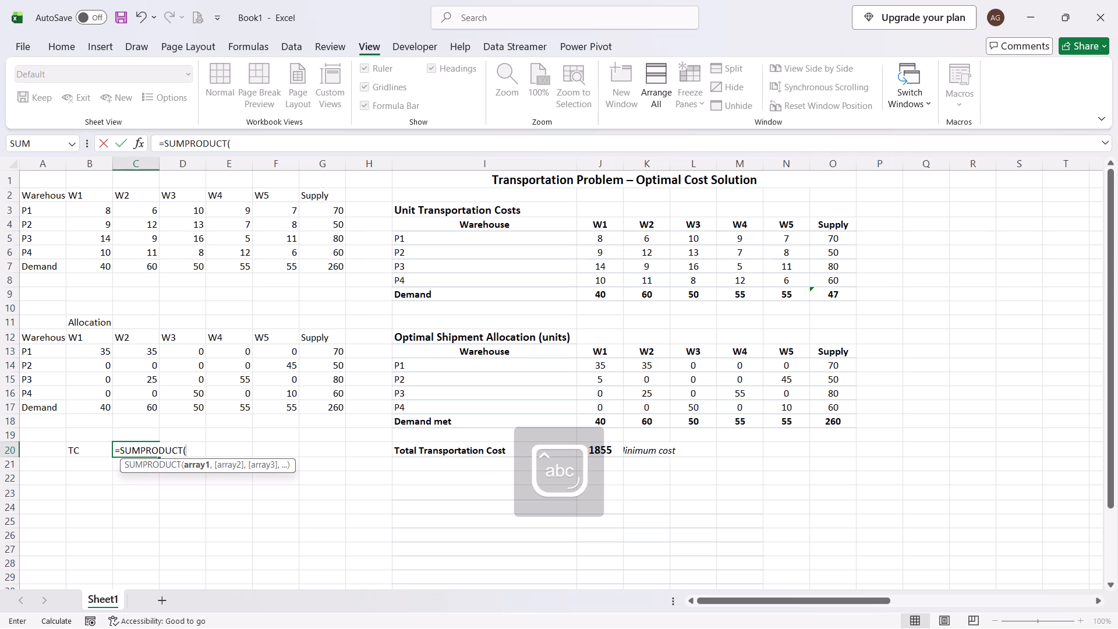
pyautogui.click(104, 206)
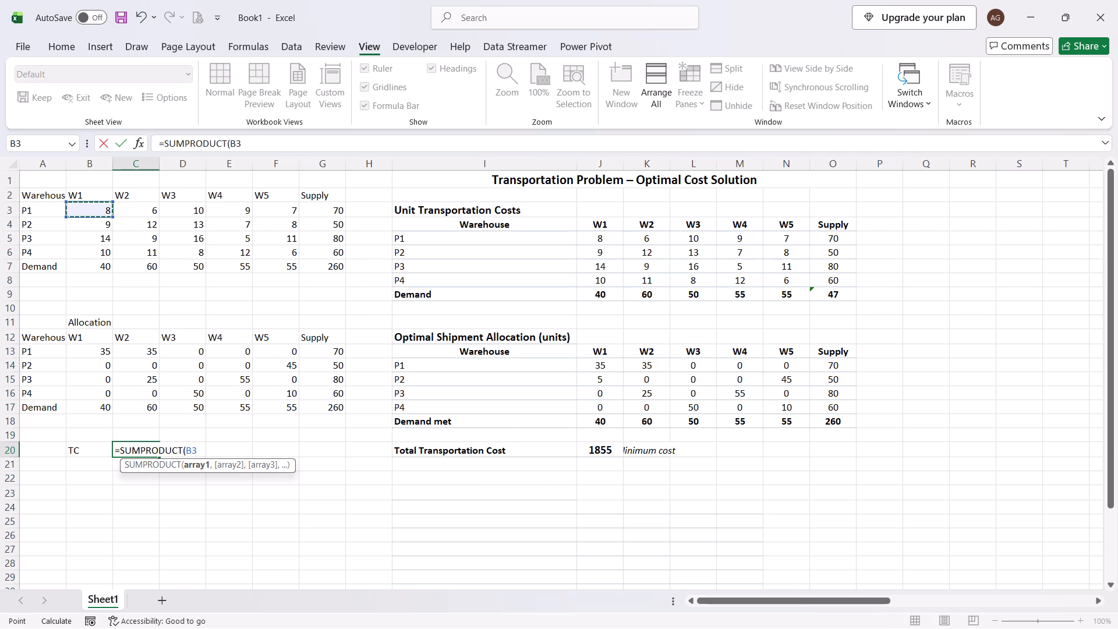
pyautogui.hotkey('shift', 'Right')
pyautogui.hotkey('shift', 'Right')
pyautogui.hotkey('shift', 'Right')
pyautogui.hotkey('shift', 'Right')
pyautogui.hotkey('shift', 'Down')
pyautogui.hotkey('shift', 'Down')
pyautogui.hotkey('shift', 'Down')
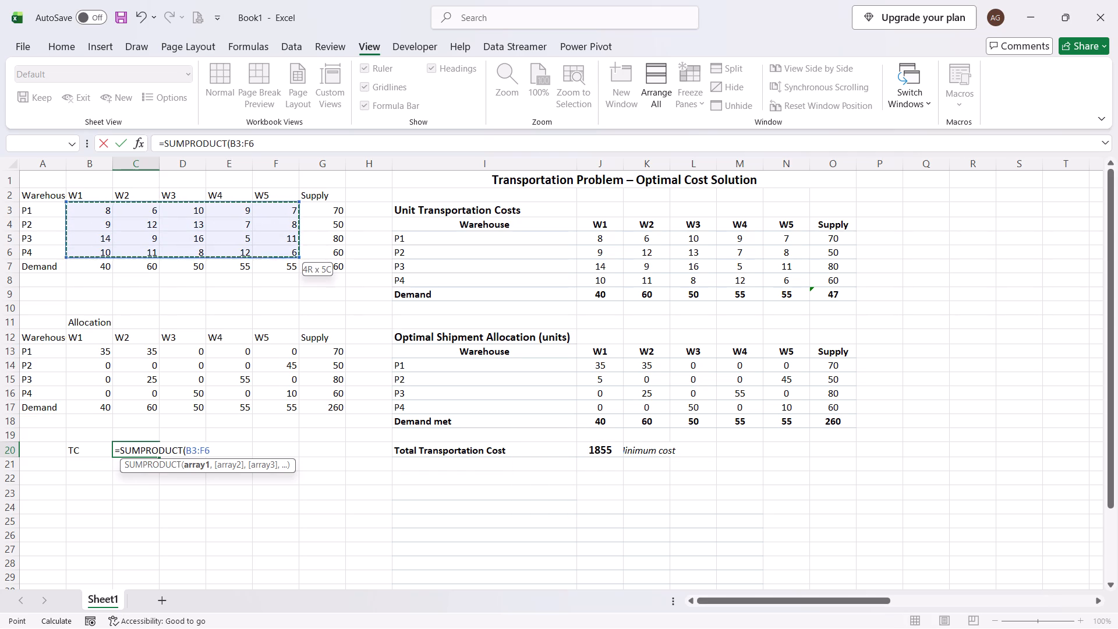
pyautogui.press(',')
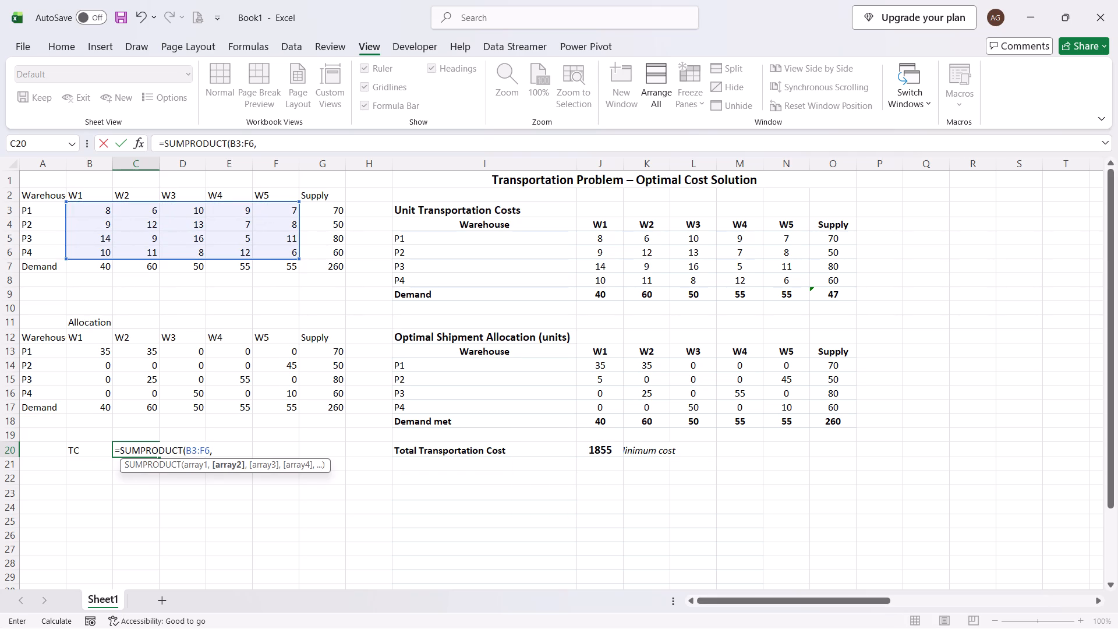
pyautogui.click(105, 350)
pyautogui.hotkey('shift', 'Right')
pyautogui.hotkey('shift', 'Right')
pyautogui.hotkey('shift', 'Right')
pyautogui.hotkey('shift', 'Right')
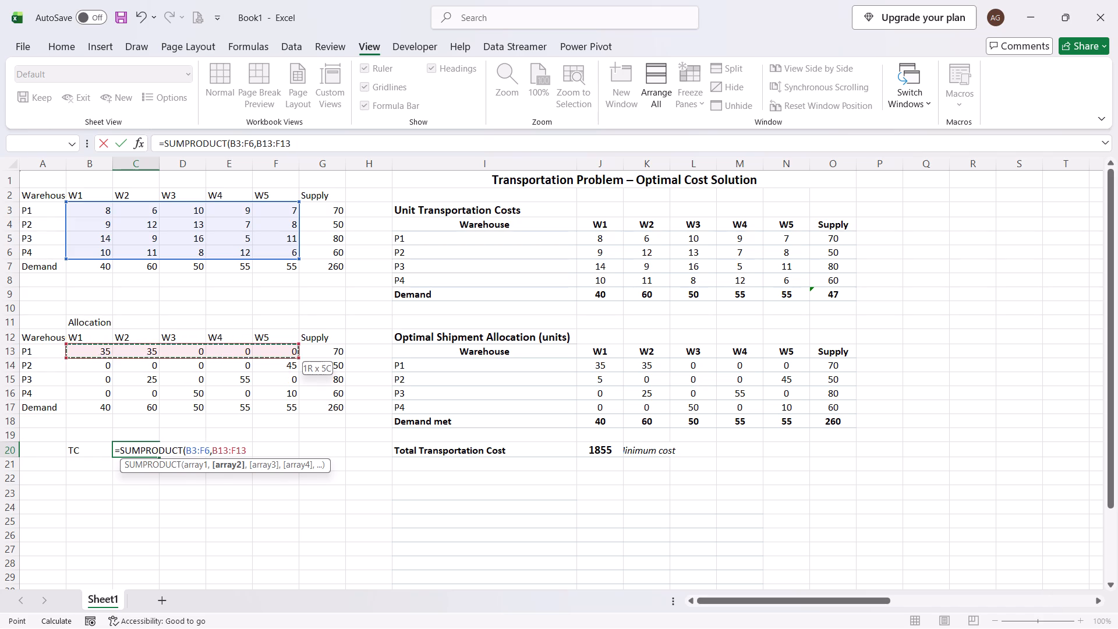
pyautogui.hotkey('shift', 'Down')
pyautogui.hotkey('shift', 'Down')
pyautogui.hotkey('shift', 'Down')
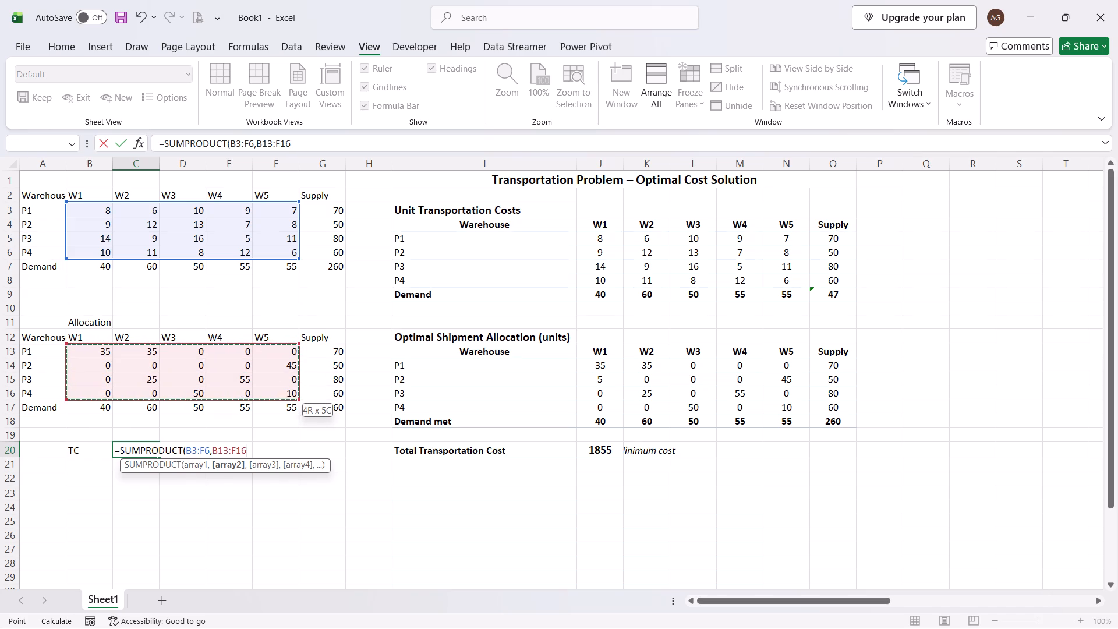
pyautogui.hotkey('shift', ')')
pyautogui.press('Return')
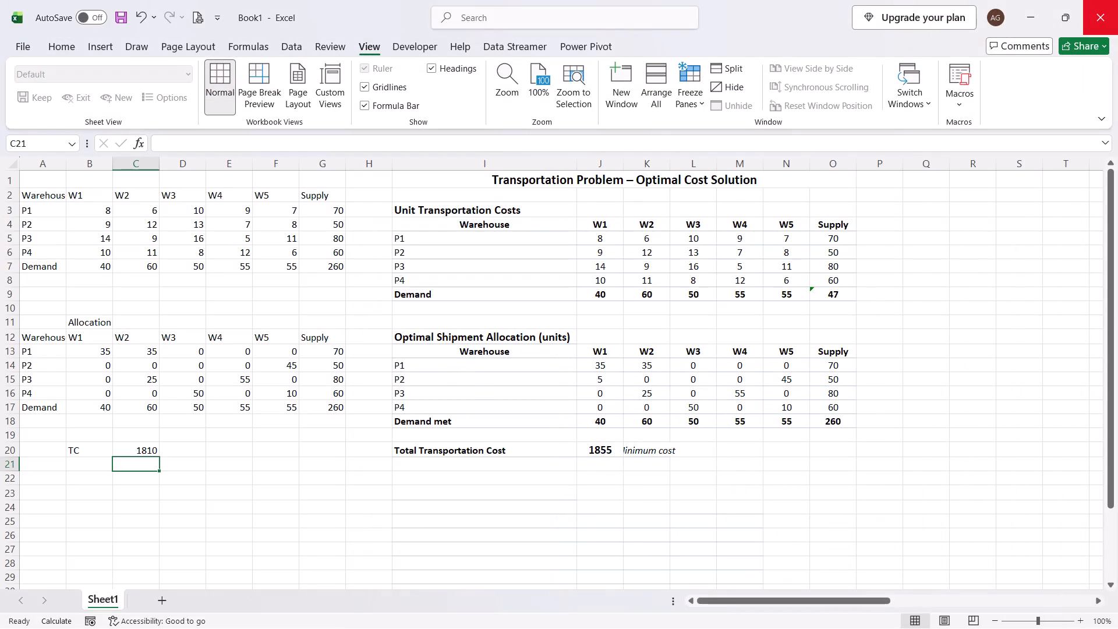
# Clear the contents of the Transportation Problem – Optimal Cost Solution block, from its title through the total cost row, in columns I to O.
pyautogui.moveTo(418, 178); pyautogui.dragTo(723, 451)
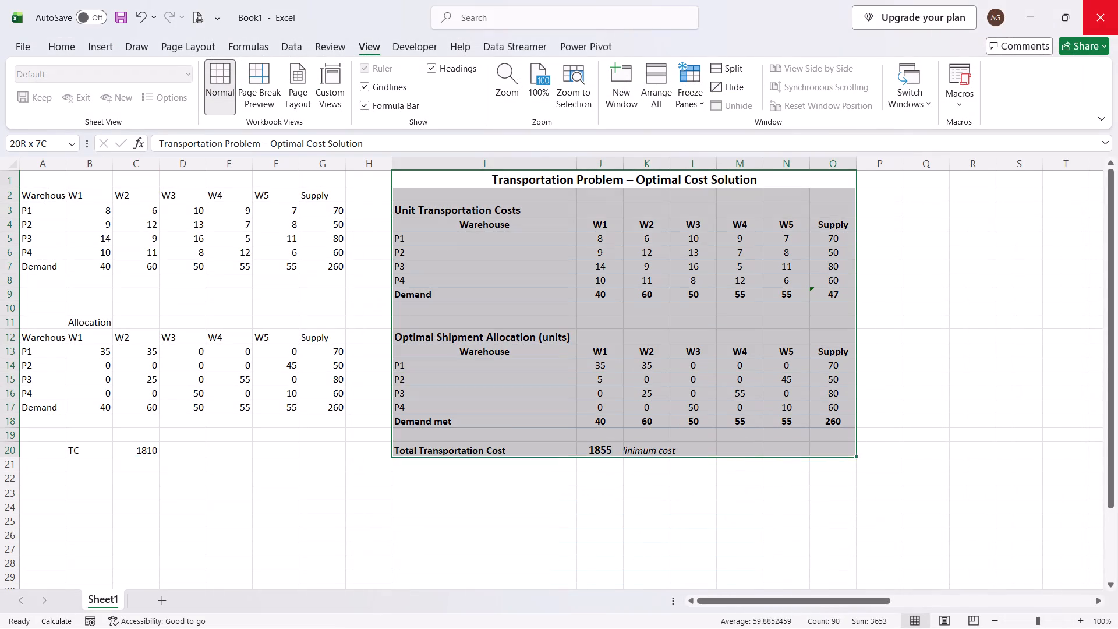
pyautogui.moveTo(723, 451); pyautogui.dragTo(721, 459)
pyautogui.press('Delete')
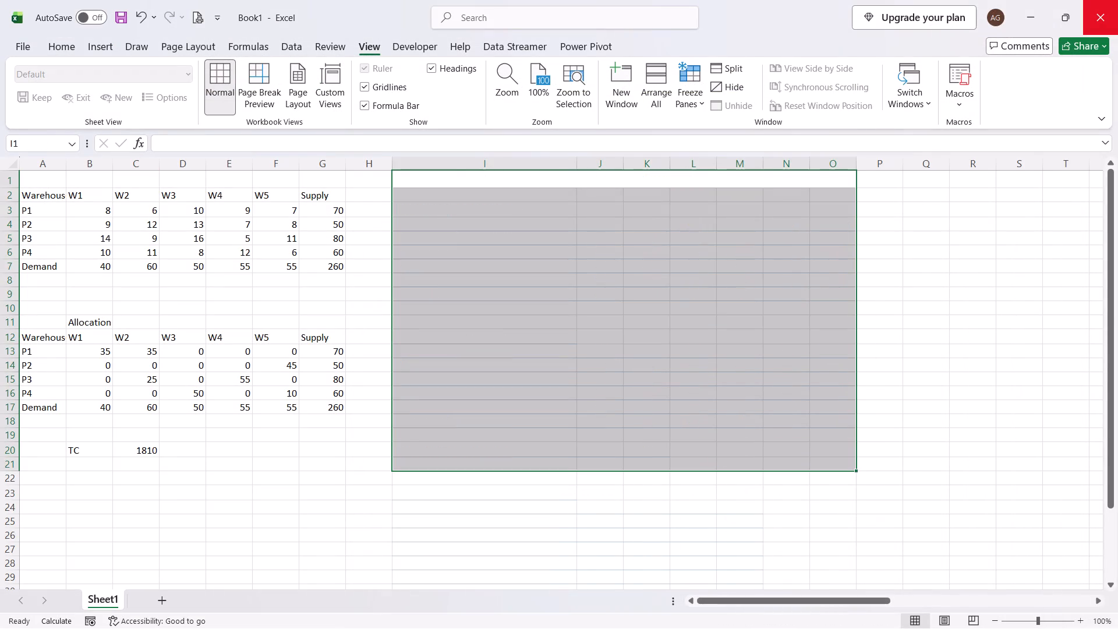
pyautogui.click(374, 568)
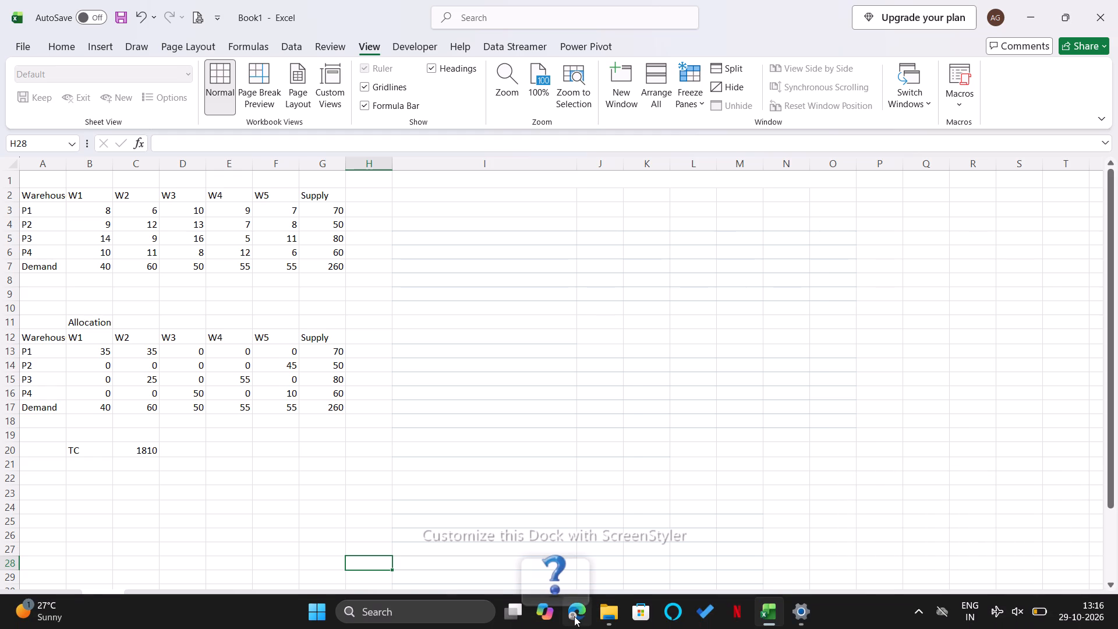
# Quit the desktop dock that overlaps the Book1 worksheet.
pyautogui.rightClick(565, 591)
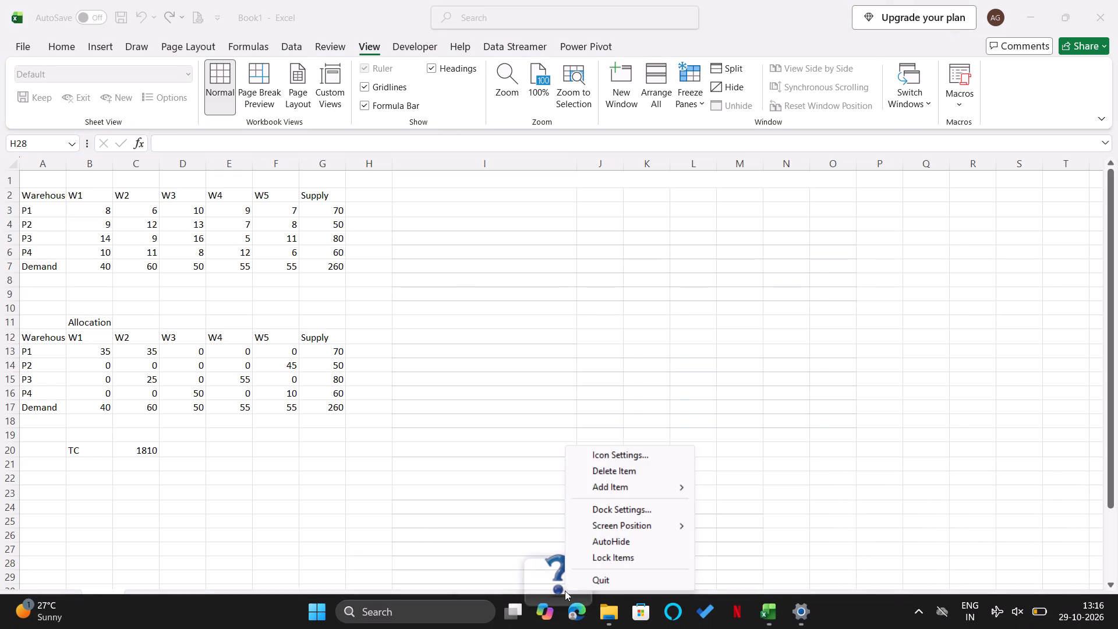
pyautogui.click(584, 581)
pyautogui.click(391, 494)
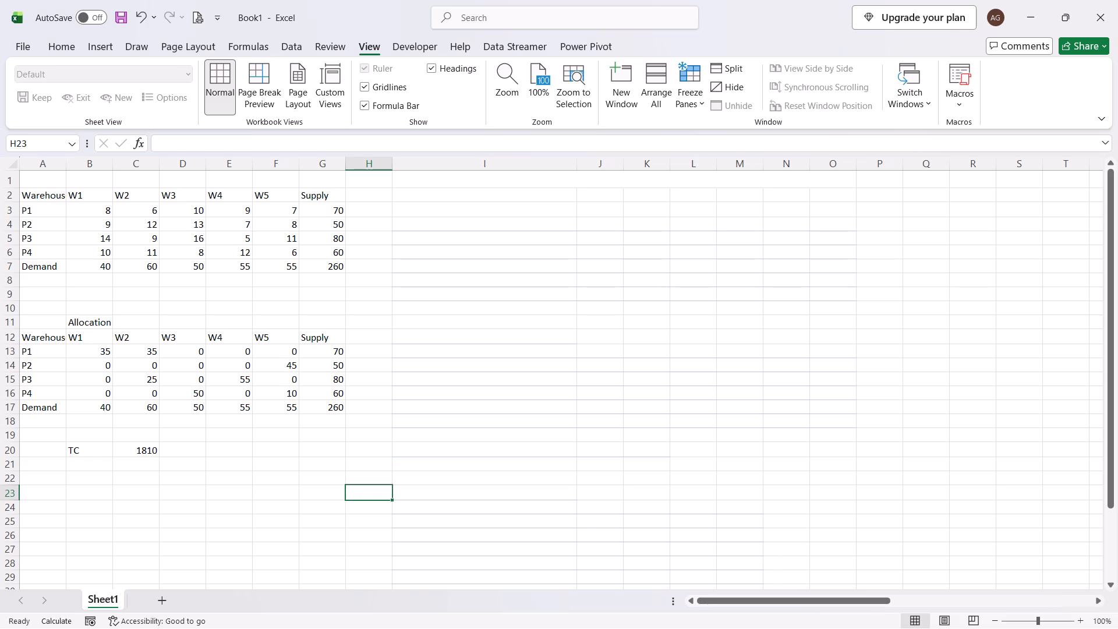
# Open the so workbook from the Downloads folder.
pyautogui.click(611, 607)
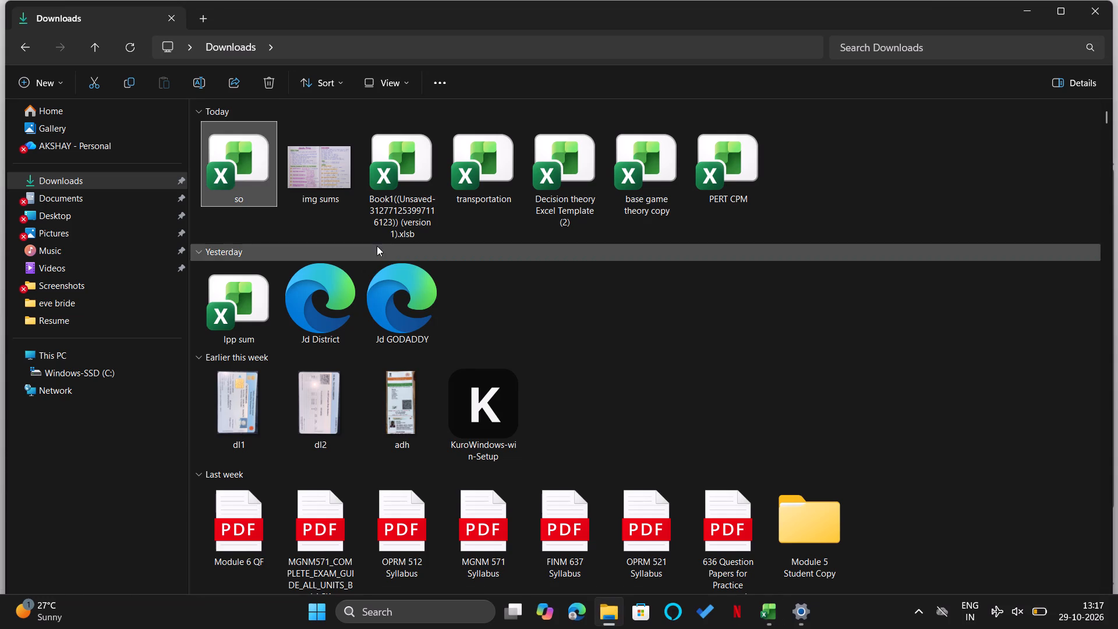
pyautogui.click(534, 328)
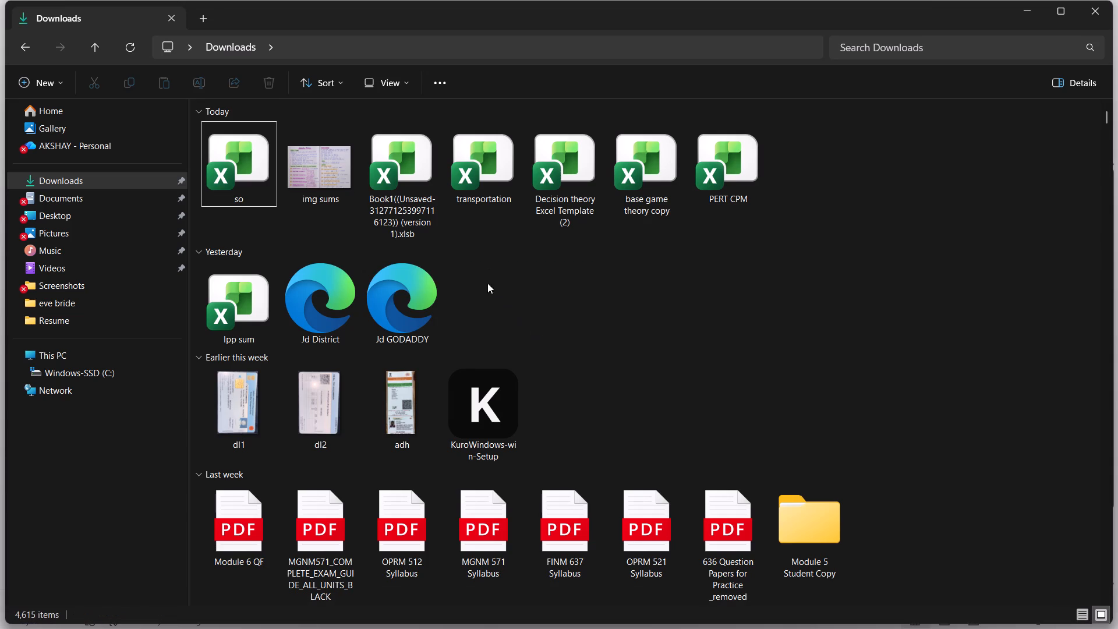
pyautogui.doubleClick(240, 189)
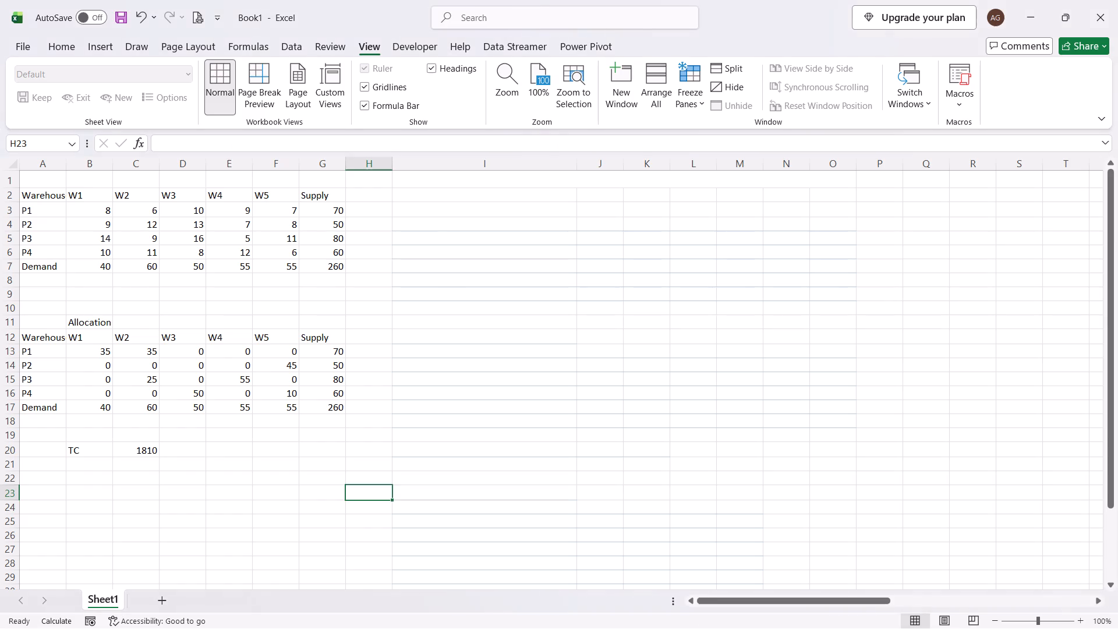
# Copy the five Excel Solver setup instructions in A38:G42 of so and paste them at I12 in Book1.
pyautogui.scroll(-2, 397, 428)
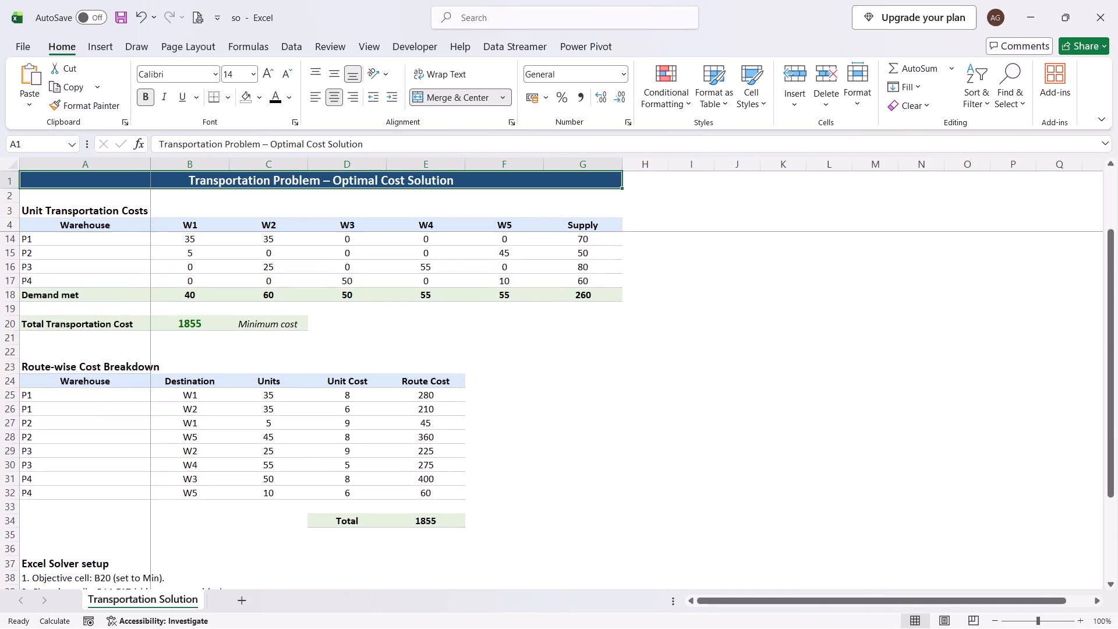
pyautogui.scroll(-2, 397, 428)
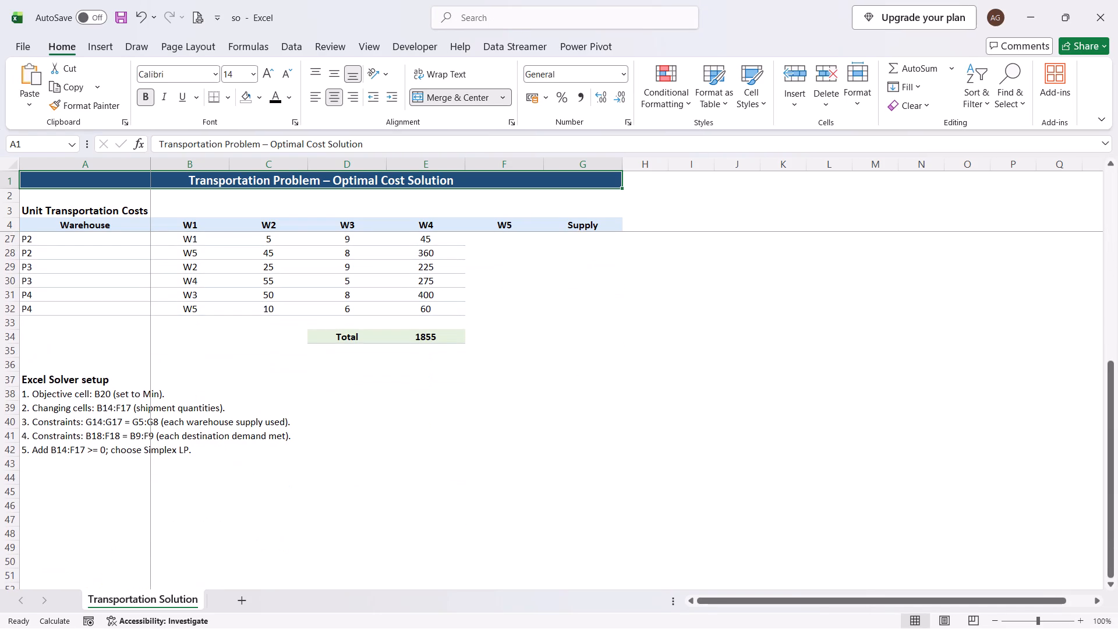
pyautogui.moveTo(45, 393); pyautogui.dragTo(164, 443)
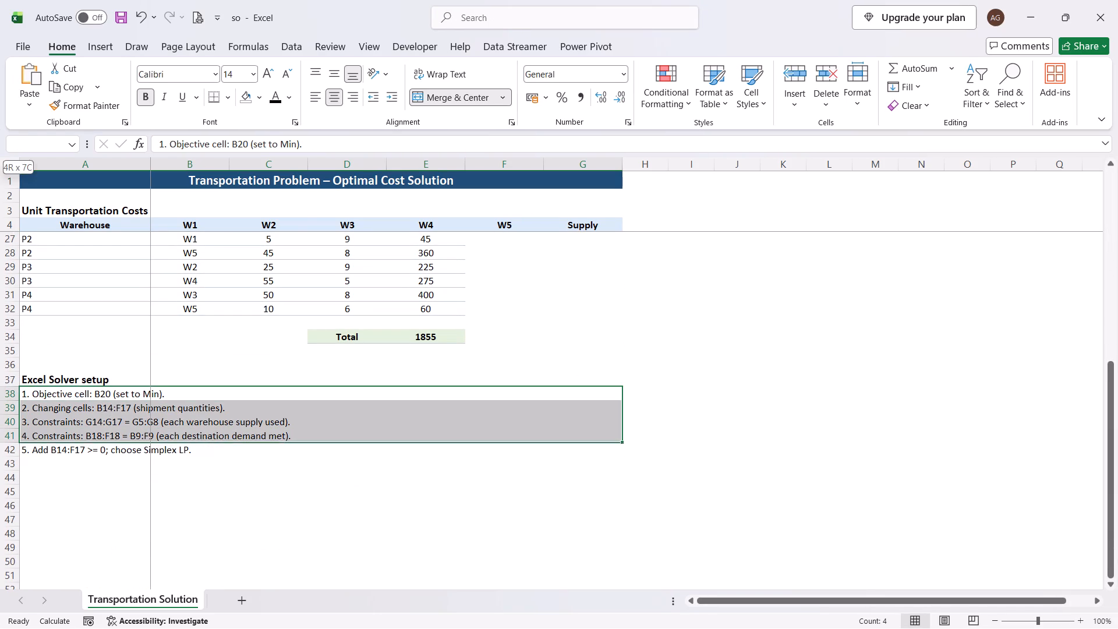
pyautogui.moveTo(164, 443); pyautogui.dragTo(164, 451)
pyautogui.hotkey('ctrl', 'c')
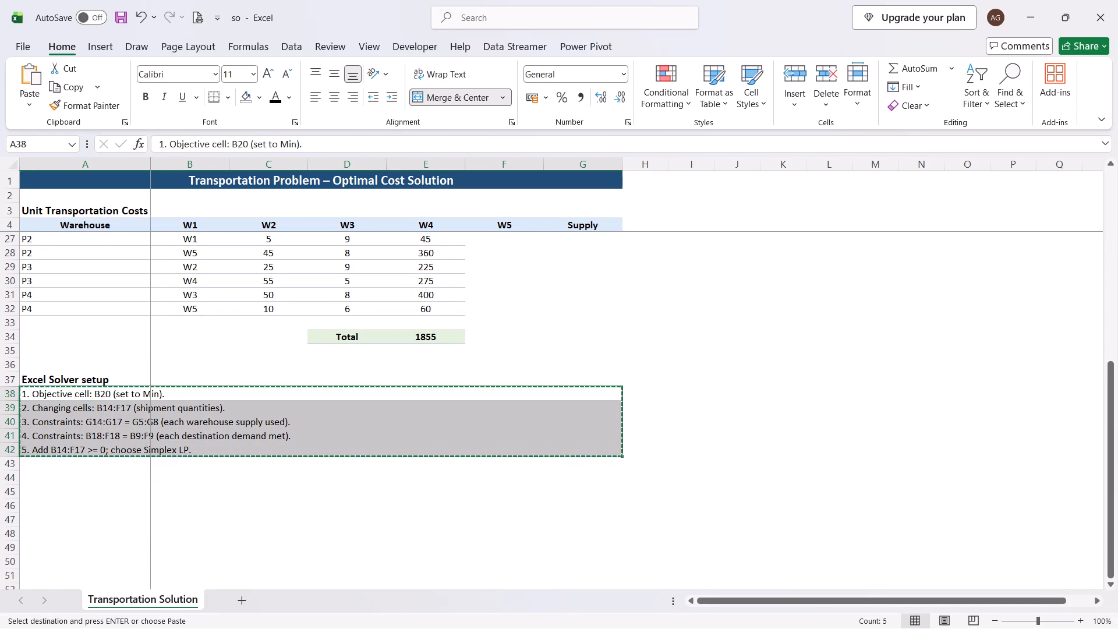
pyautogui.click(714, 536)
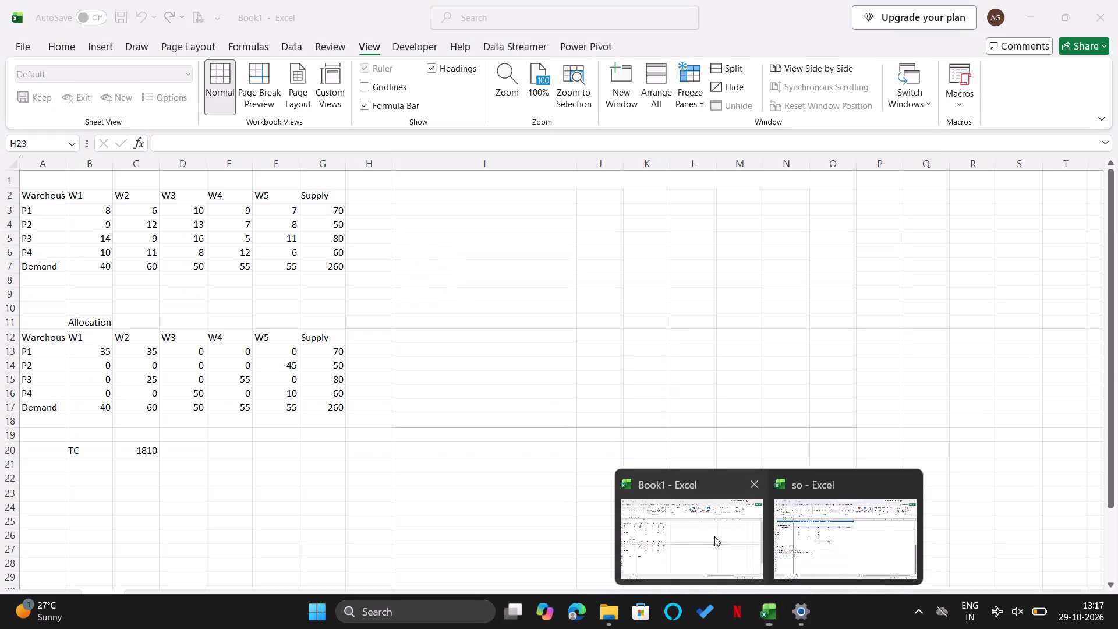
pyautogui.click(471, 330)
pyautogui.hotkey('ctrl', 'v')
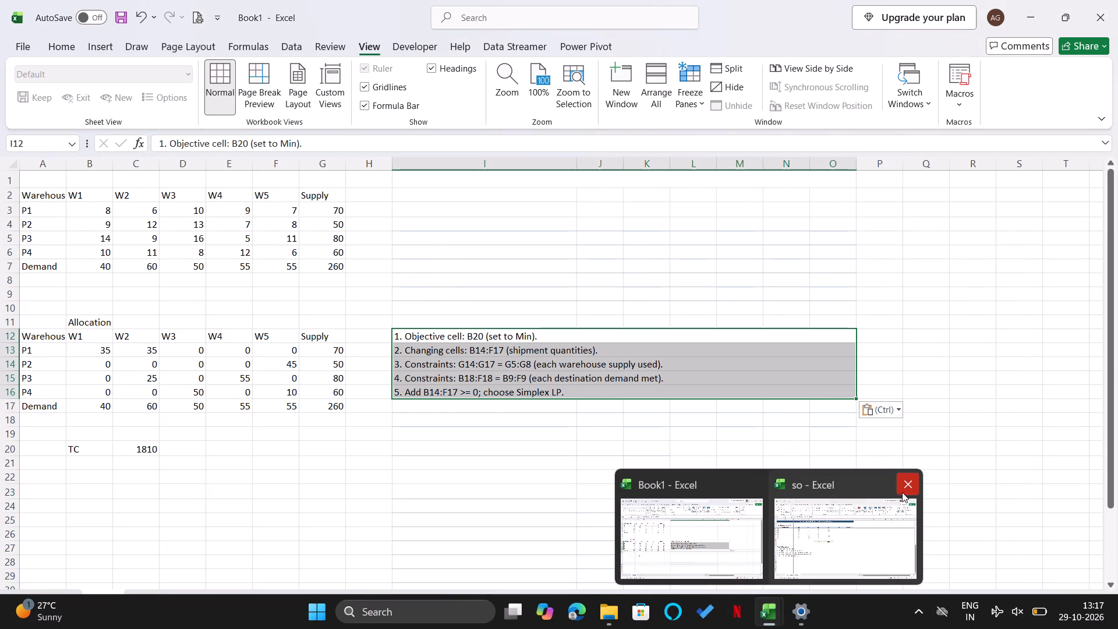
# Close the so workbook without saving and return to Book1.
pyautogui.click(903, 492)
pyautogui.click(618, 421)
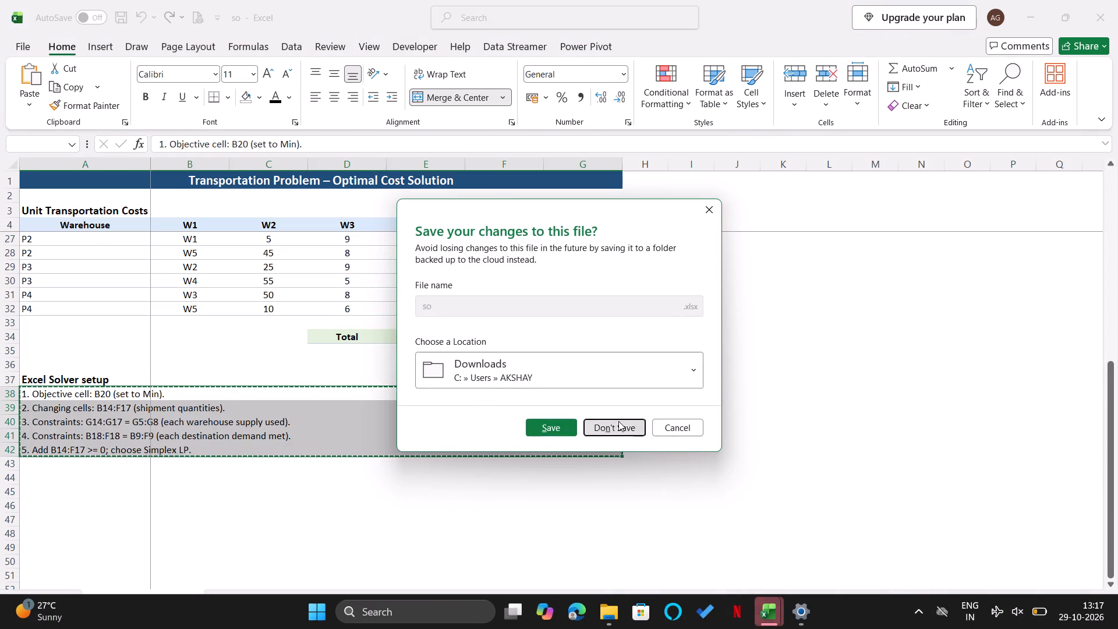
pyautogui.click(441, 440)
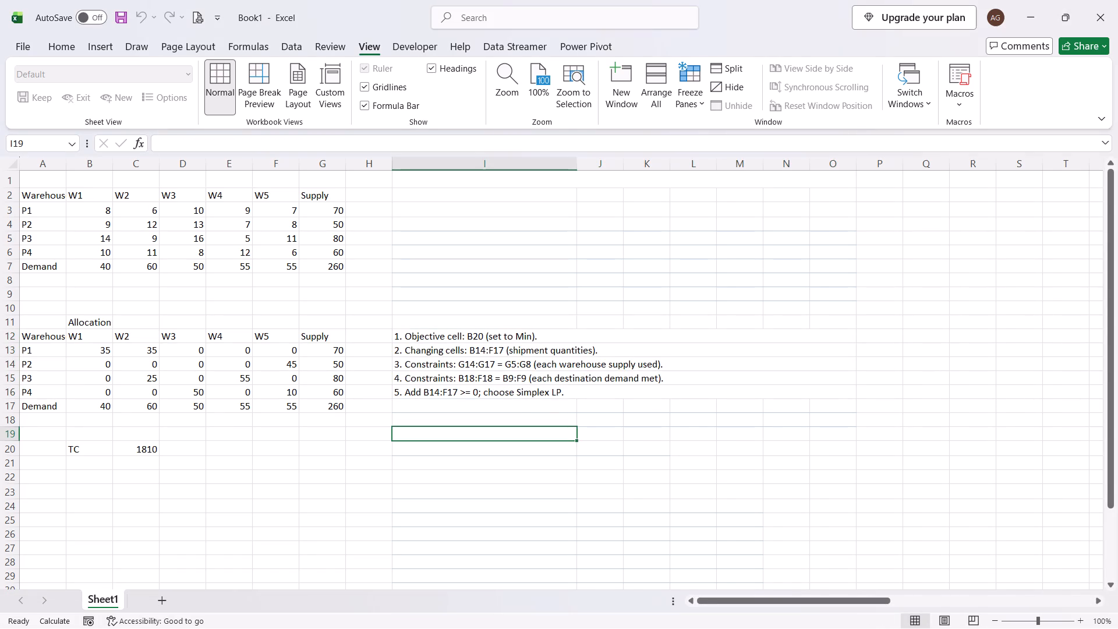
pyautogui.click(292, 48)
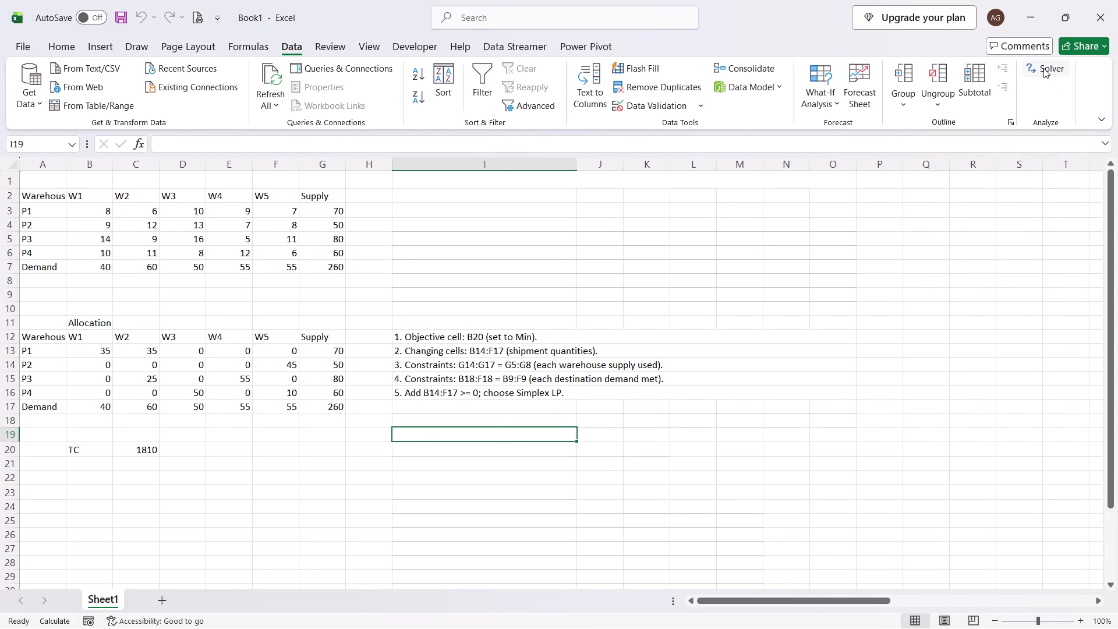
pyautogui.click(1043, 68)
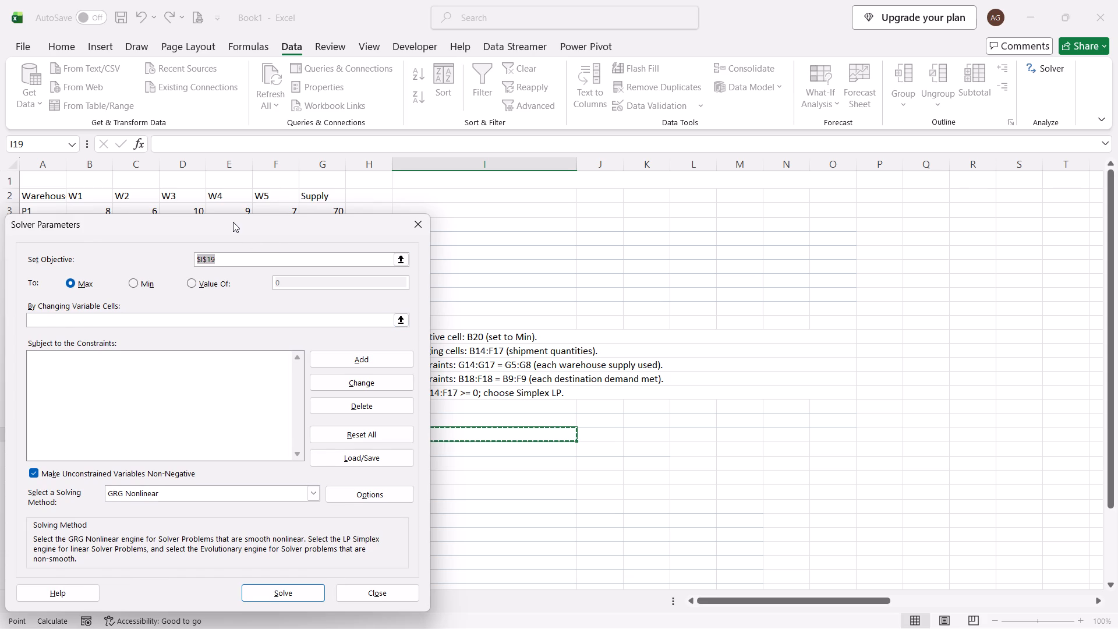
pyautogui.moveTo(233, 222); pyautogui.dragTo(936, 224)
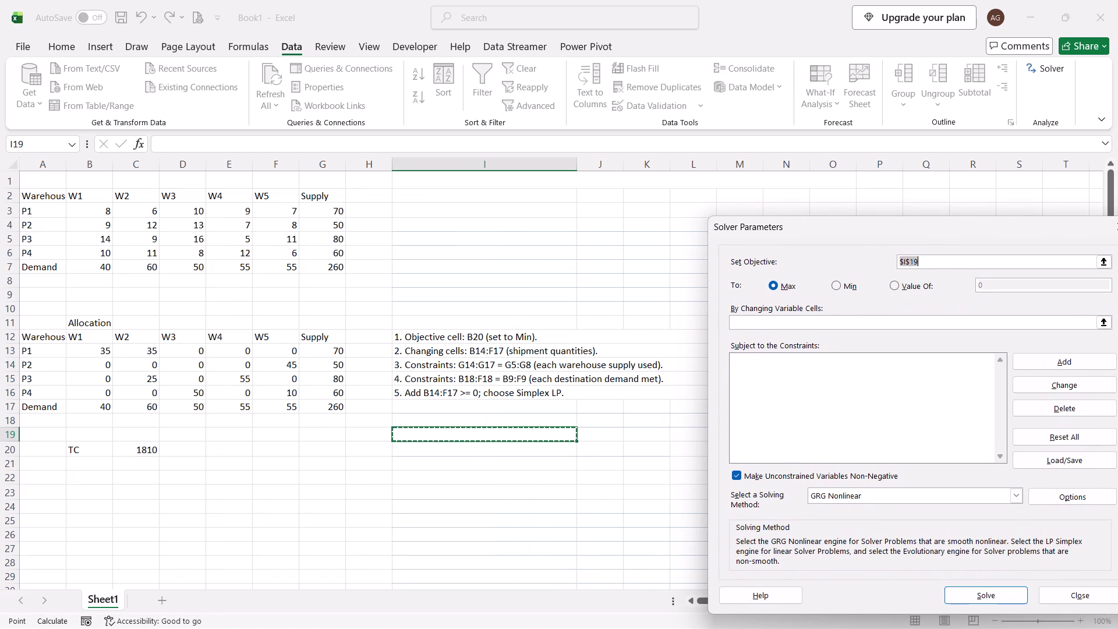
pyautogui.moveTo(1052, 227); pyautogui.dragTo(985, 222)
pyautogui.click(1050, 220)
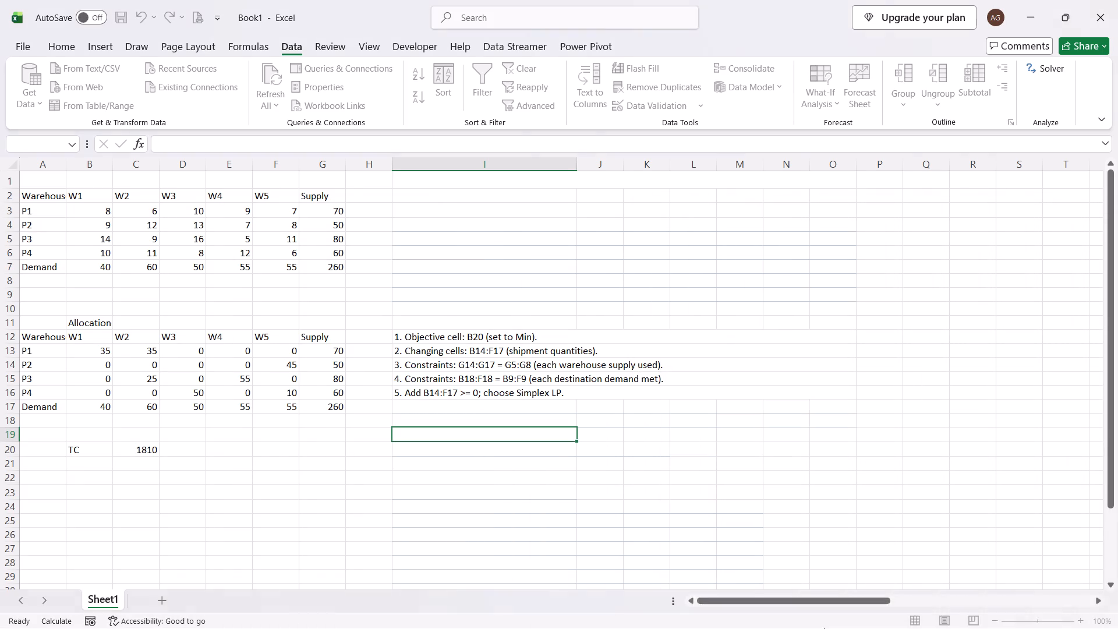
pyautogui.click(462, 609)
pyautogui.write('ch')
pyautogui.press('Return')
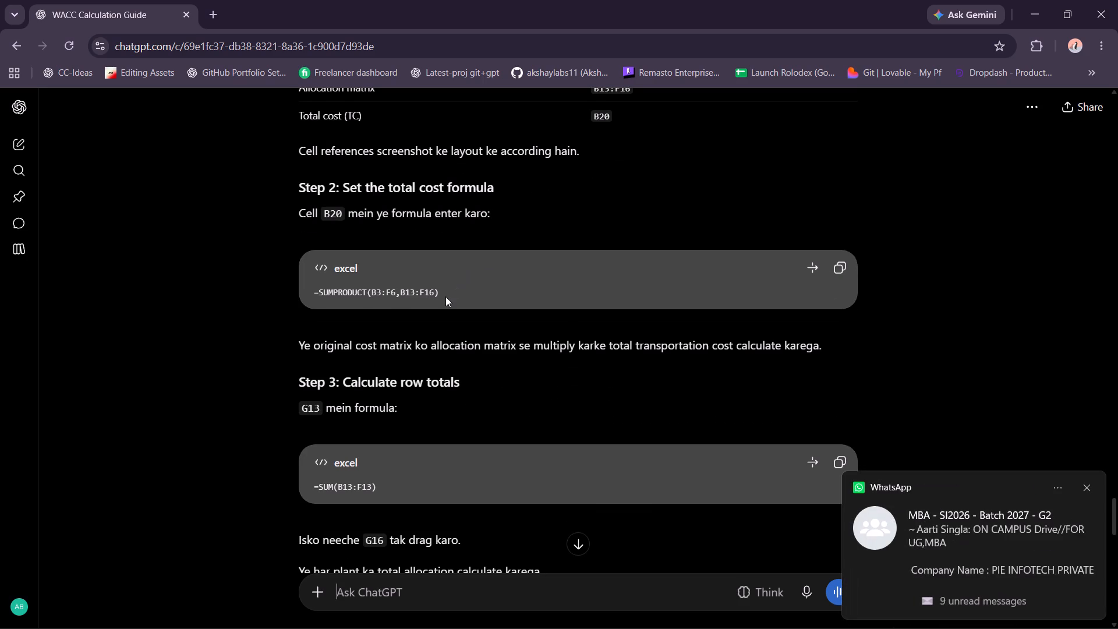
# Read ChatGPT's Solver setup steps for the total cost formula and row and column totals, checking them against the Book1 layout.
pyautogui.scroll(-3, 480, 349)
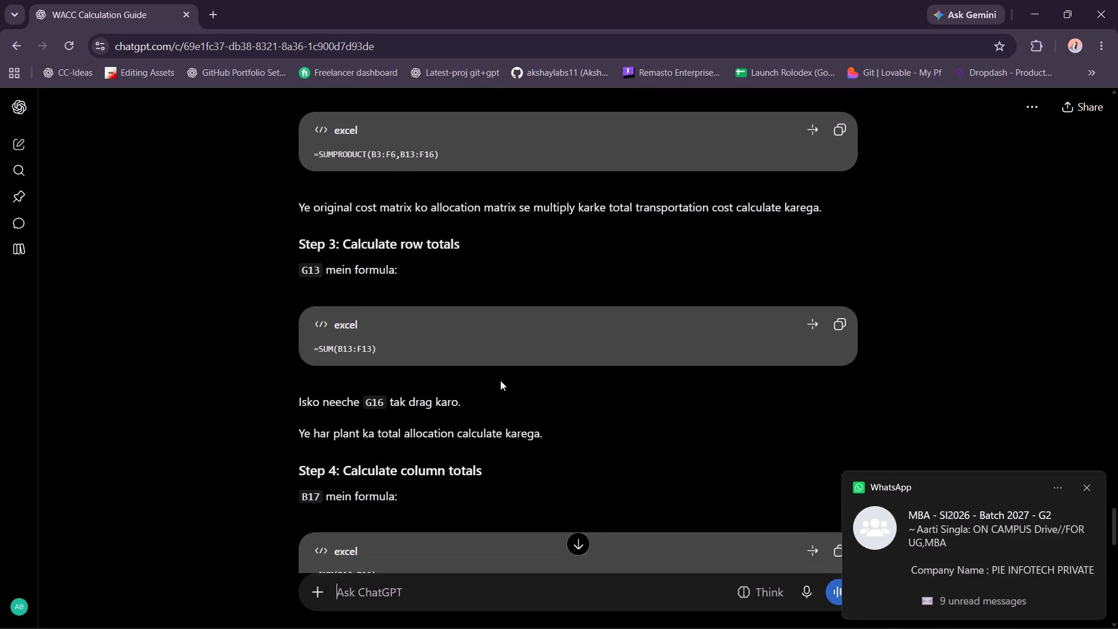
pyautogui.scroll(-1, 500, 380)
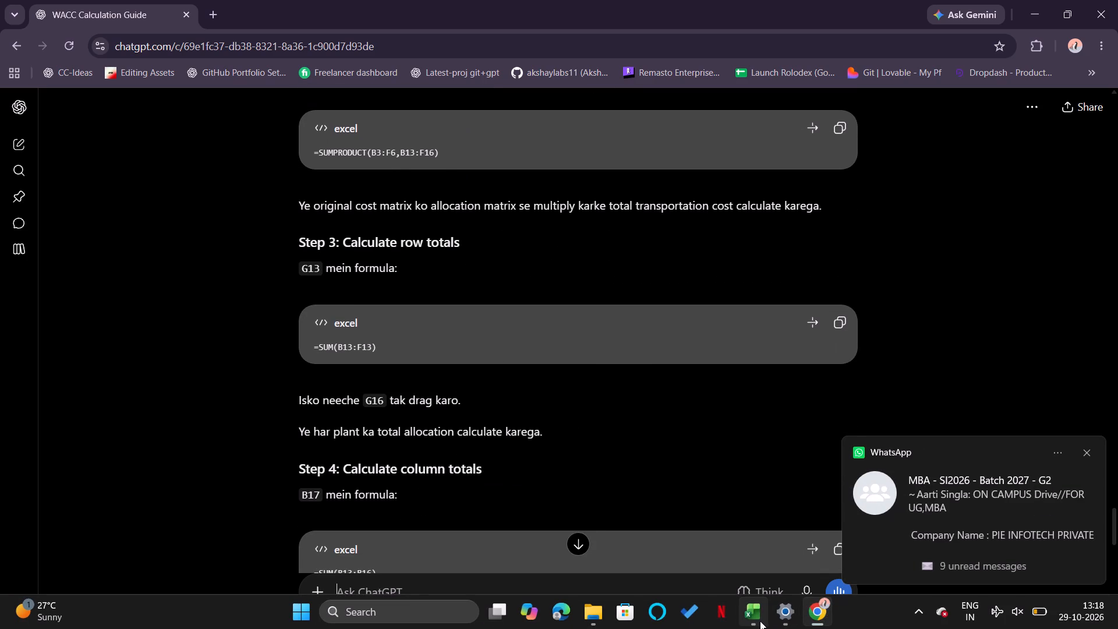
pyautogui.click(759, 620)
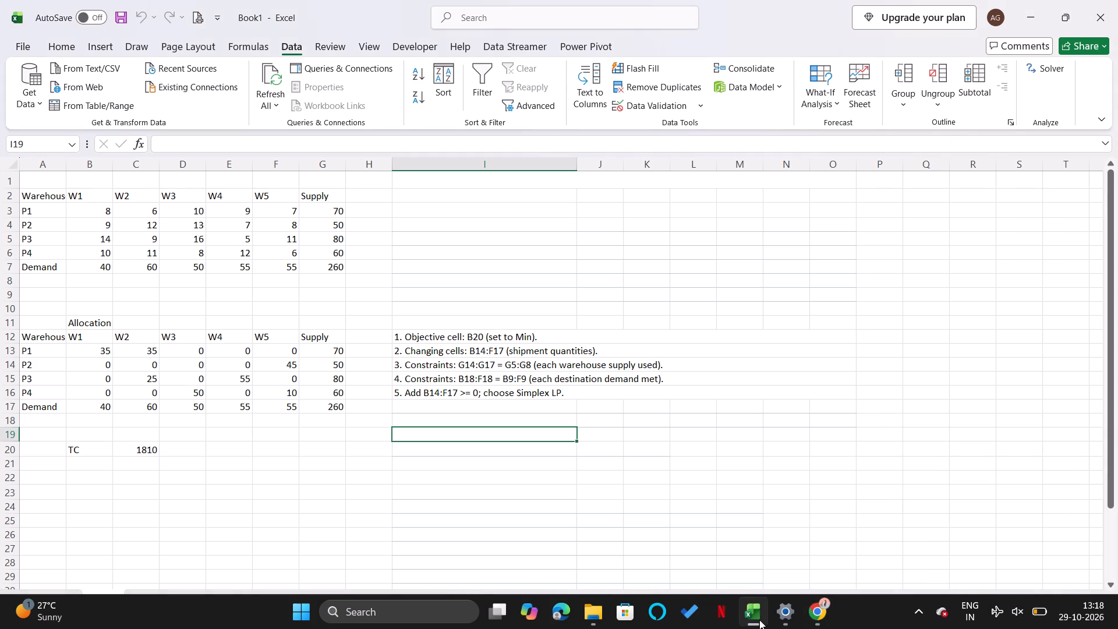
pyautogui.click(759, 620)
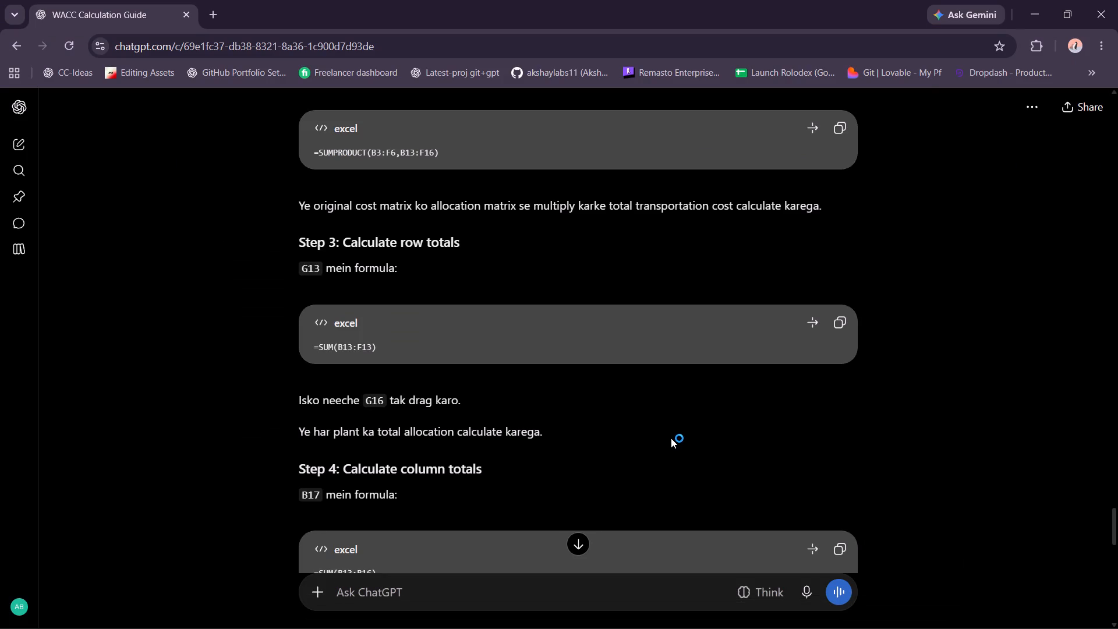
# Read ChatGPT's steps for the total cost, row total and column total formulas, copying =SUM(B13:F13) and checking against the Book1 layout.
pyautogui.scroll(-2, 671, 438)
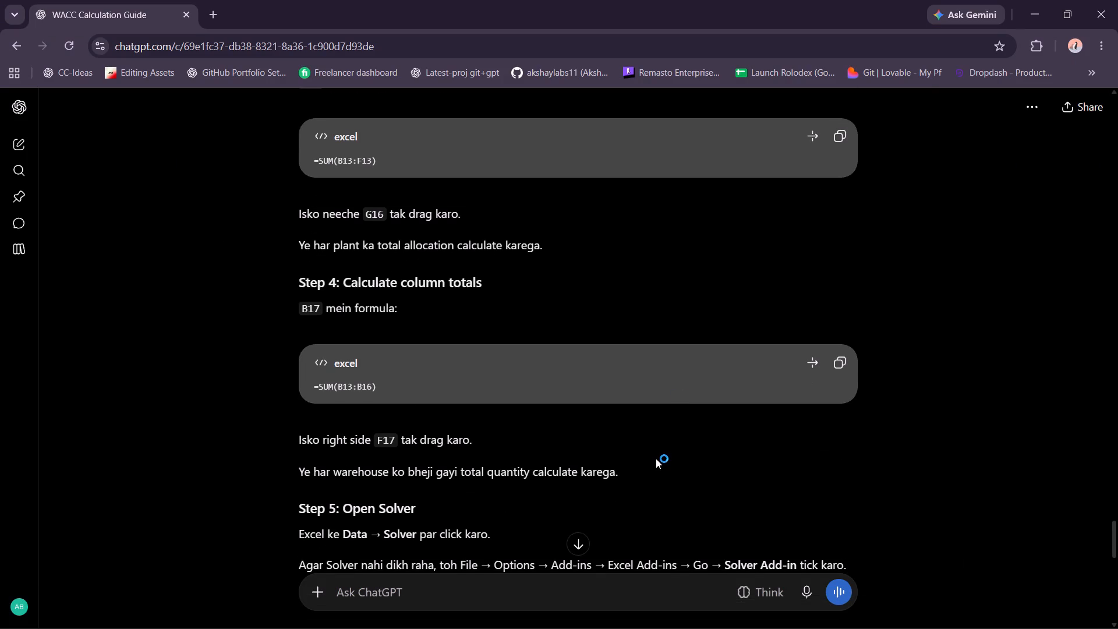
pyautogui.scroll(2, 656, 458)
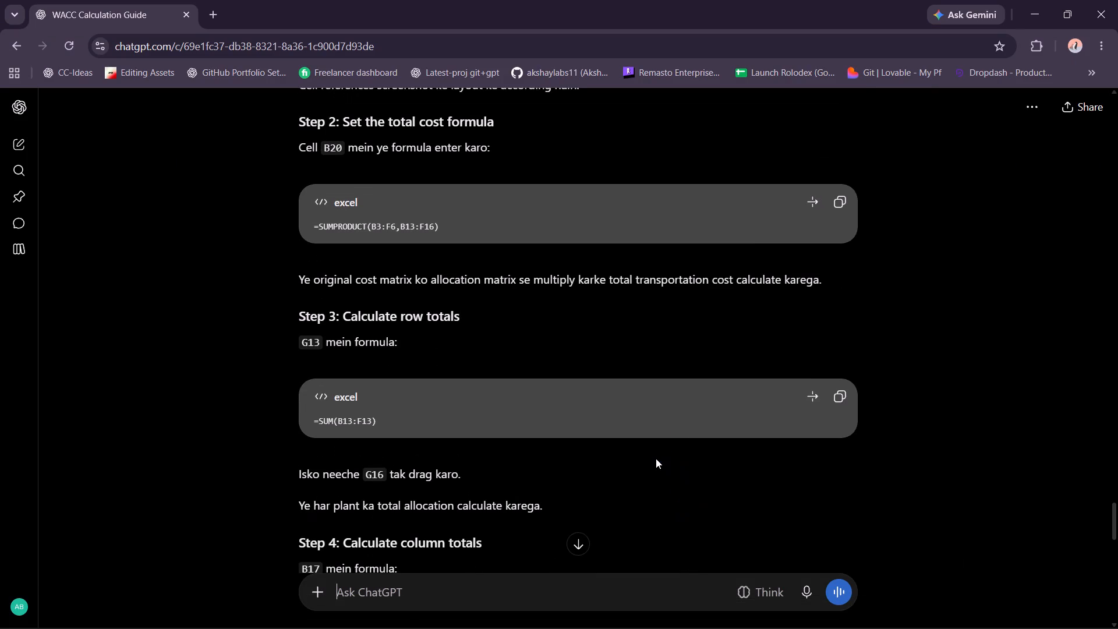
pyautogui.scroll(1, 624, 396)
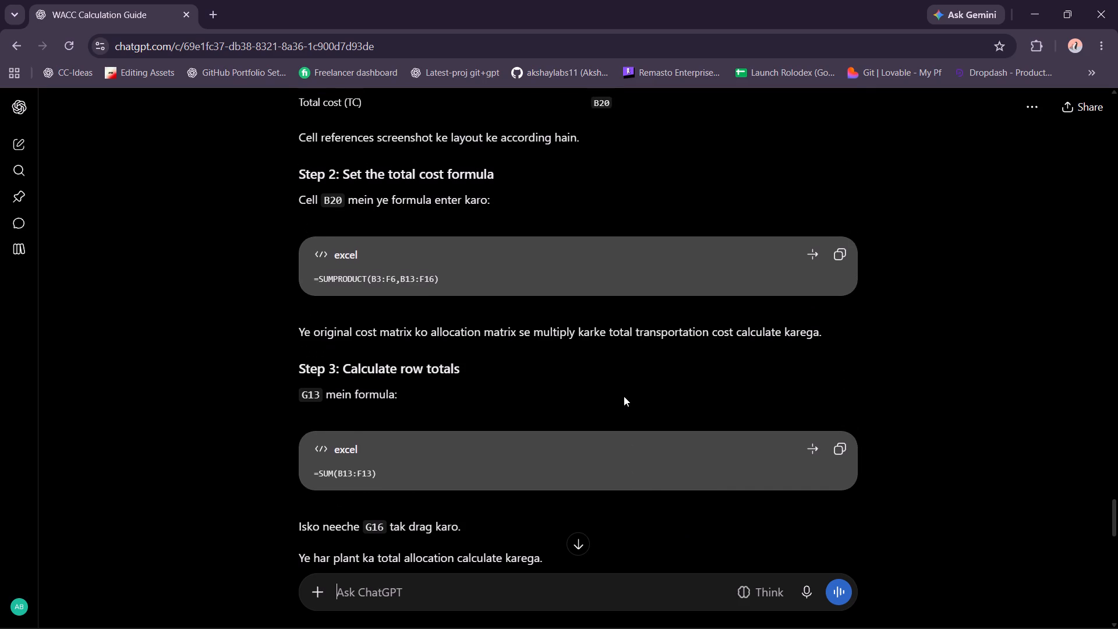
pyautogui.scroll(1, 624, 396)
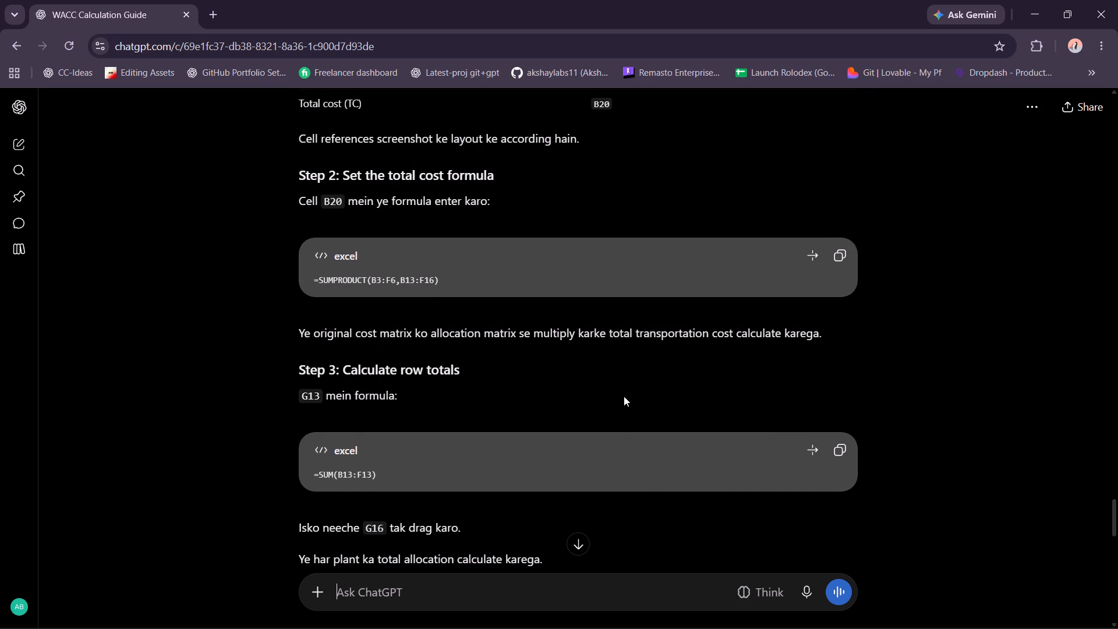
pyautogui.scroll(-2, 624, 396)
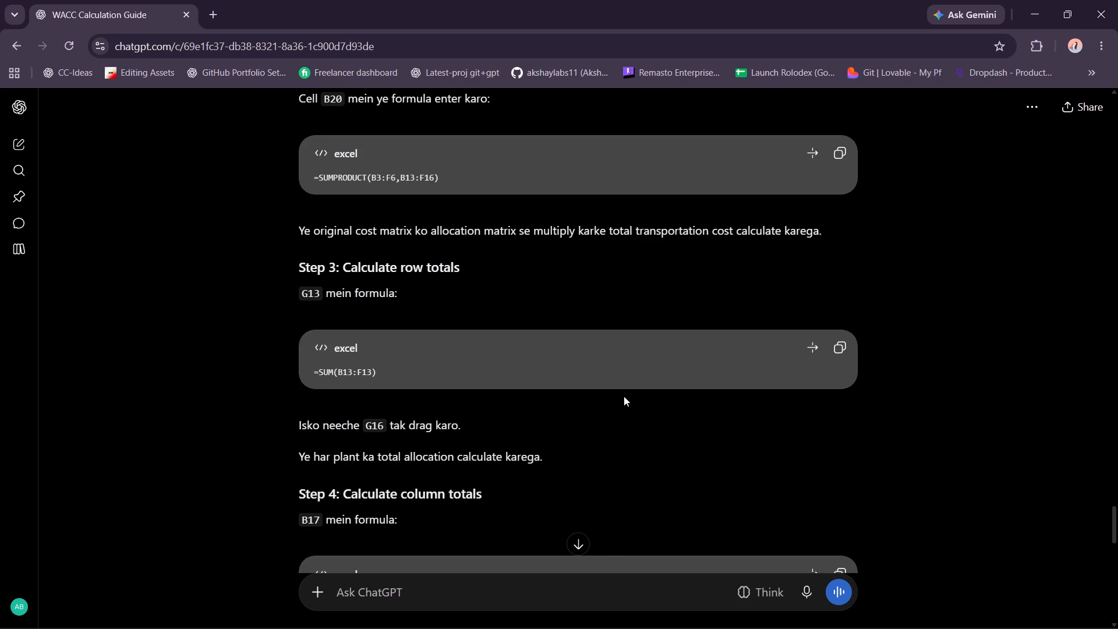
pyautogui.scroll(-1, 624, 396)
pyautogui.moveTo(385, 291); pyautogui.dragTo(309, 299)
pyautogui.hotkey('ctrl', 'c')
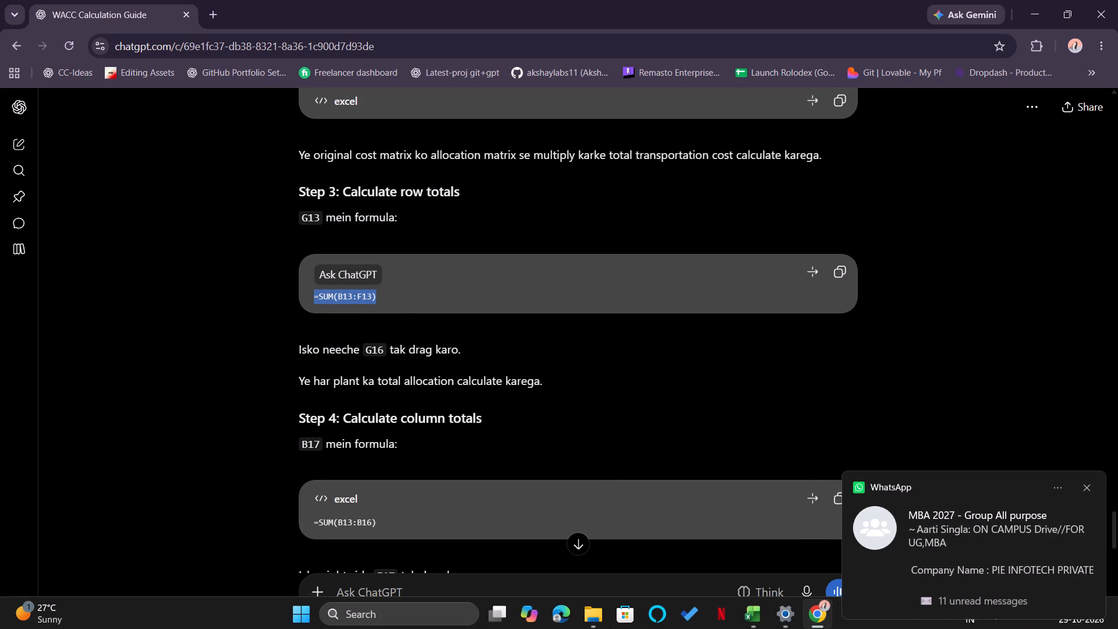
pyautogui.click(762, 616)
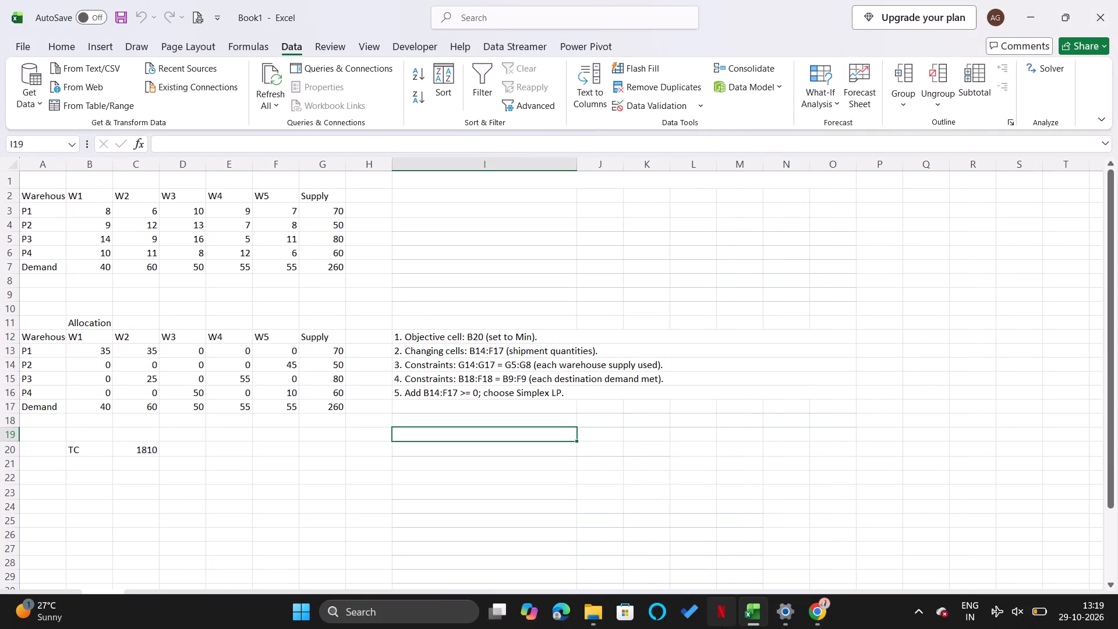
pyautogui.click(810, 610)
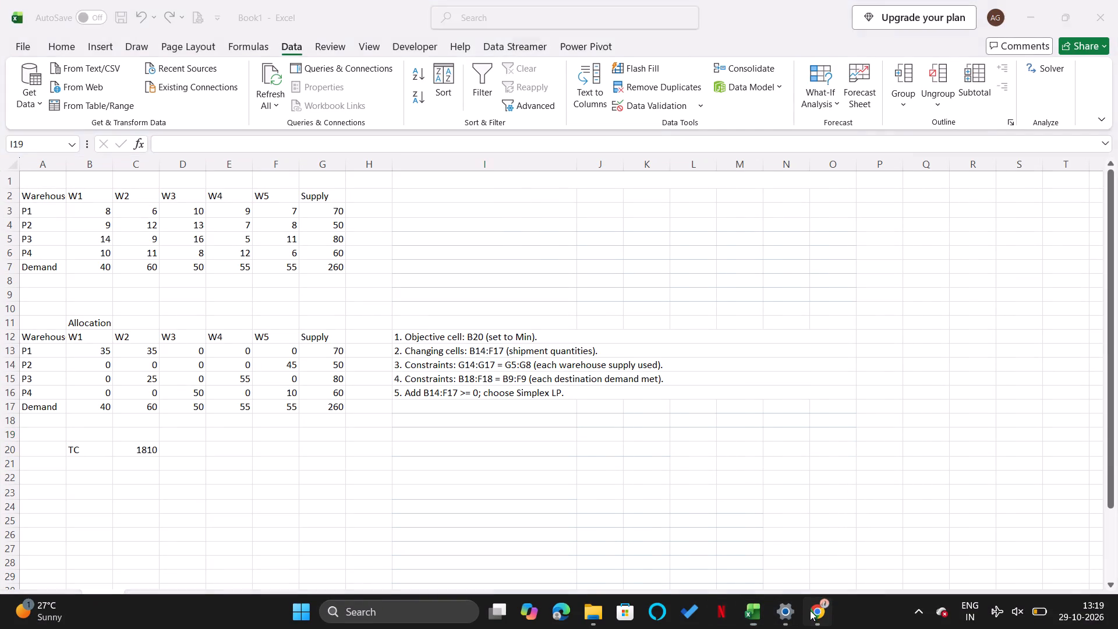
# Read ChatGPT's Solver Parameters section for the objective, Min/Max choice, variable cells and constraints.
pyautogui.scroll(-2, 706, 455)
pyautogui.click(706, 455)
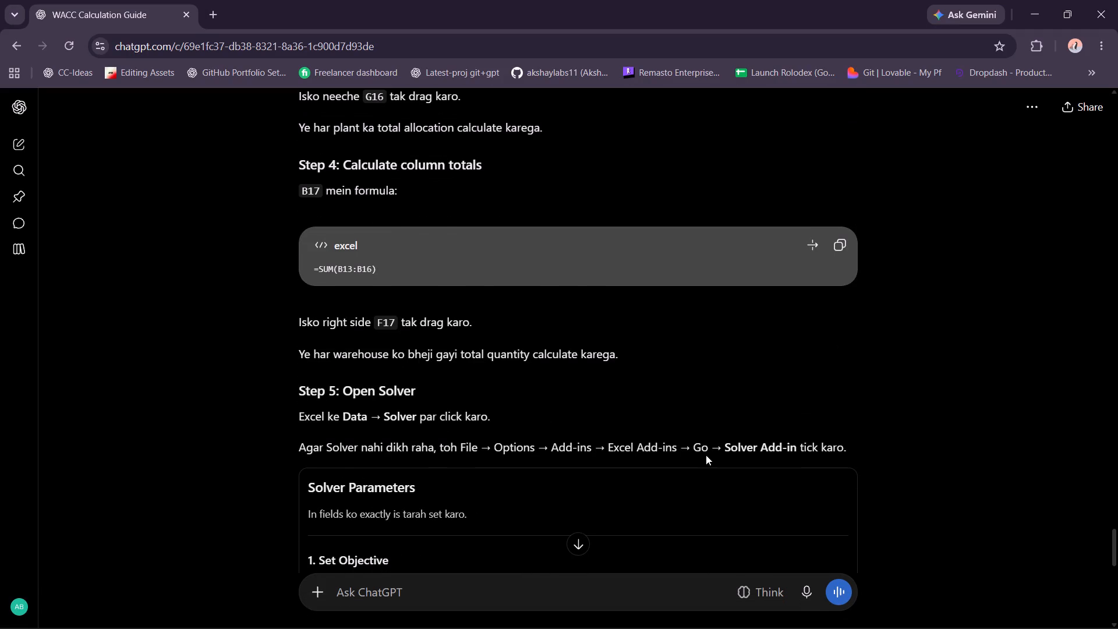
pyautogui.scroll(-2, 706, 455)
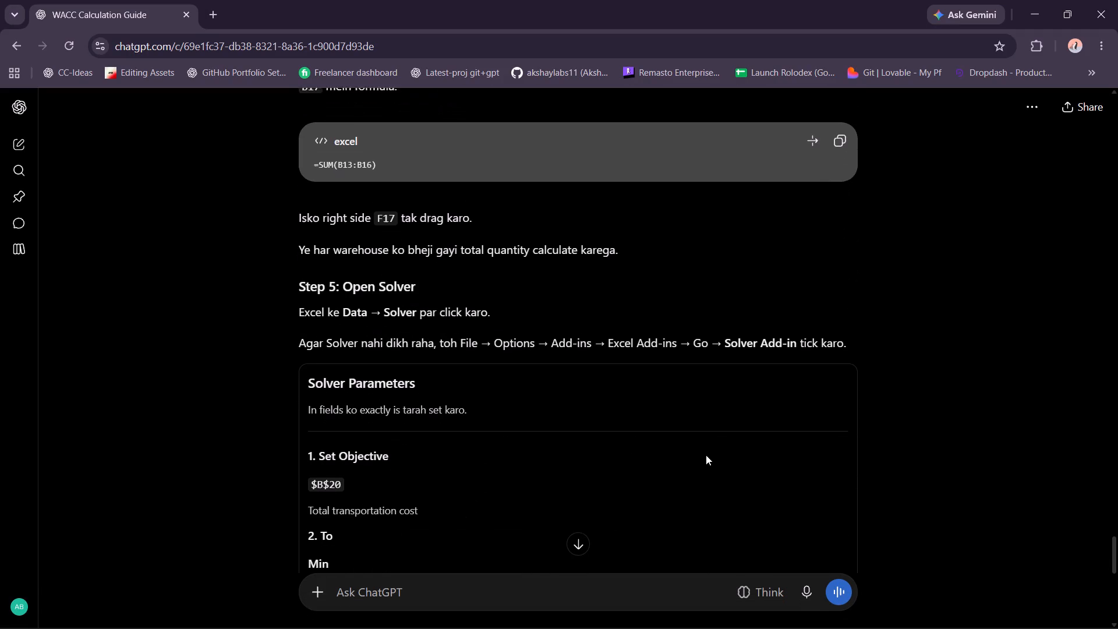
pyautogui.scroll(-3, 706, 455)
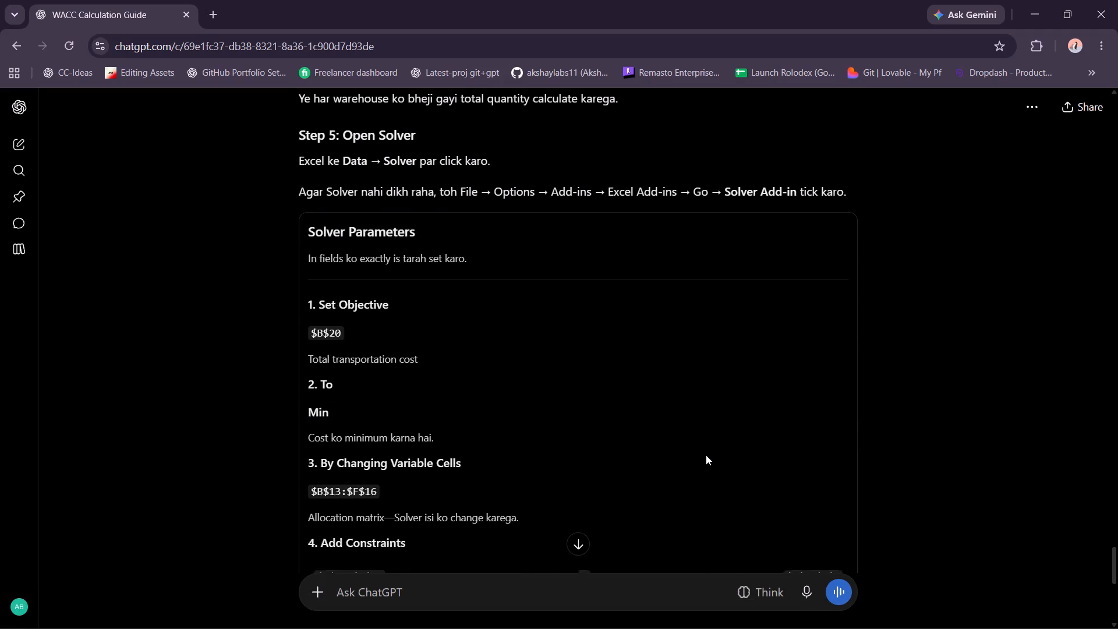
pyautogui.scroll(-1, 706, 455)
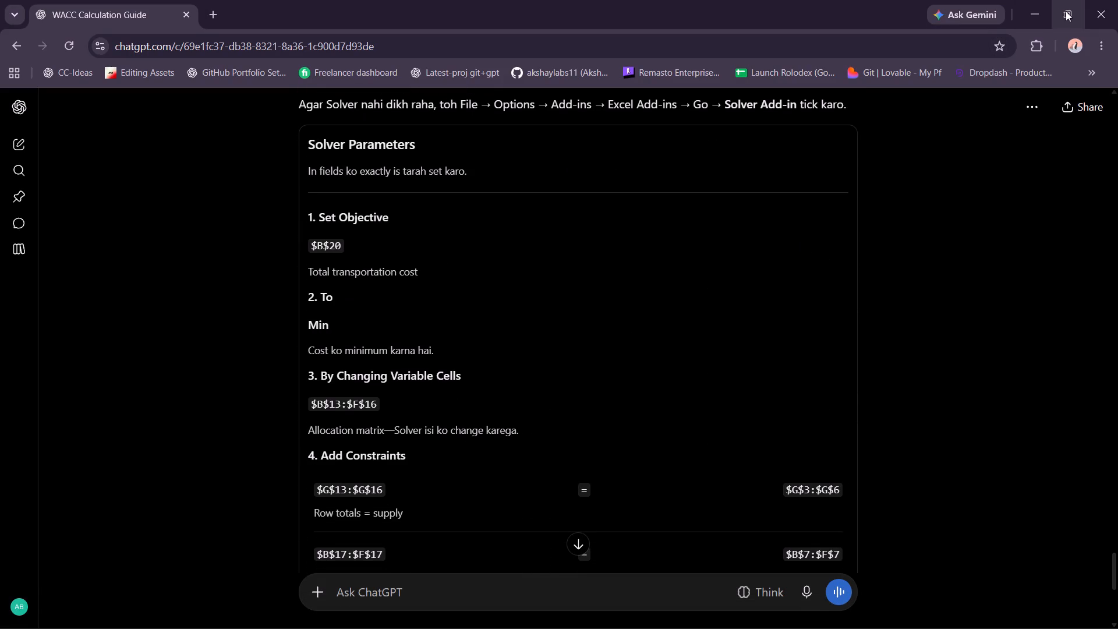
# Shrink the ChatGPT and Book1 windows and arrange them side by side.
pyautogui.click(1066, 11)
pyautogui.click(1060, 12)
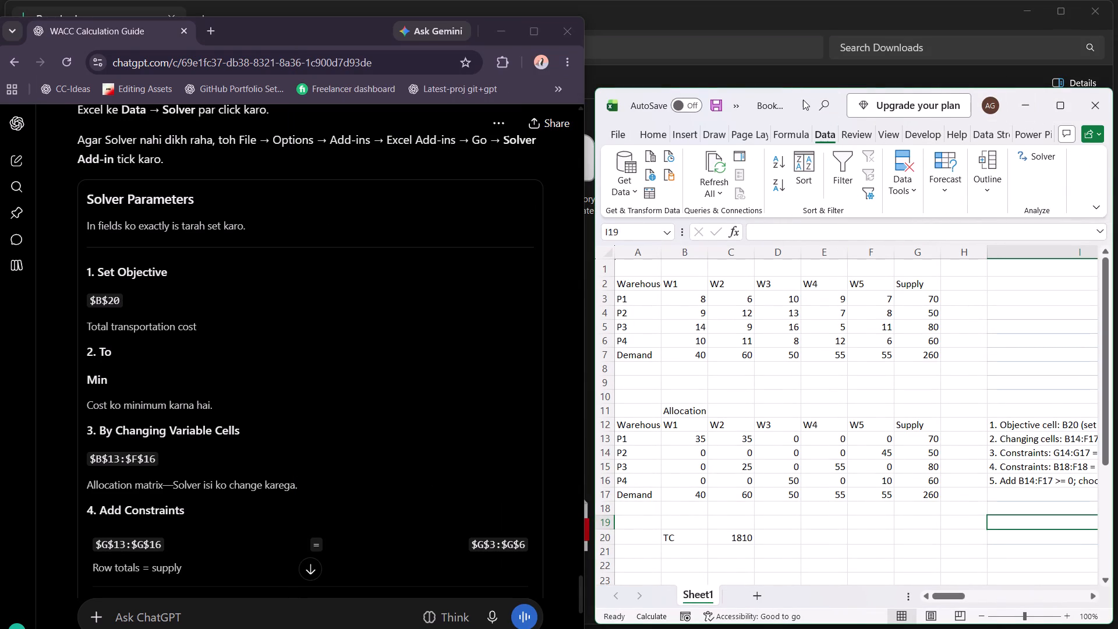
pyautogui.moveTo(803, 100); pyautogui.dragTo(779, 55)
# Open Solver for Book1 and set the objective to the total cost cell $C$20, with Min as the target.
pyautogui.scroll(-1, 801, 416)
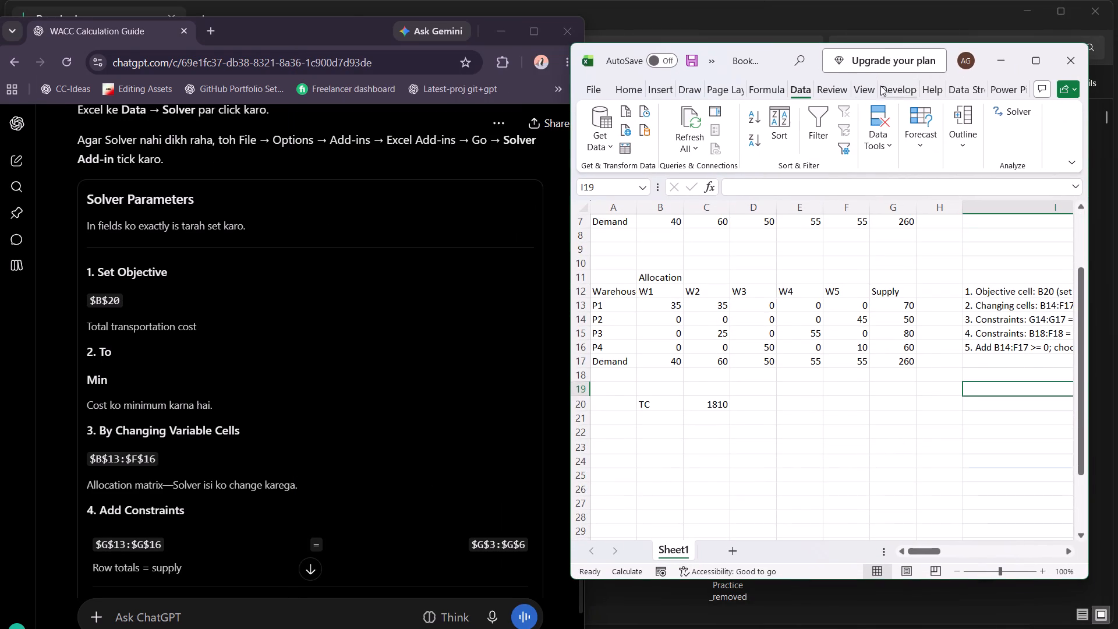
pyautogui.click(1000, 115)
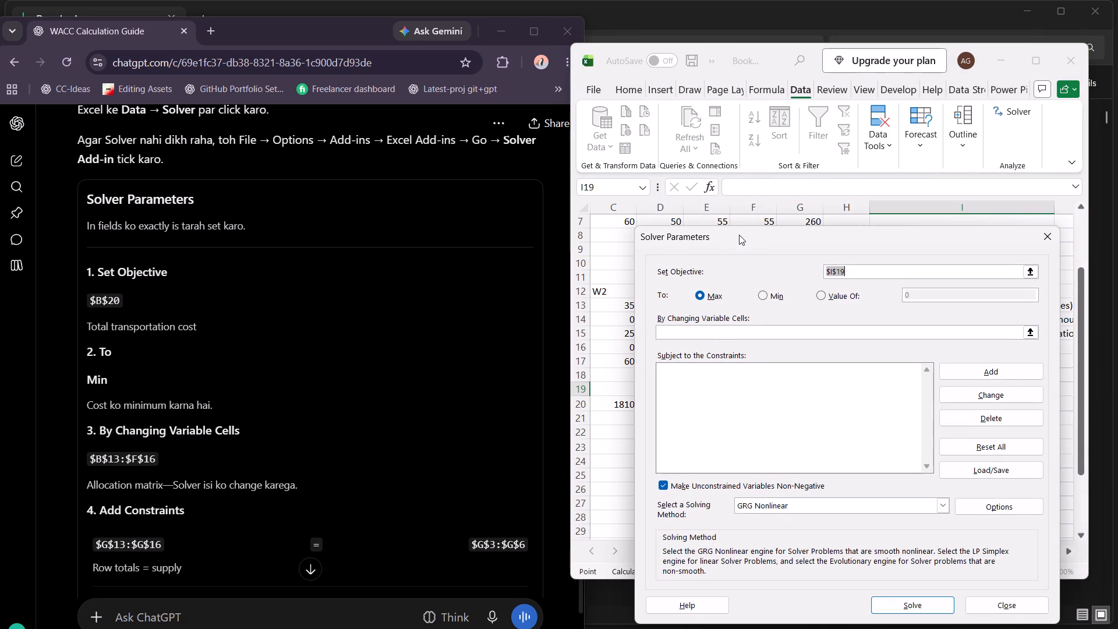
pyautogui.moveTo(737, 233); pyautogui.dragTo(829, 284)
pyautogui.hscroll(1, 705, 270)
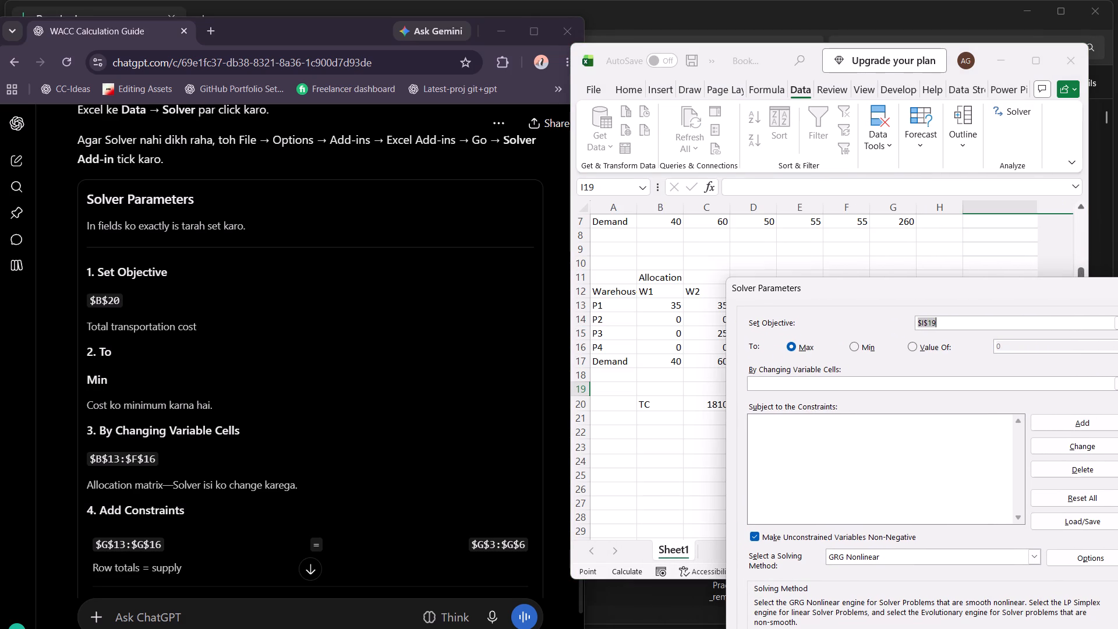
pyautogui.click(696, 403)
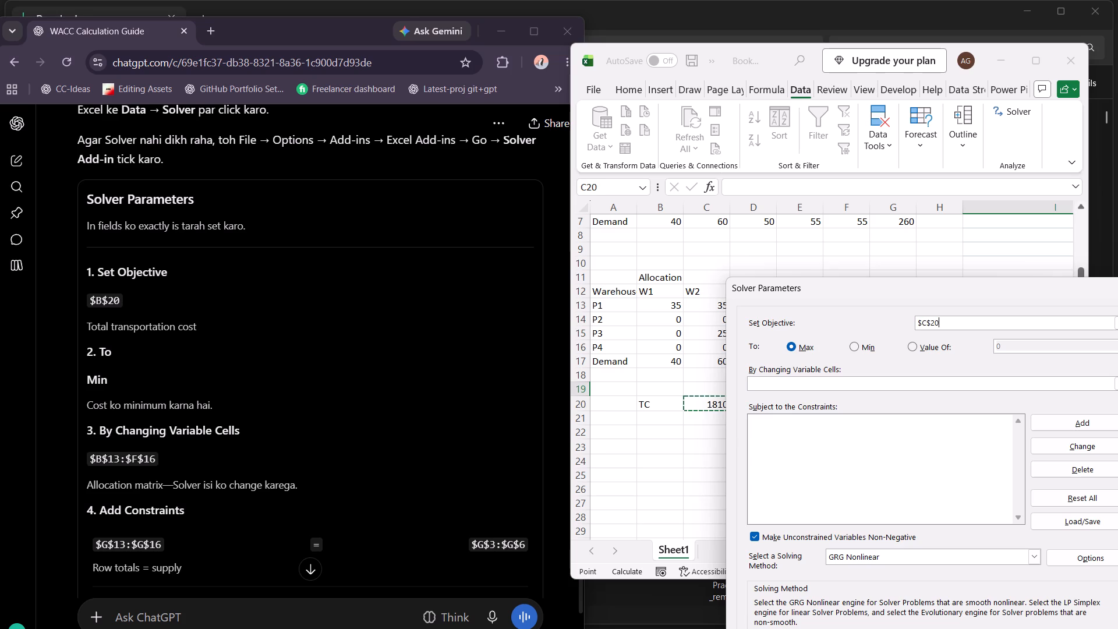
pyautogui.click(855, 347)
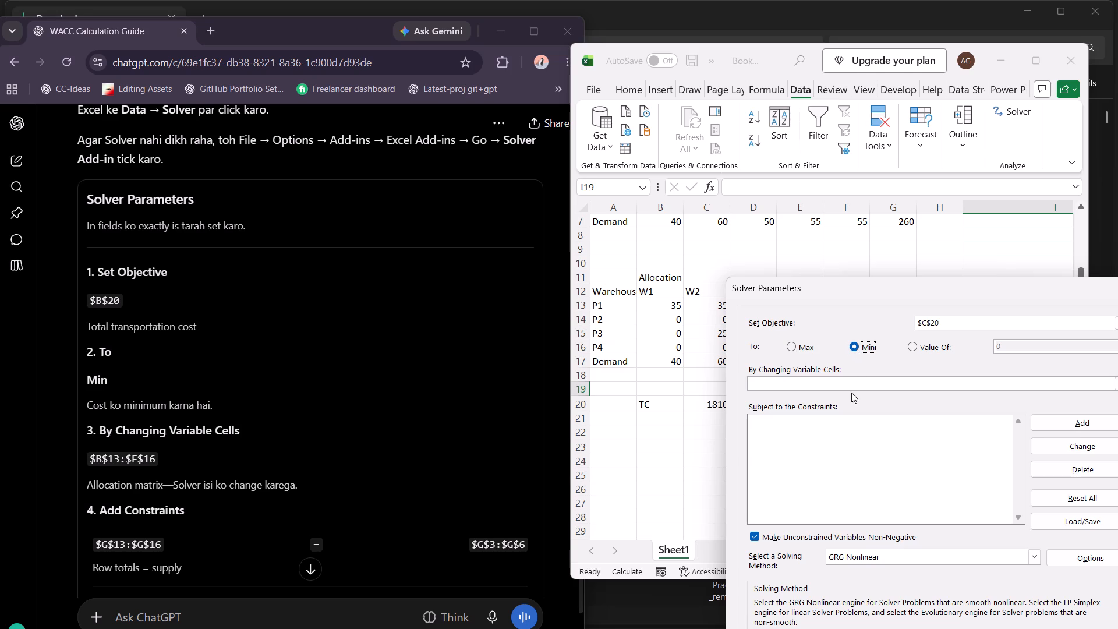
# Set Solver's changing variable cells to the allocation range $B$13:$F$16.
pyautogui.click(820, 384)
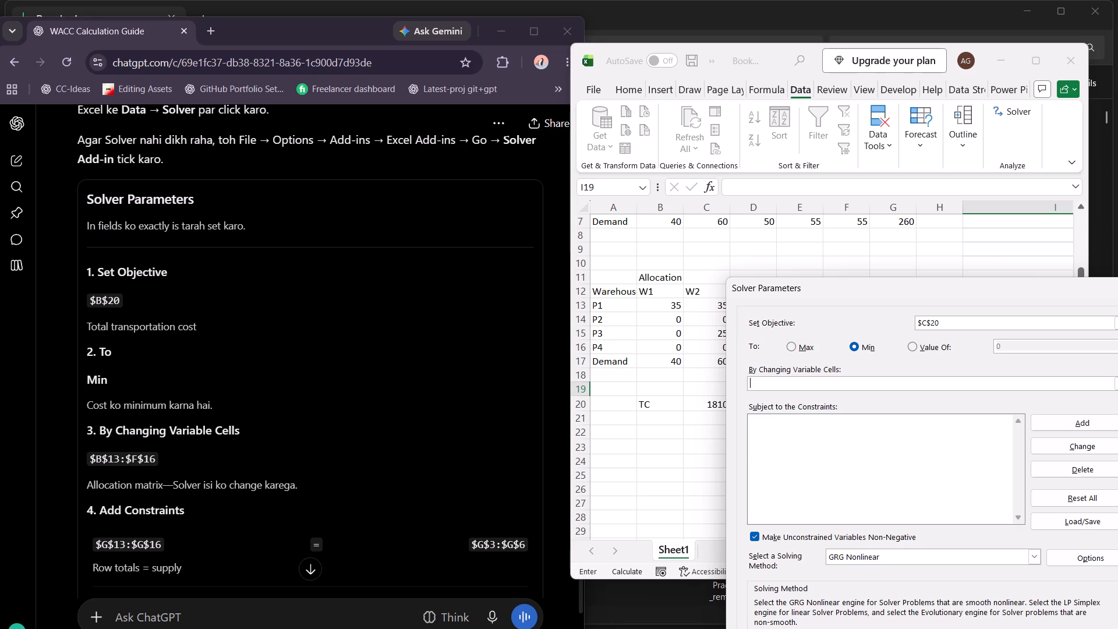
pyautogui.hscroll(-1, 696, 315)
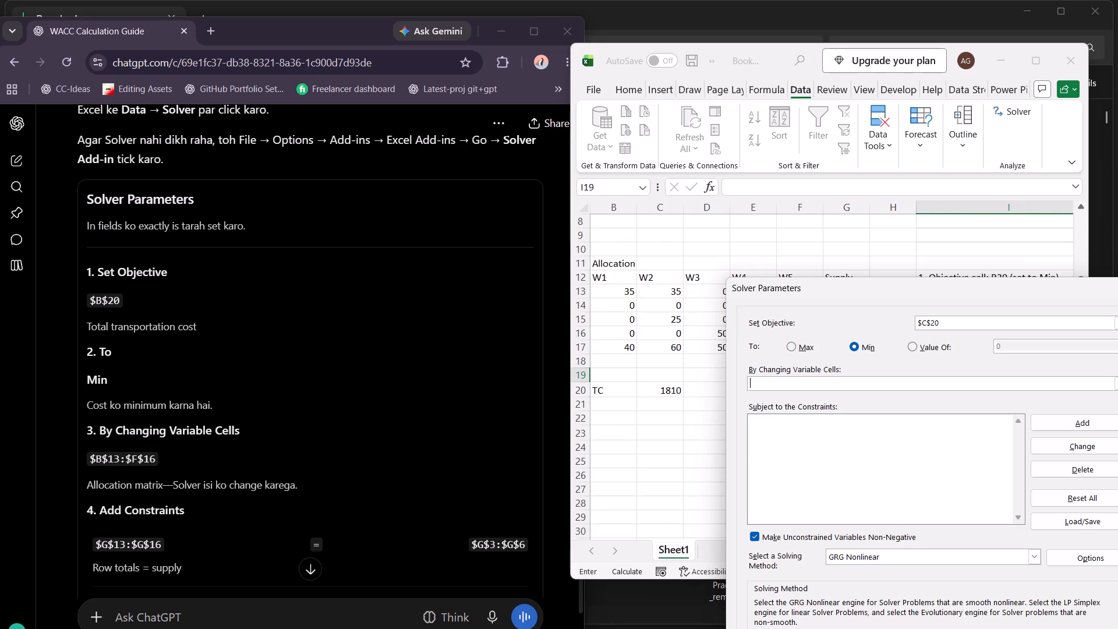
pyautogui.moveTo(624, 291); pyautogui.dragTo(811, 323)
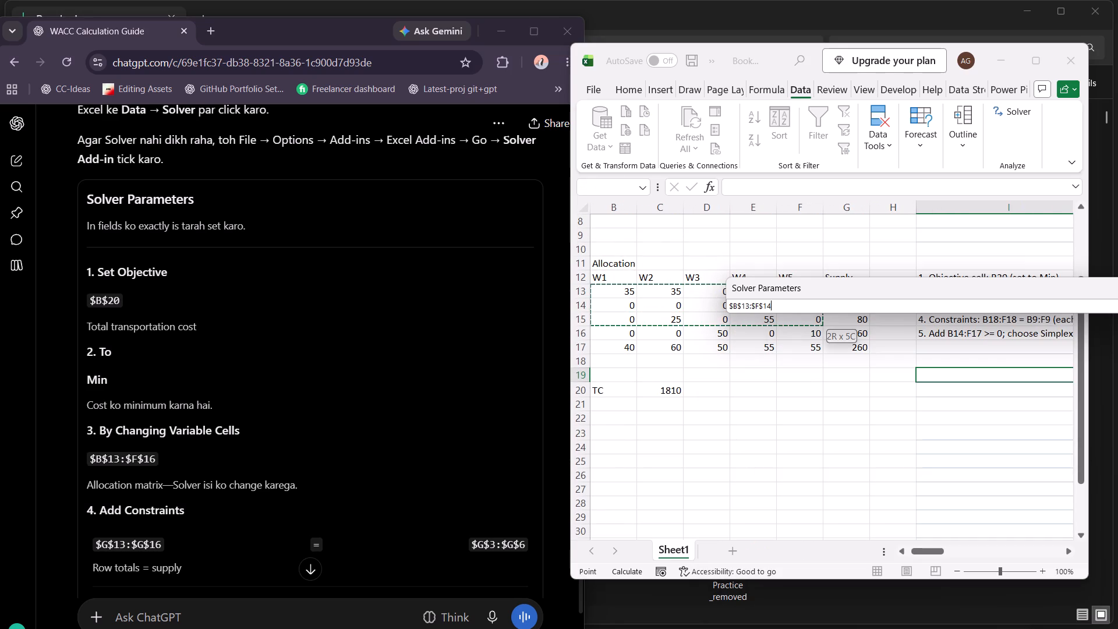
pyautogui.moveTo(811, 323); pyautogui.dragTo(809, 327)
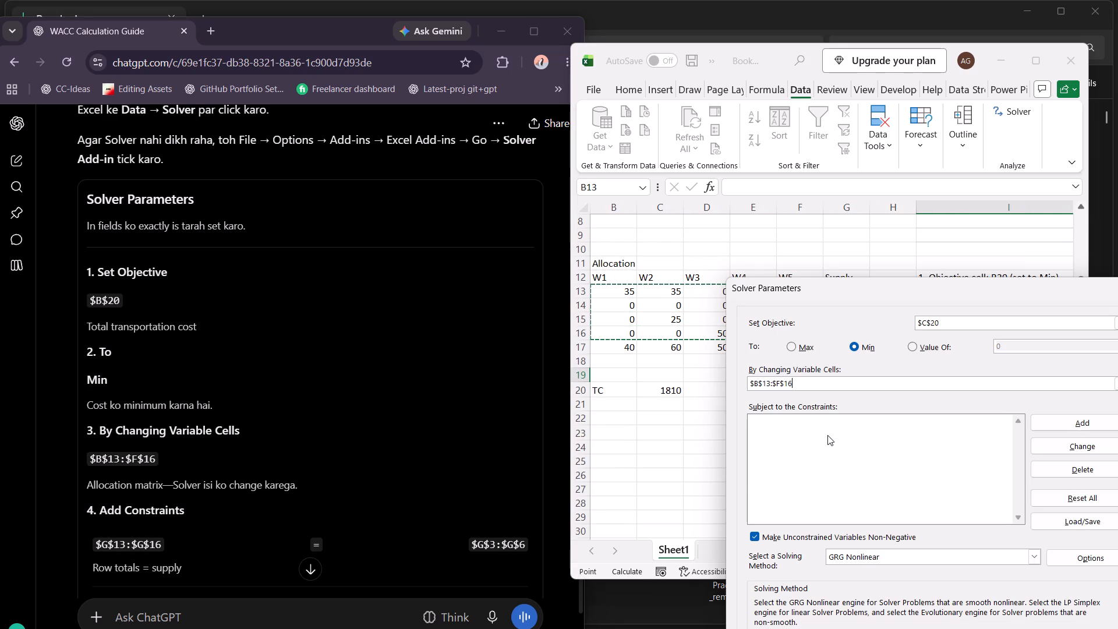
# Read ChatGPT's Add Constraints section for the supply, demand and non-negativity constraints.
pyautogui.scroll(-1, 418, 418)
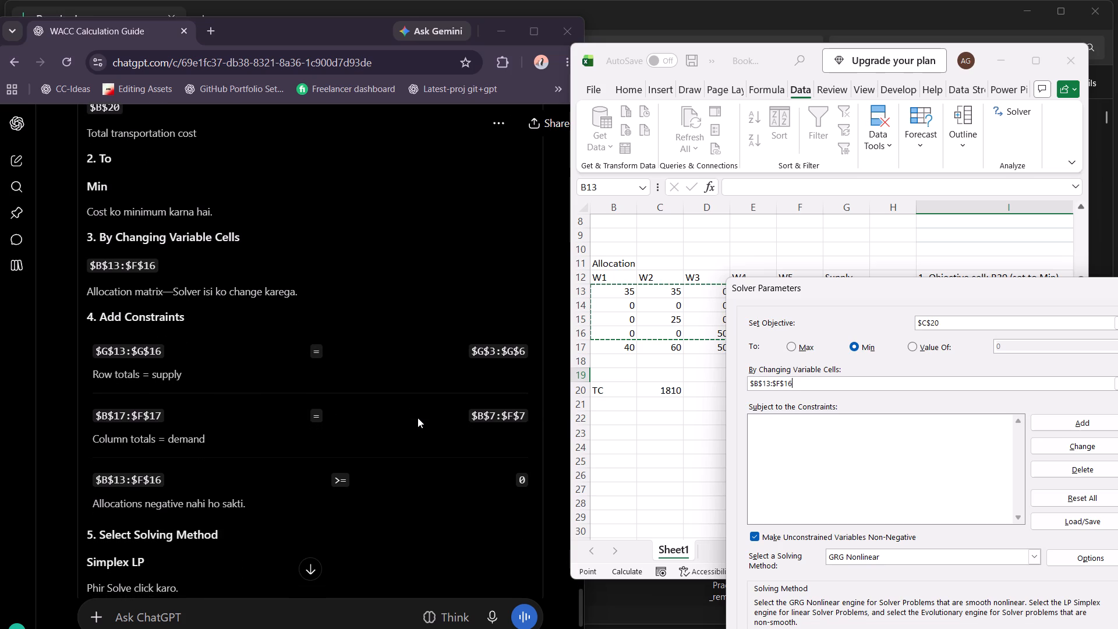
pyautogui.scroll(-1, 418, 418)
pyautogui.click(811, 416)
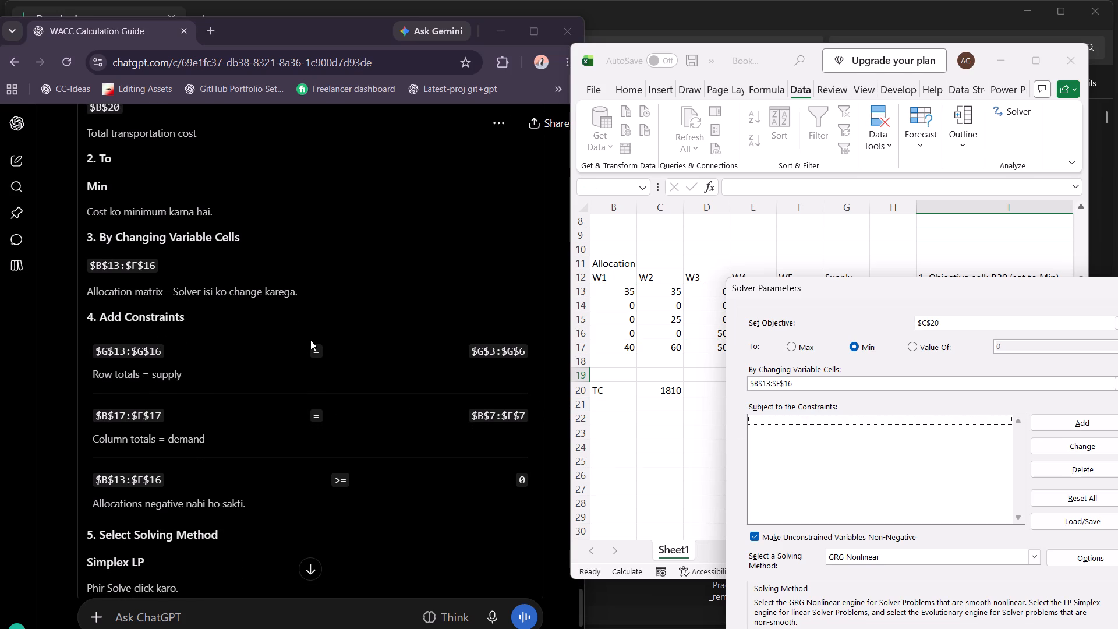
pyautogui.moveTo(88, 348); pyautogui.dragTo(464, 338)
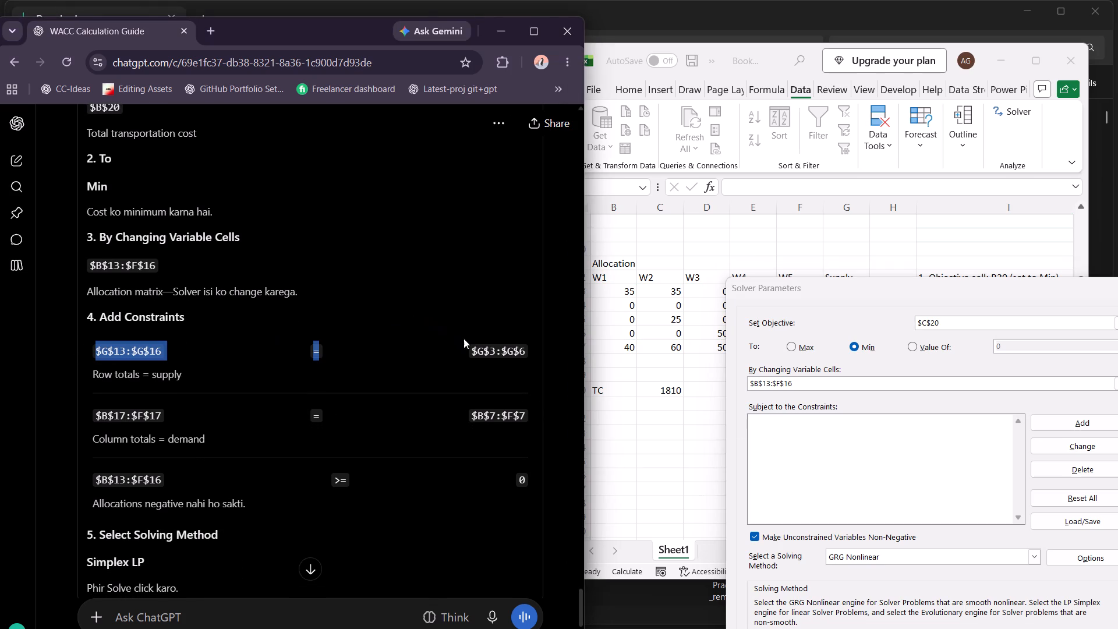
pyautogui.moveTo(464, 338); pyautogui.dragTo(466, 340)
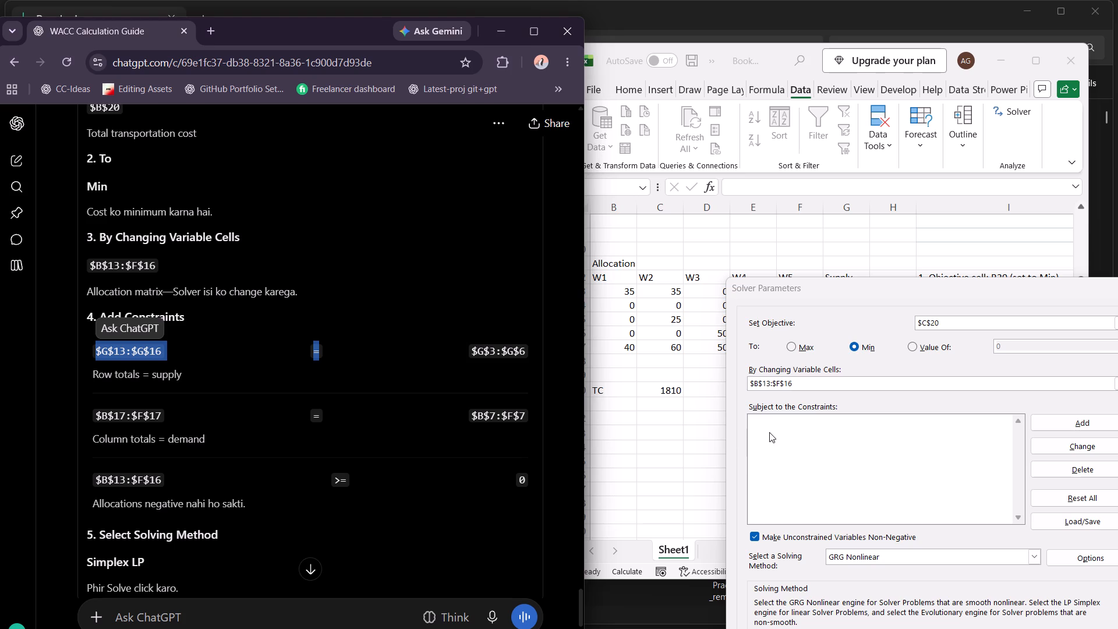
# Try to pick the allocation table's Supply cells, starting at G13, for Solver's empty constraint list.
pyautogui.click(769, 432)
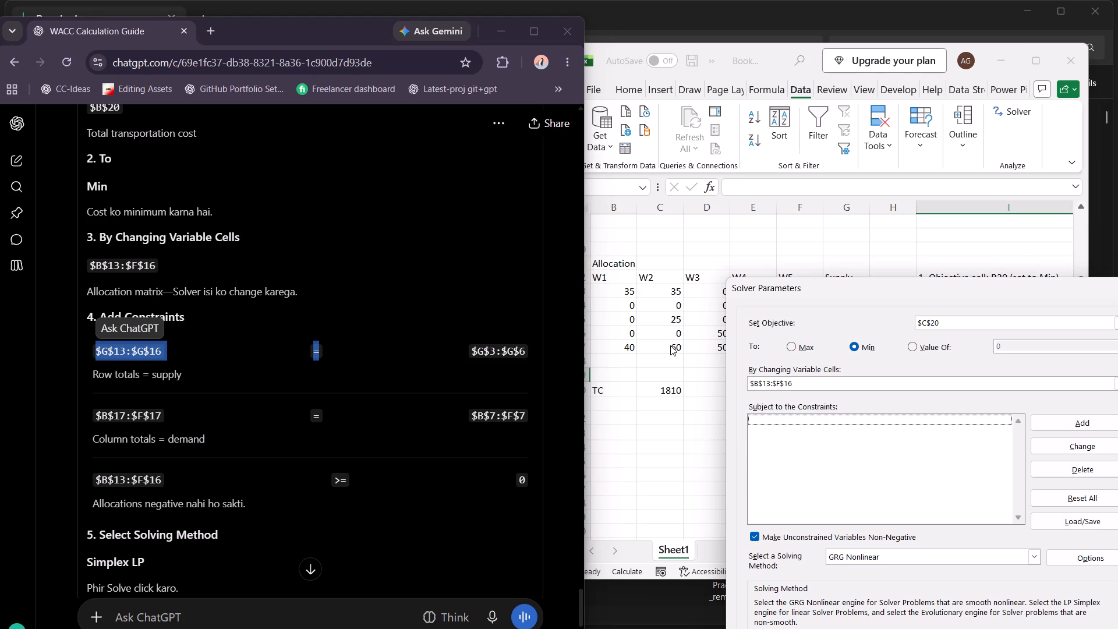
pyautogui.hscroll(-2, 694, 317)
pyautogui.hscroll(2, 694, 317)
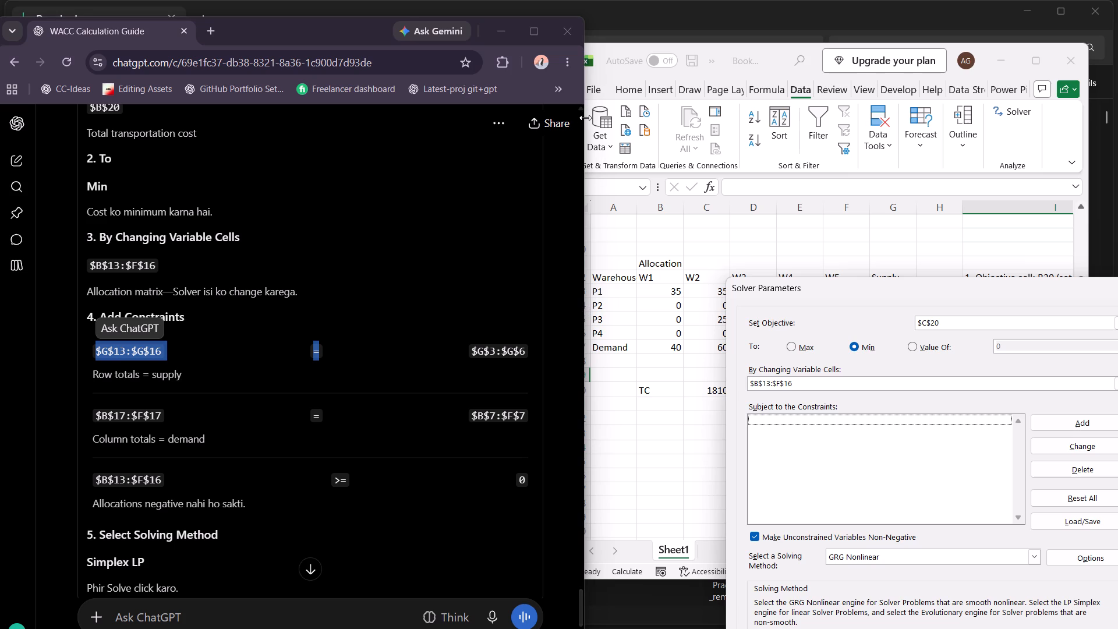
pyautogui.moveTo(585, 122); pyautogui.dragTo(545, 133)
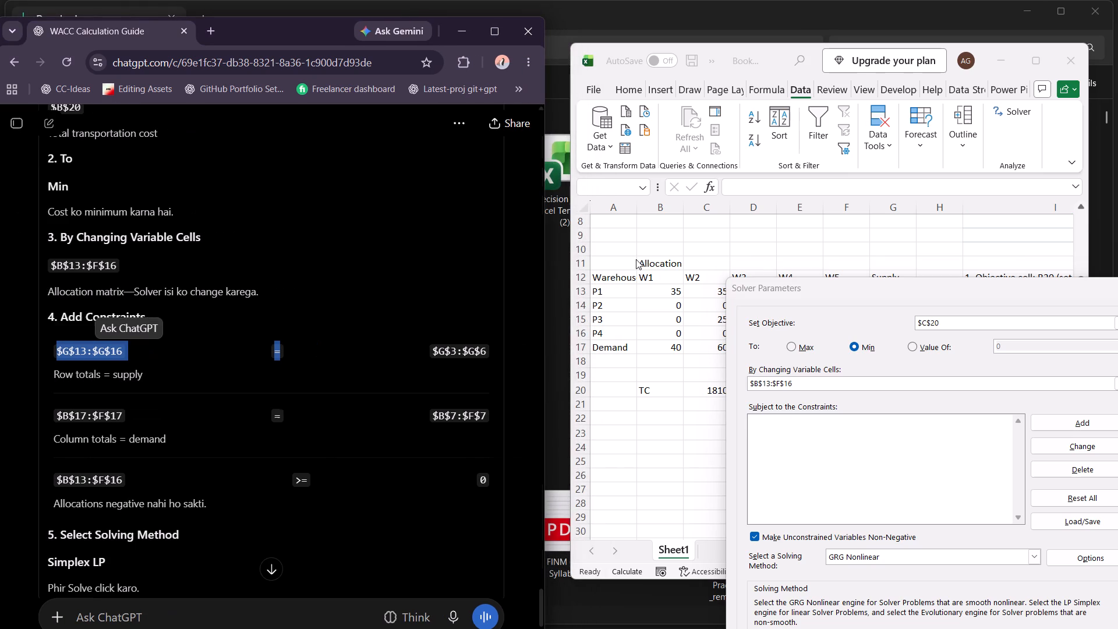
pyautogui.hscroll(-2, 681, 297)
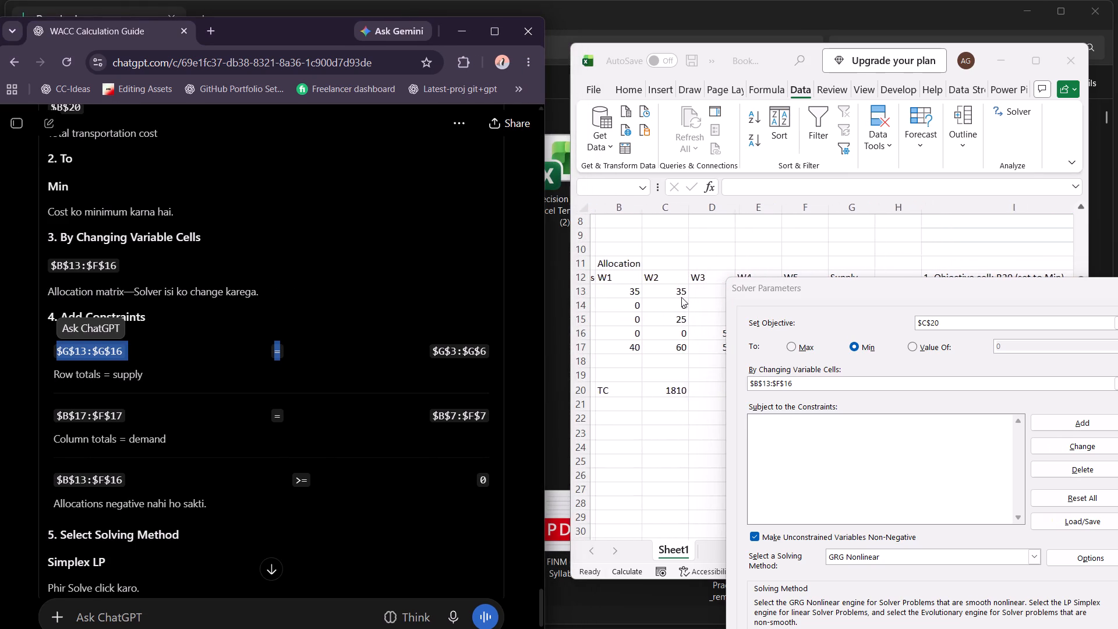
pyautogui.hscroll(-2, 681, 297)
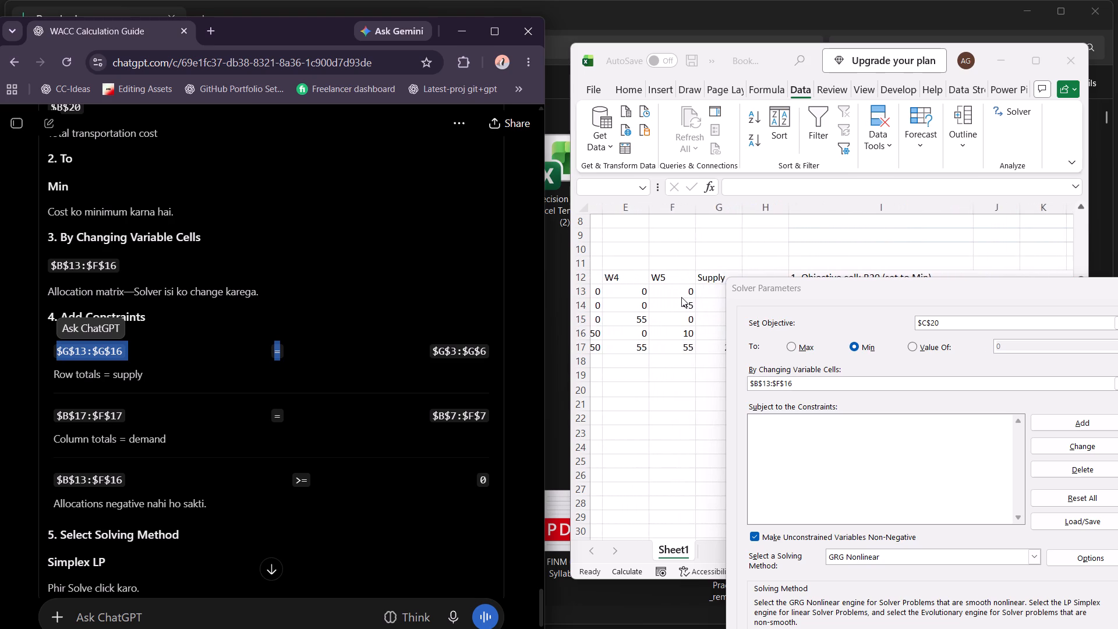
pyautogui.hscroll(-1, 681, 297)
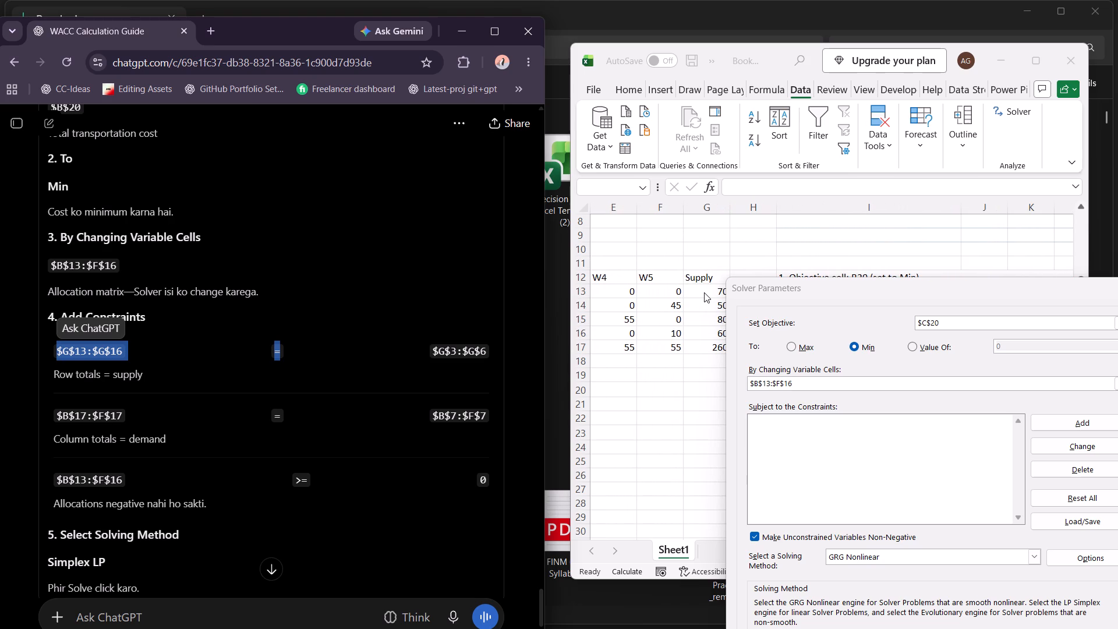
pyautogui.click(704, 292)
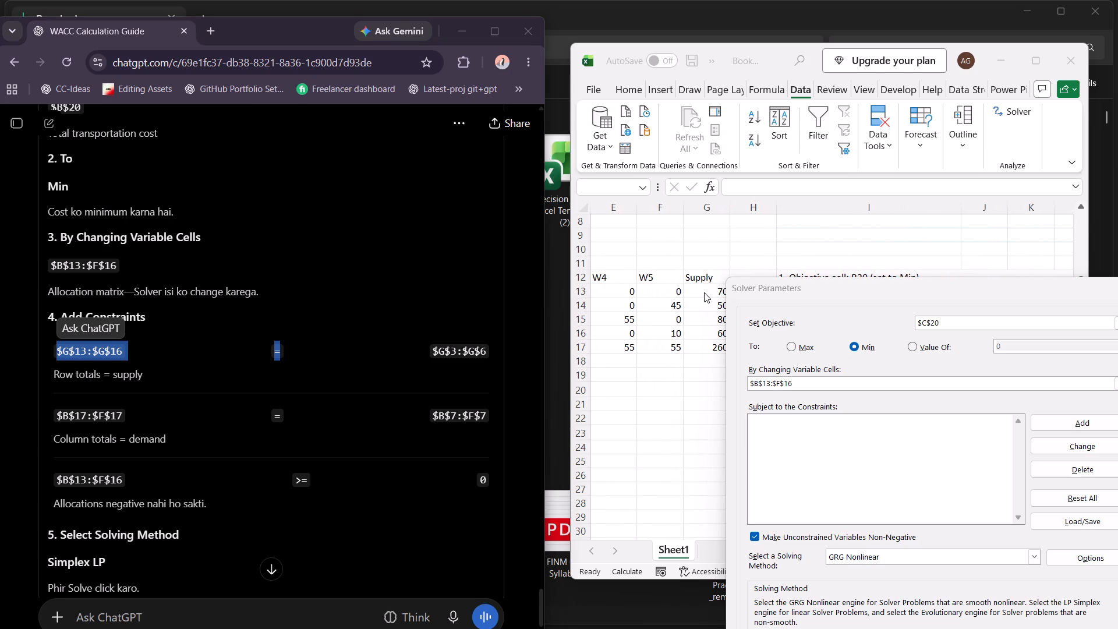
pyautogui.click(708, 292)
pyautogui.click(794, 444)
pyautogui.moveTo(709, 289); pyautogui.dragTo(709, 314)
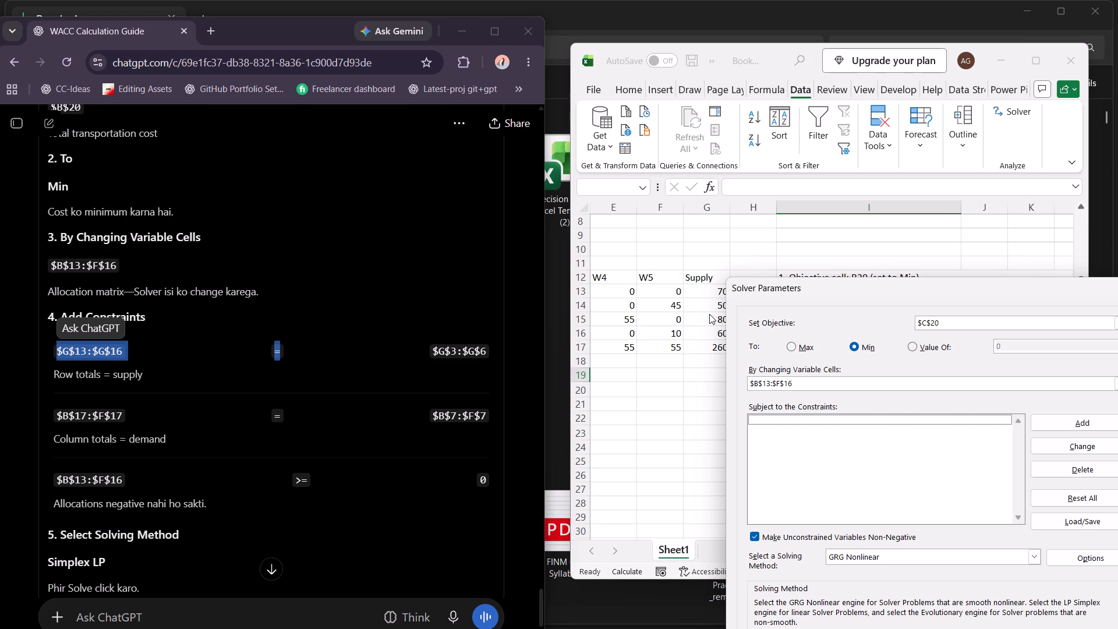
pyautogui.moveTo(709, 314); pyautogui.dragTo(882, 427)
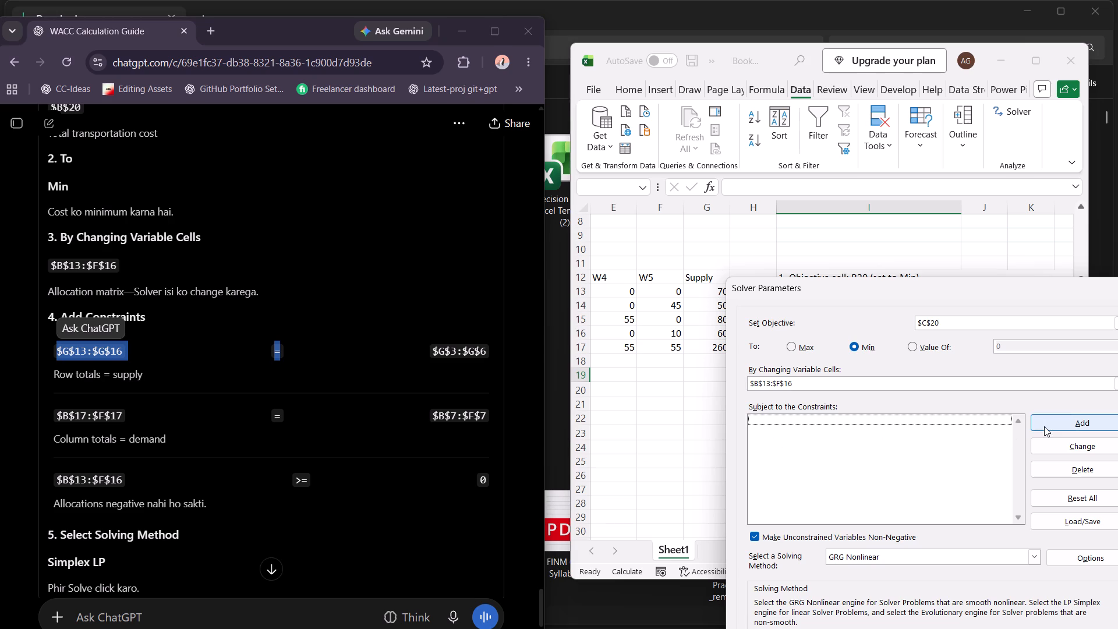
# Add a Solver constraint requiring the allocation table's Supply cells $G$13:$G$16 = the cost table's W5 cells $F$3:$F$6.
pyautogui.click(1044, 426)
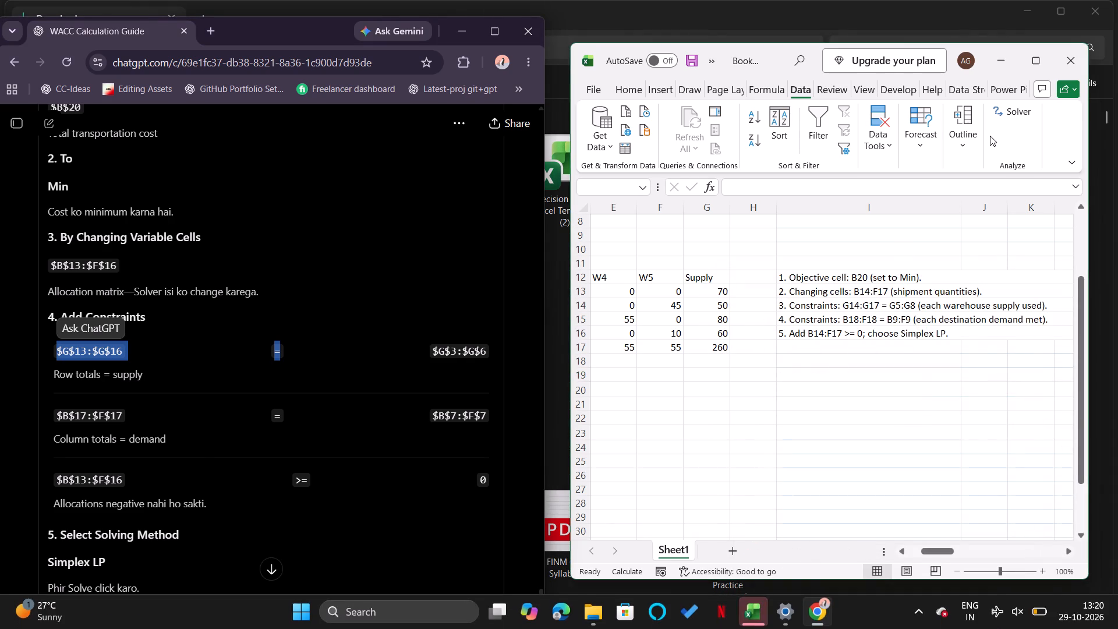
pyautogui.click(1007, 114)
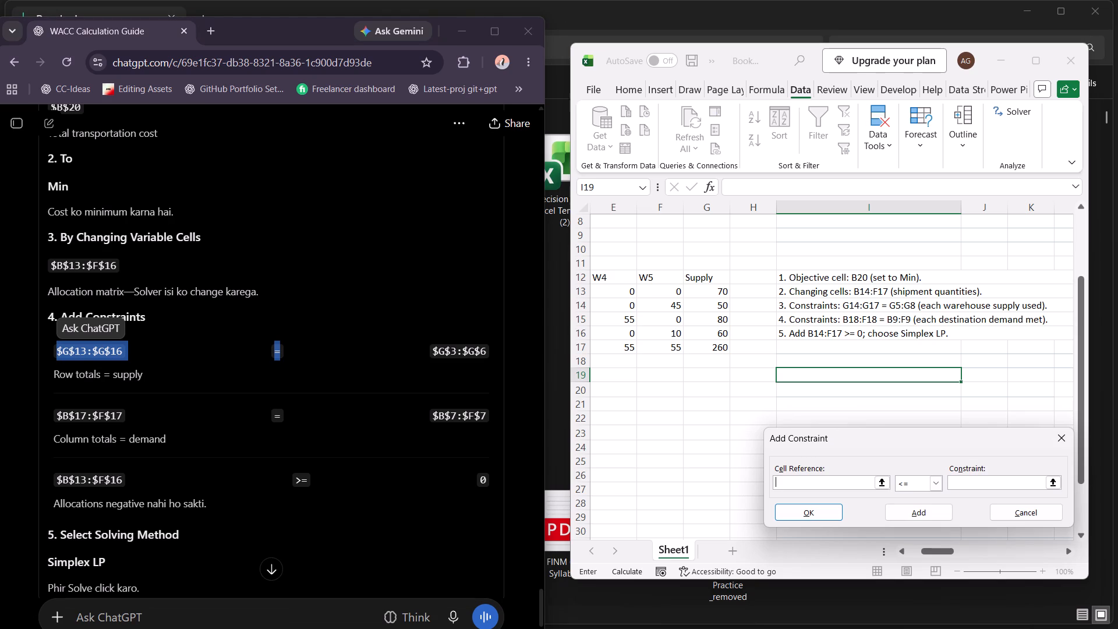
pyautogui.click(702, 292)
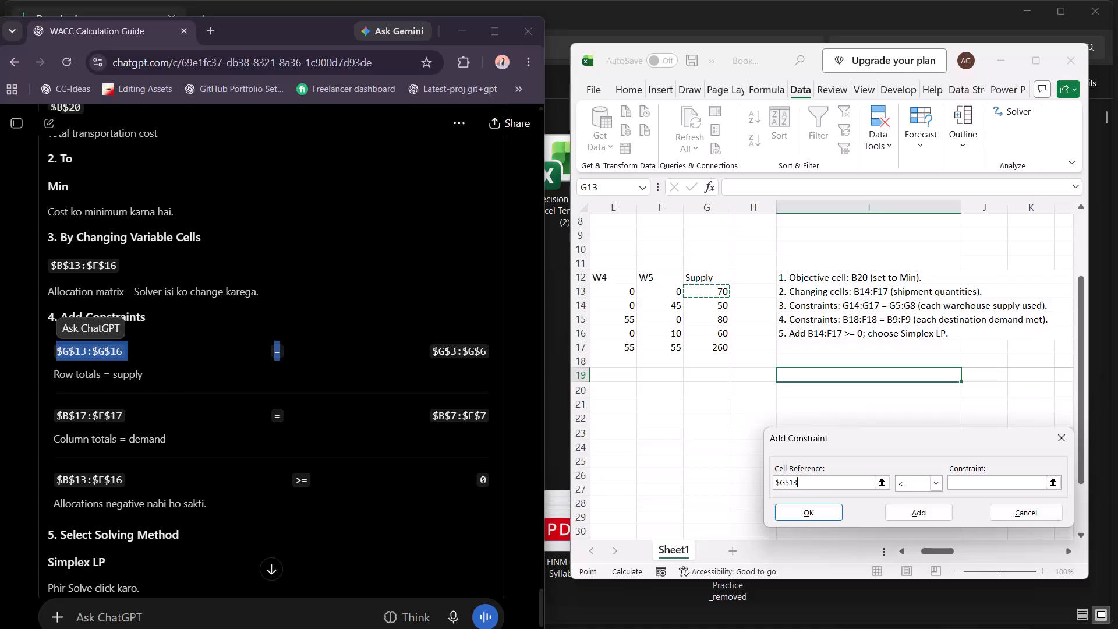
pyautogui.hotkey('shift', 'Down')
pyautogui.hotkey('shift', 'Down')
pyautogui.hotkey('shift', 'Down')
pyautogui.click(933, 482)
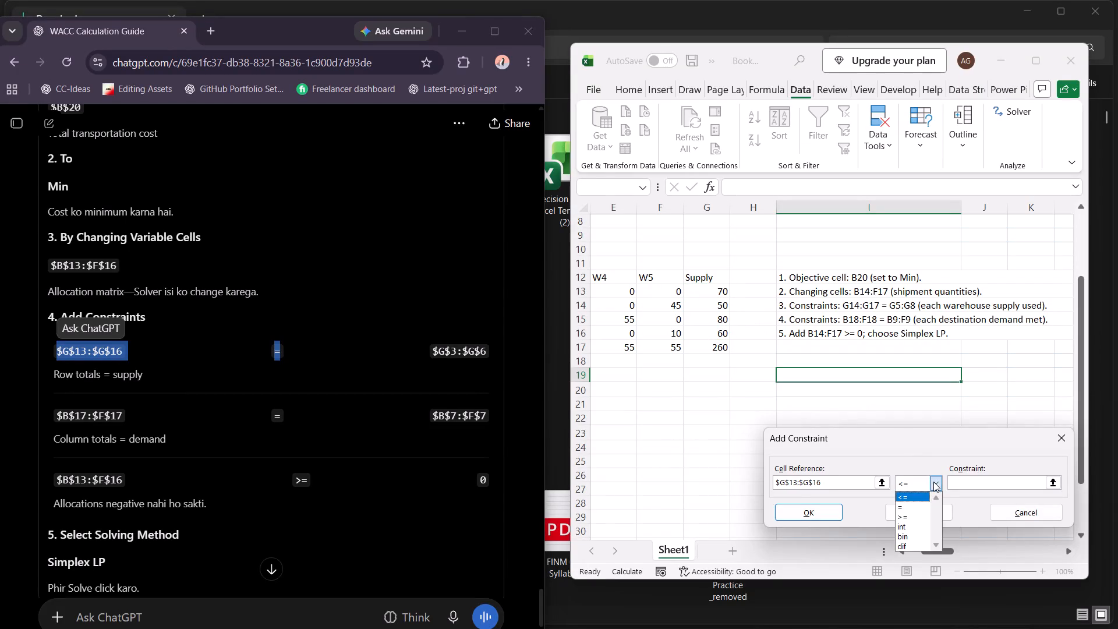
pyautogui.click(920, 505)
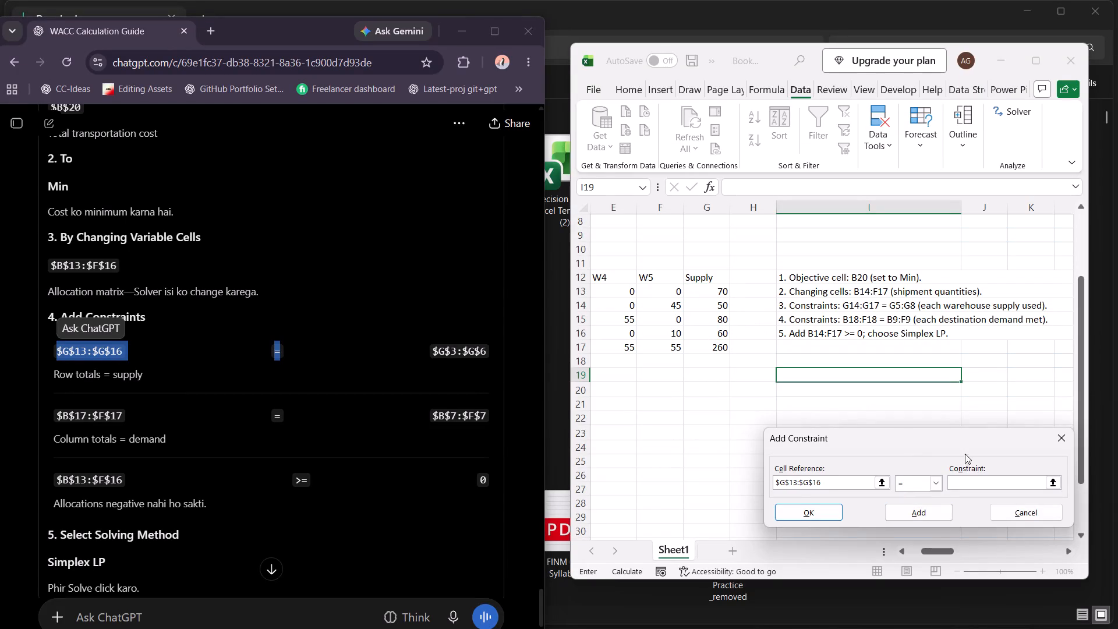
pyautogui.hscroll(1, 700, 341)
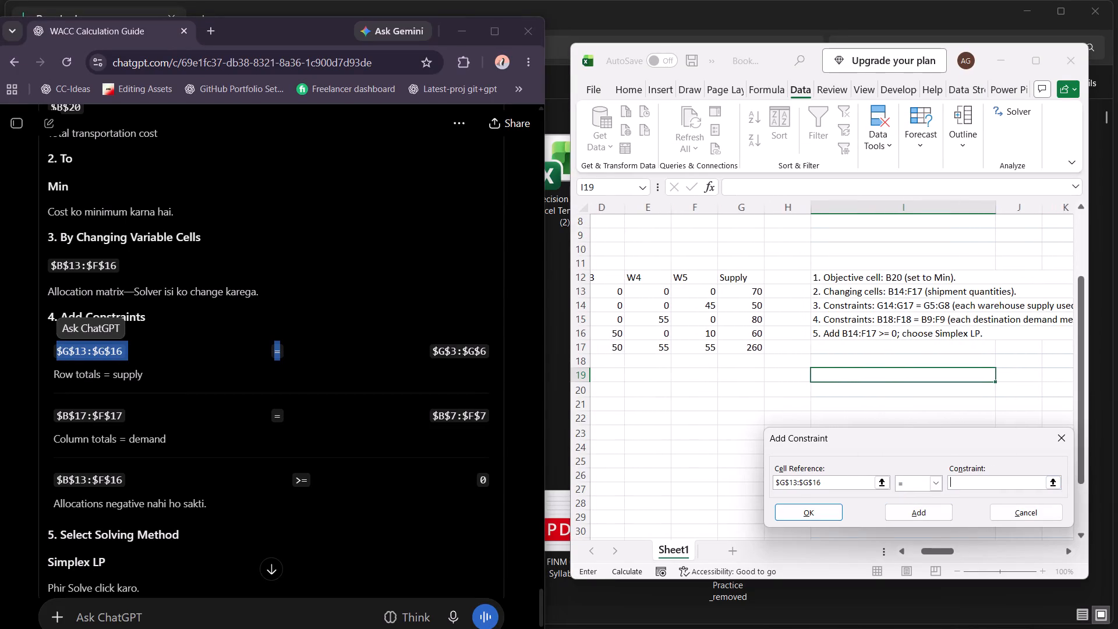
pyautogui.hscroll(1, 700, 341)
pyautogui.scroll(2, 734, 284)
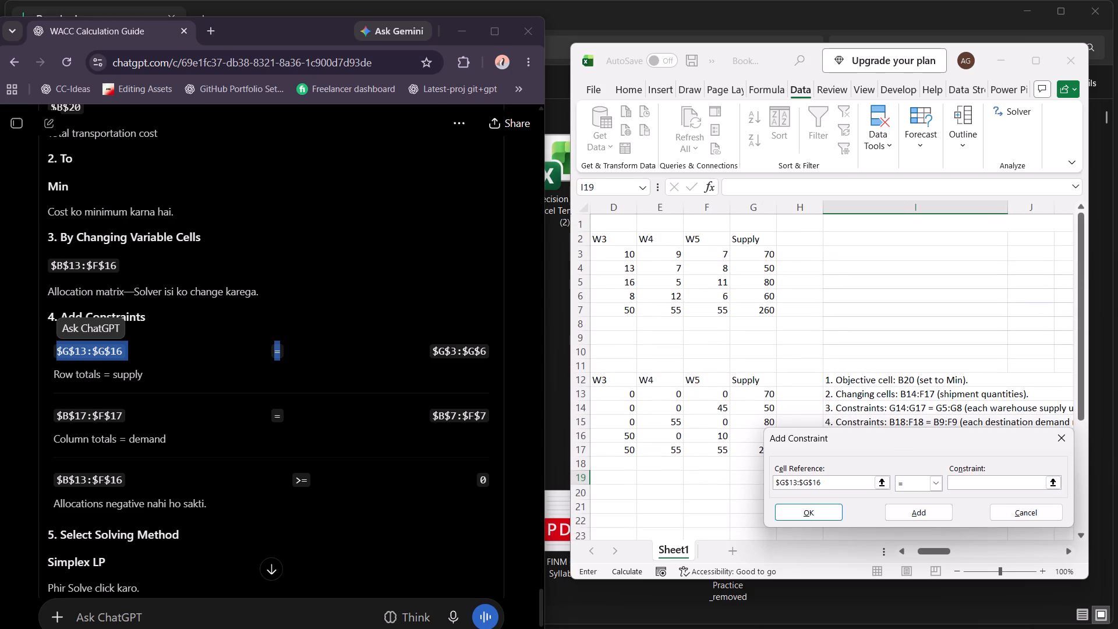
pyautogui.click(718, 255)
pyautogui.hotkey('shift', 'Down')
pyautogui.hotkey('shift', 'Down')
pyautogui.hotkey('shift', 'Down')
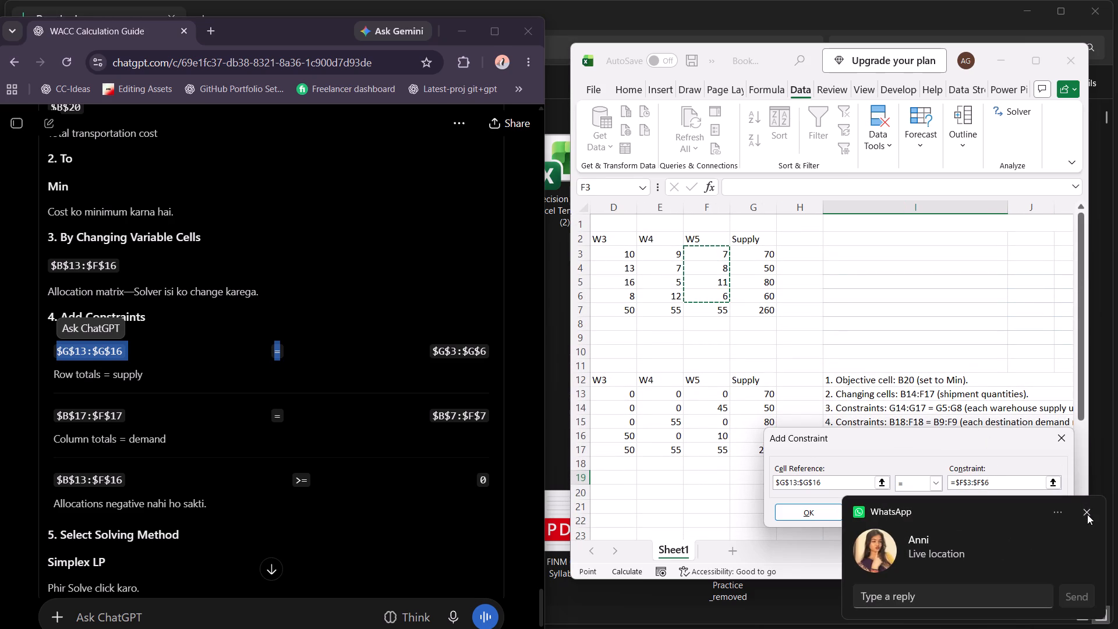
pyautogui.click(1087, 514)
pyautogui.click(940, 517)
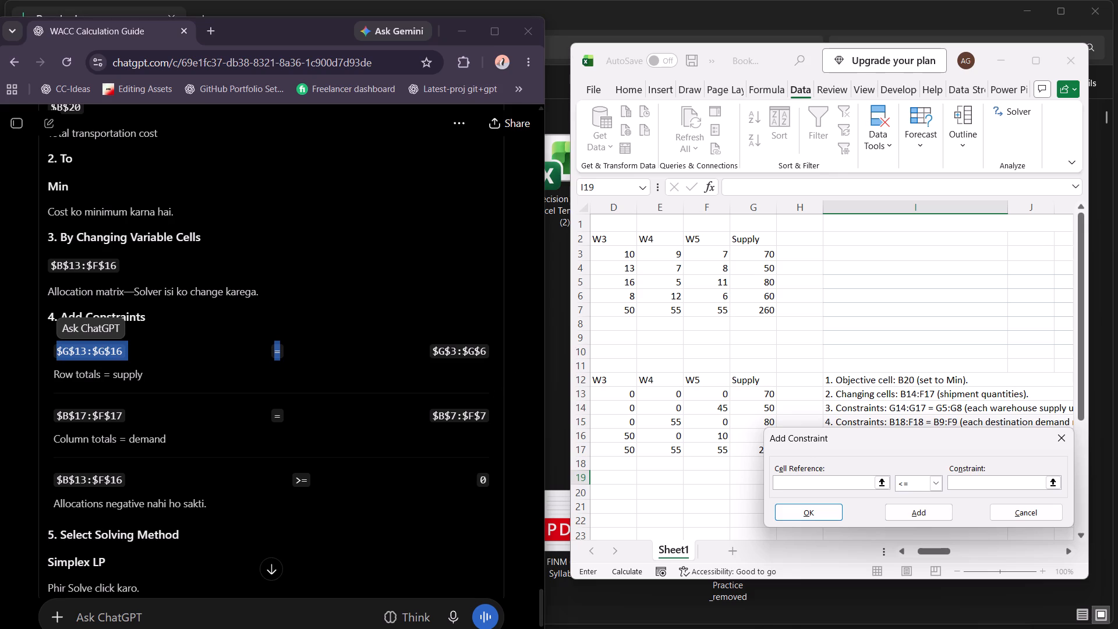
# Add another Solver constraint requiring the W1 allocation cells $B$13:$B$16 = the W1 cost cells $B$3:$B$6.
pyautogui.hscroll(1, 677, 264)
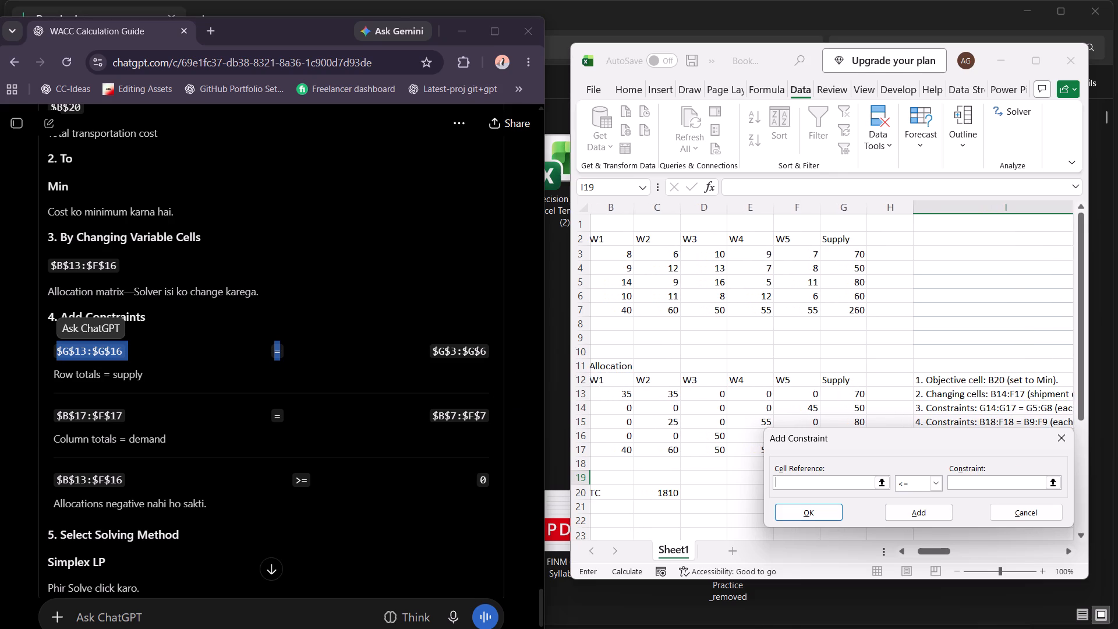
pyautogui.hscroll(1, 677, 264)
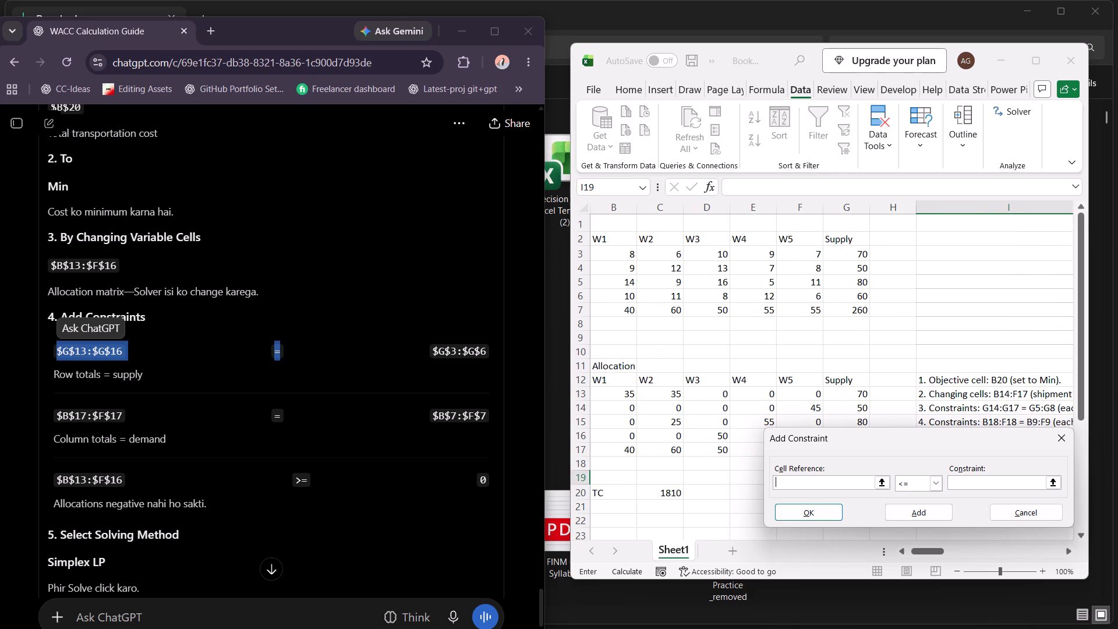
pyautogui.click(622, 396)
pyautogui.hotkey('shift', 'Down')
pyautogui.hotkey('shift', 'Down')
pyautogui.hotkey('shift', 'Down')
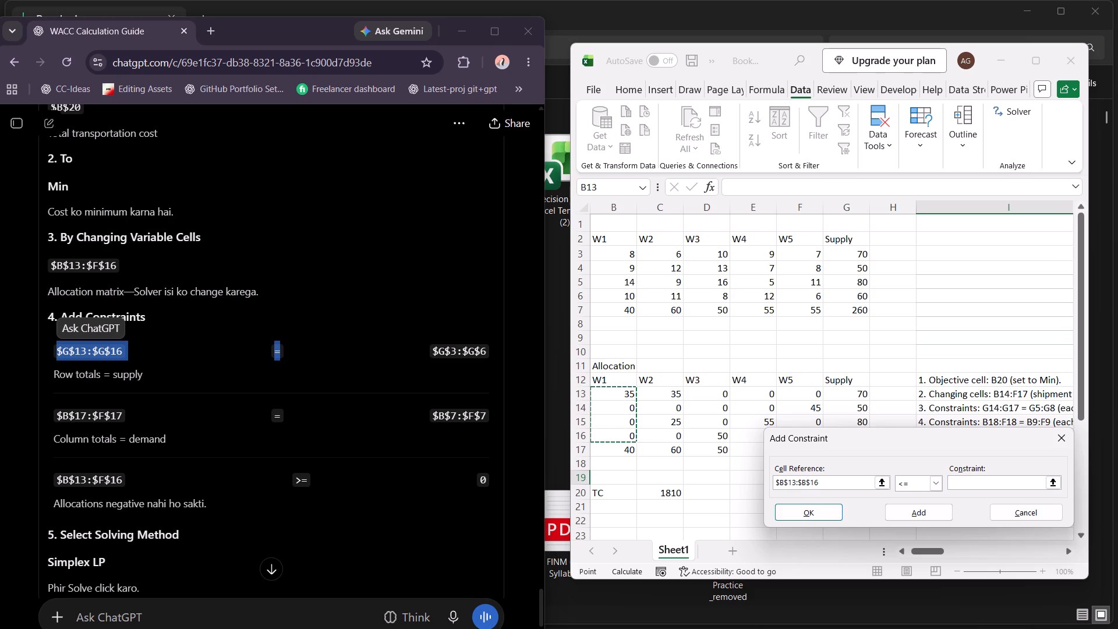
pyautogui.click(936, 483)
pyautogui.moveTo(918, 511); pyautogui.dragTo(989, 465)
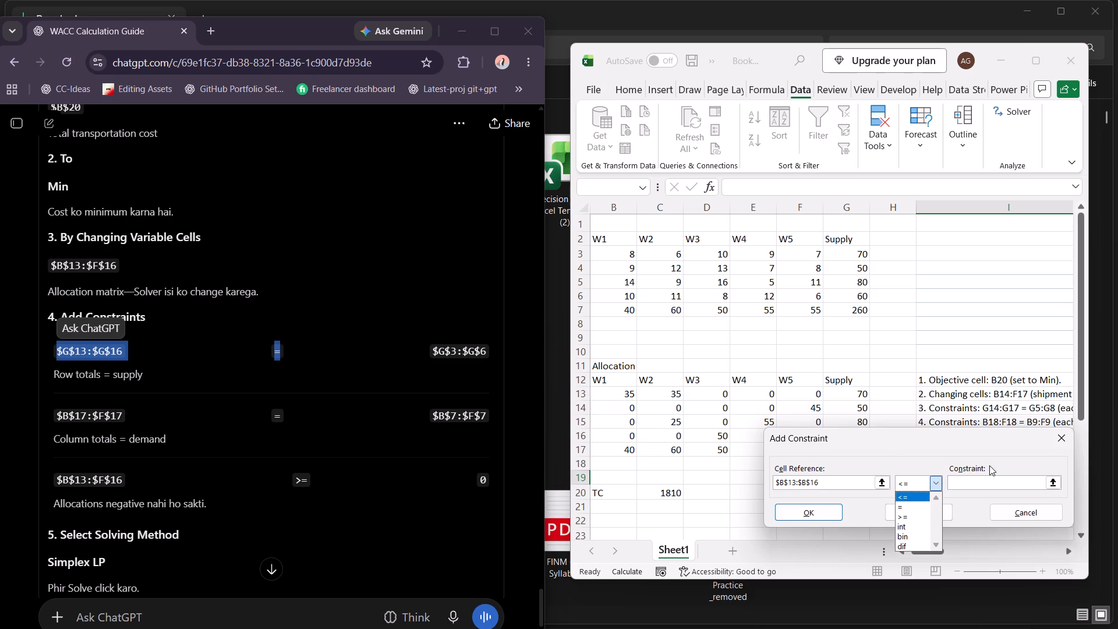
pyautogui.moveTo(989, 465); pyautogui.dragTo(928, 506)
pyautogui.click(928, 506)
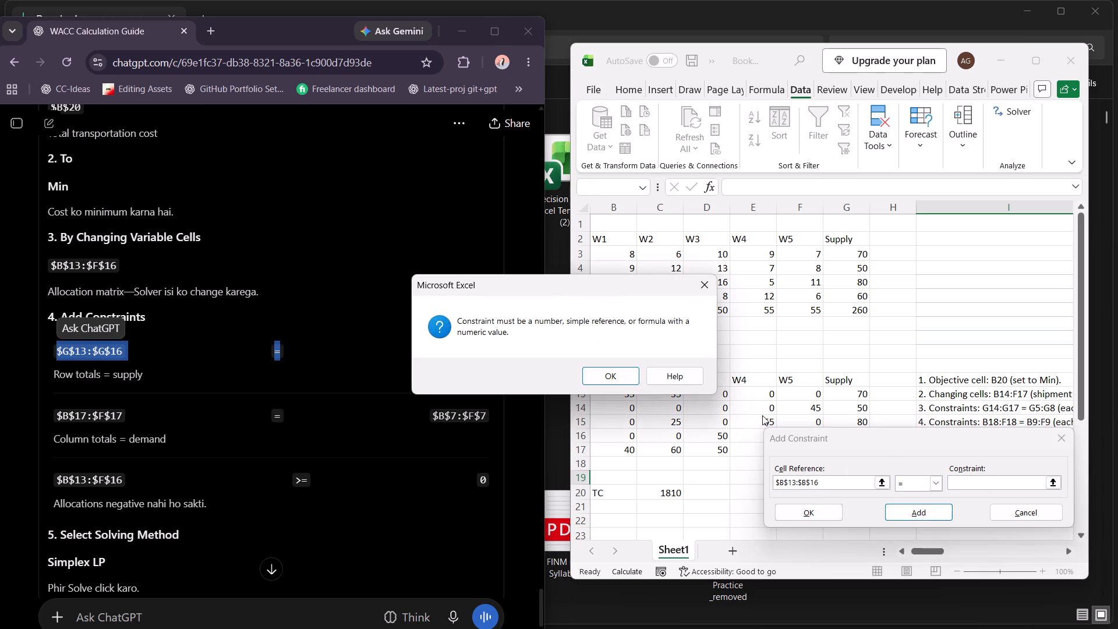
pyautogui.click(620, 375)
pyautogui.scroll(1, 714, 283)
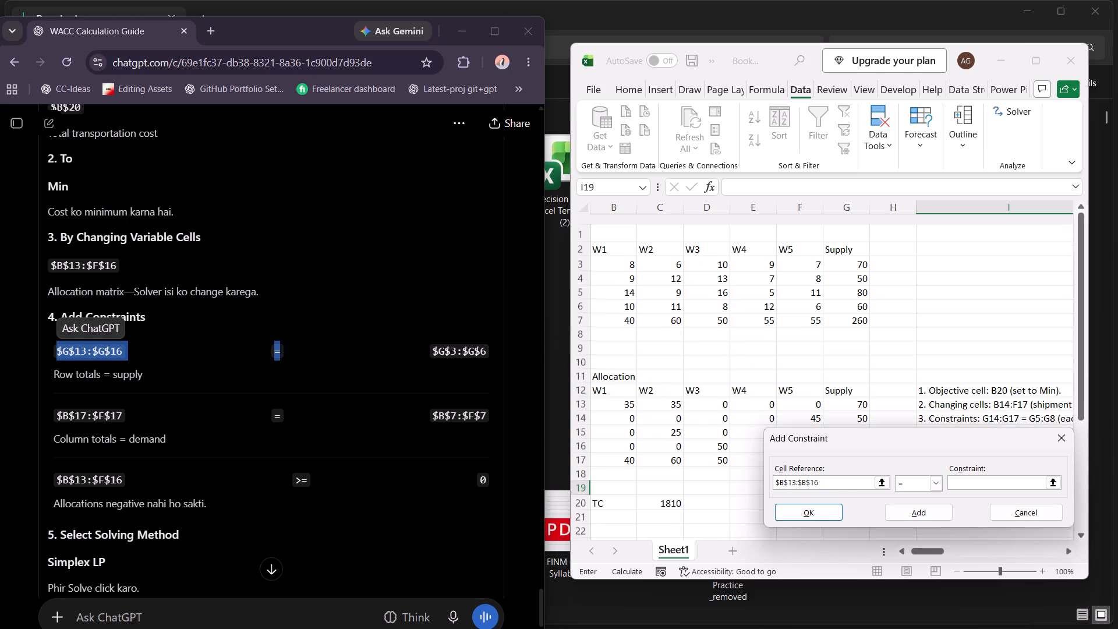
pyautogui.scroll(1, 714, 283)
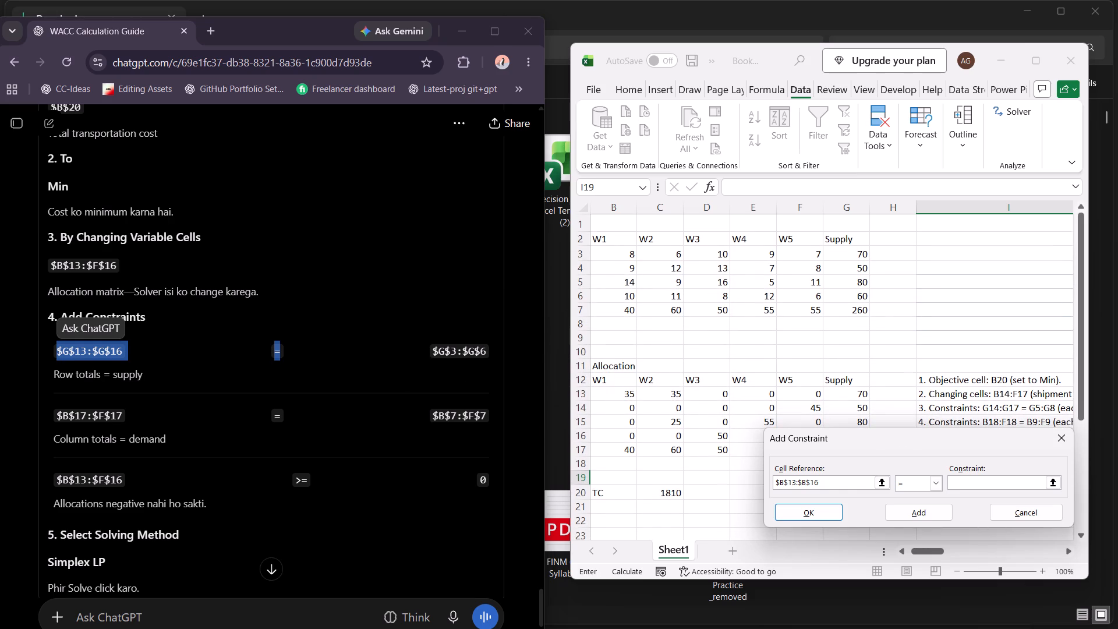
pyautogui.click(628, 252)
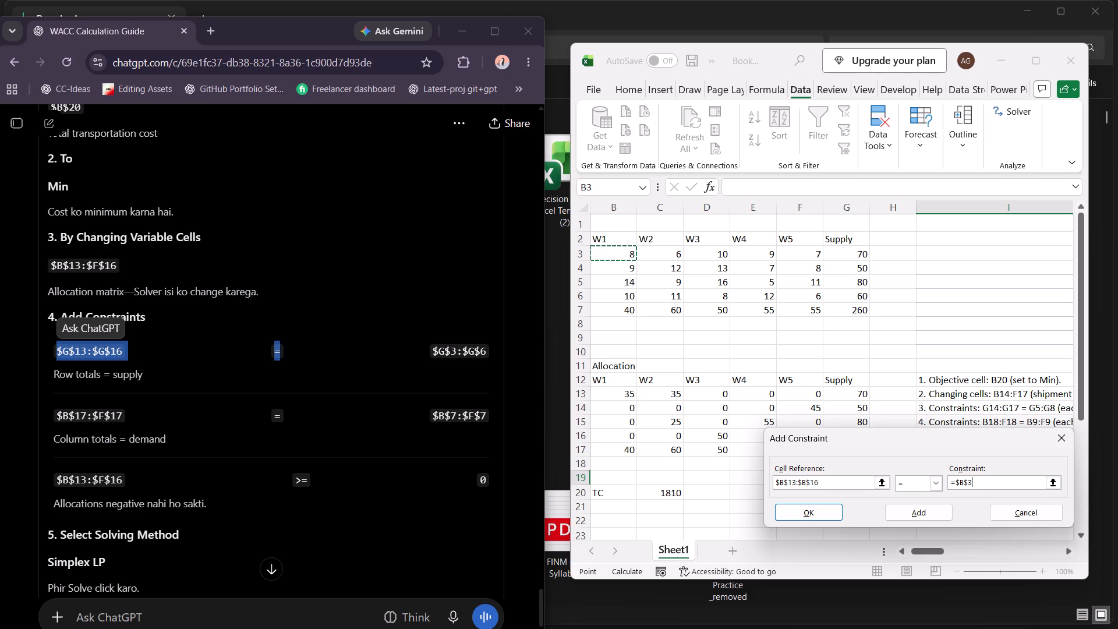
pyautogui.hotkey('shift', 'Down')
pyautogui.hotkey('shift', 'Down')
pyautogui.hotkey('shift', 'Down')
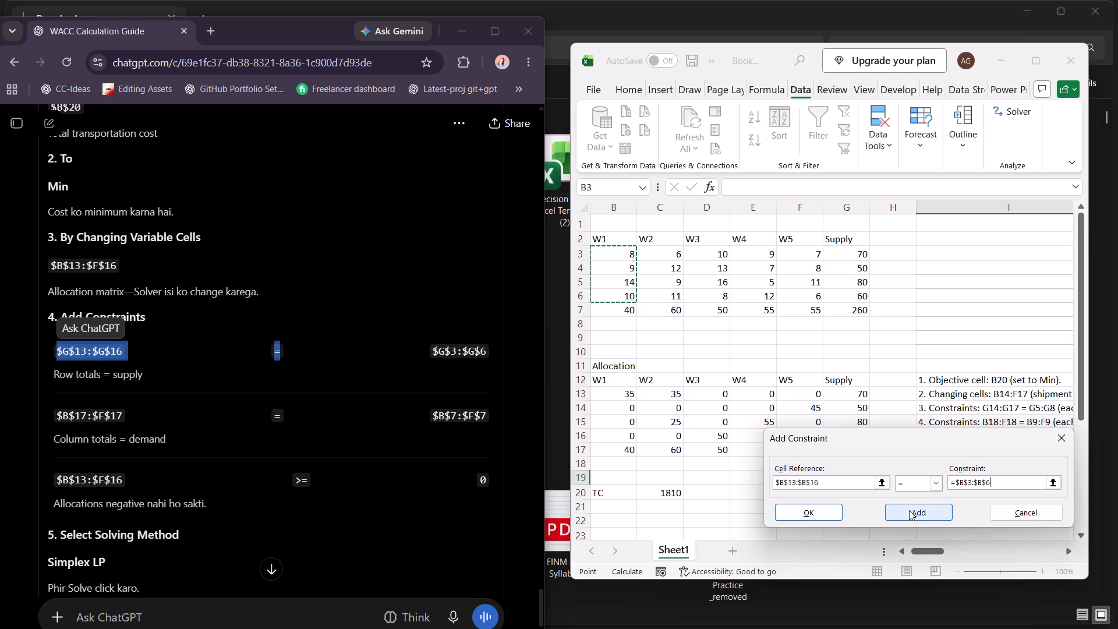
pyautogui.click(908, 510)
# Define the next Solver constraint as $C$13:$C$16 = $C$3:$C$6 for the W2 column.
pyautogui.scroll(-1, 274, 383)
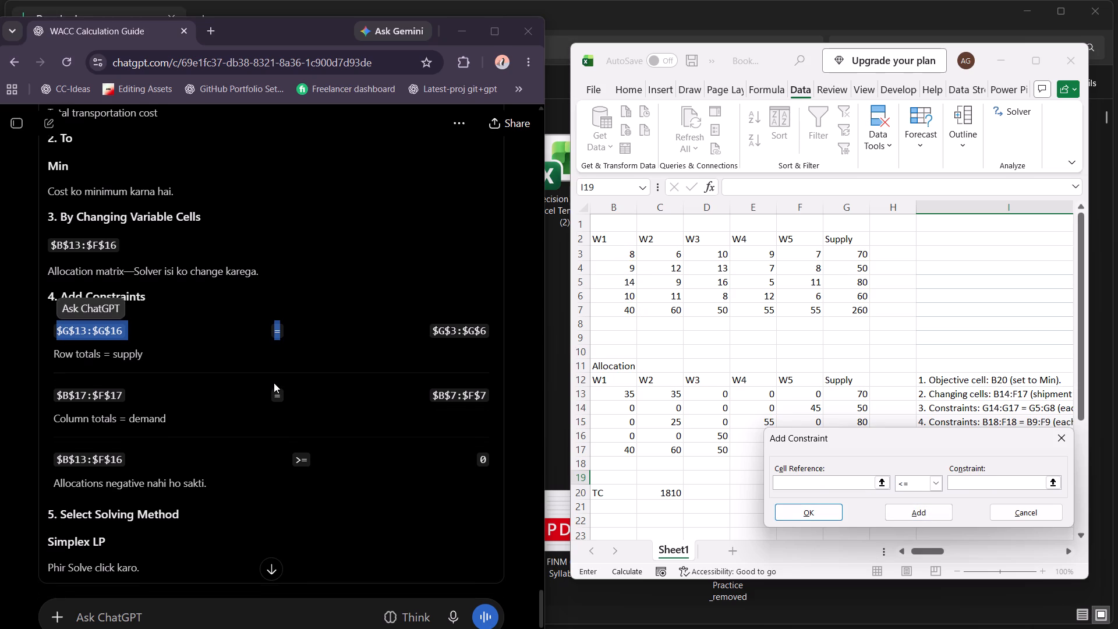
pyautogui.scroll(-1, 274, 383)
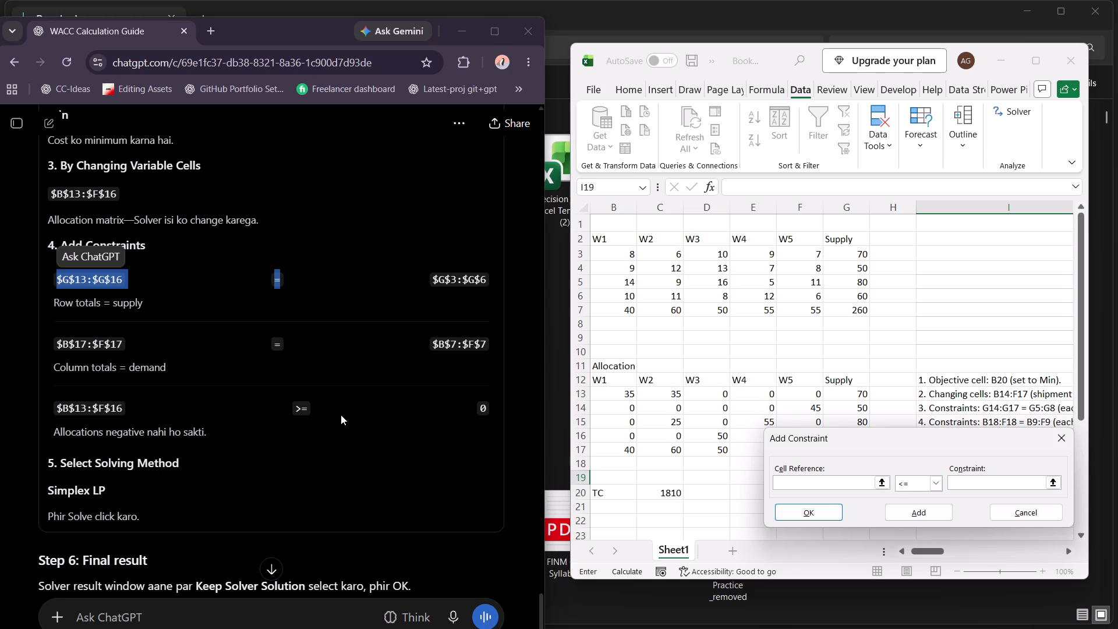
pyautogui.scroll(-1, 341, 415)
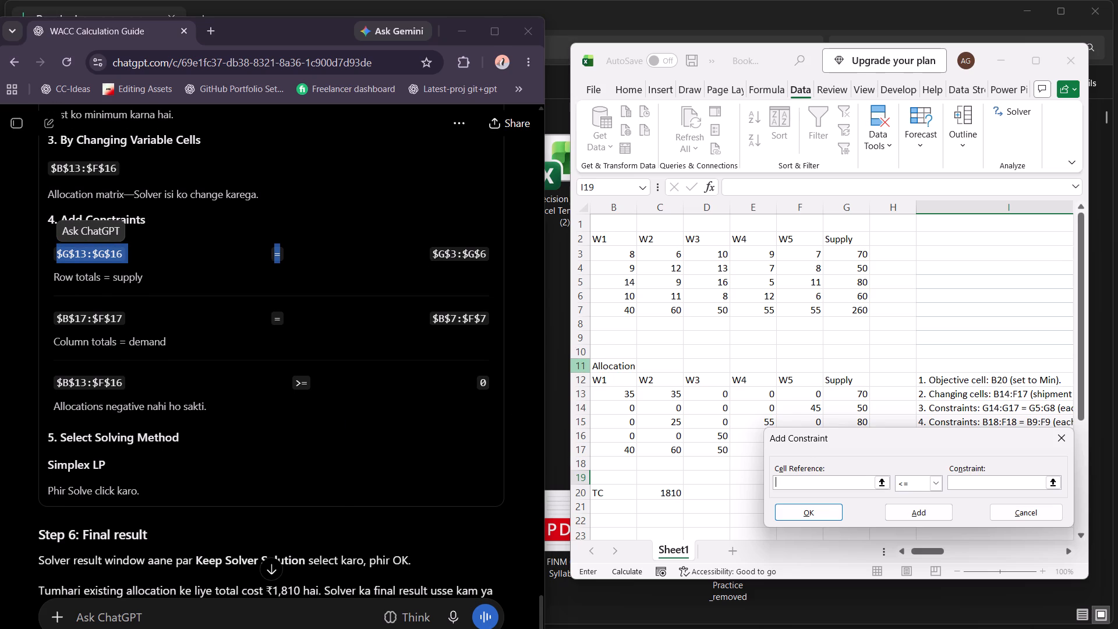
pyautogui.scroll(-1, 808, 377)
pyautogui.scroll(1, 808, 377)
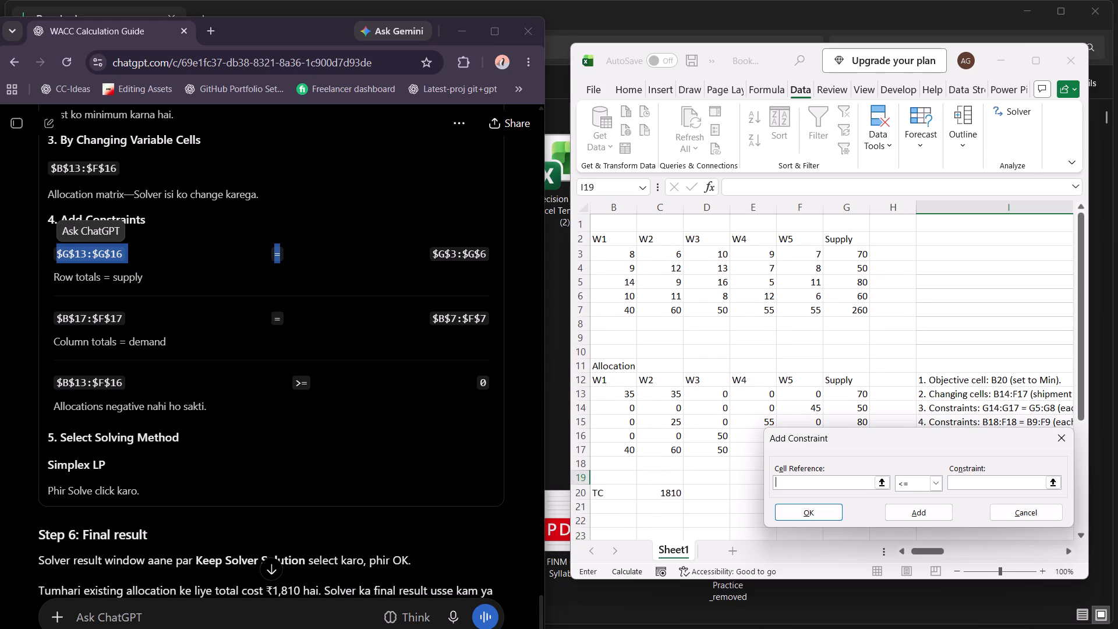
pyautogui.click(677, 392)
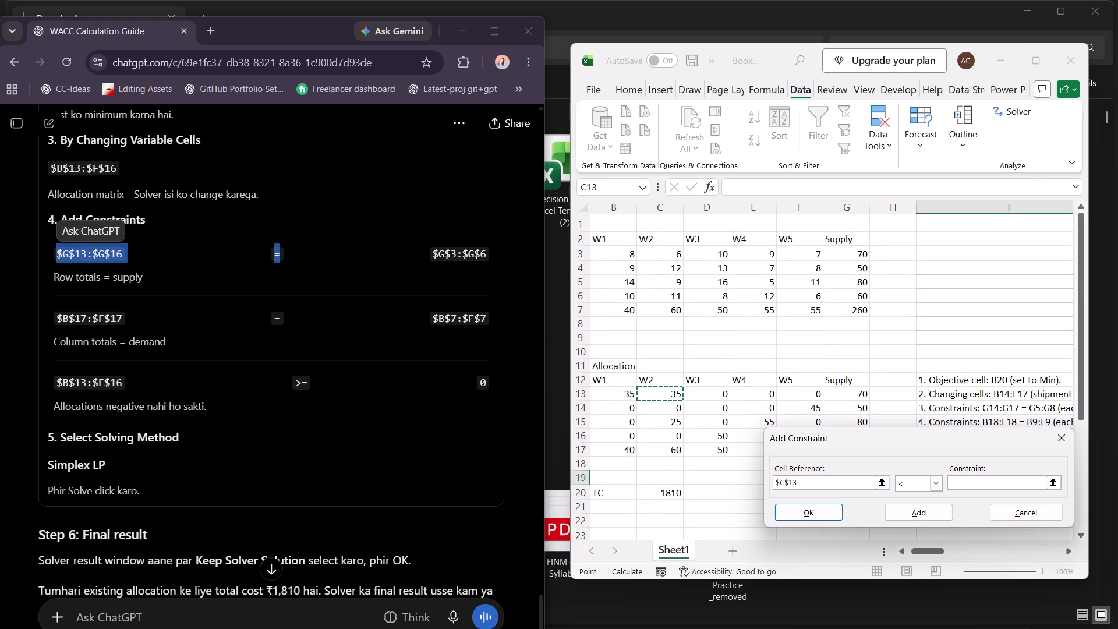
pyautogui.hotkey('shift', 'Down')
pyautogui.hotkey('shift', 'Down')
pyautogui.hotkey('shift', 'Down')
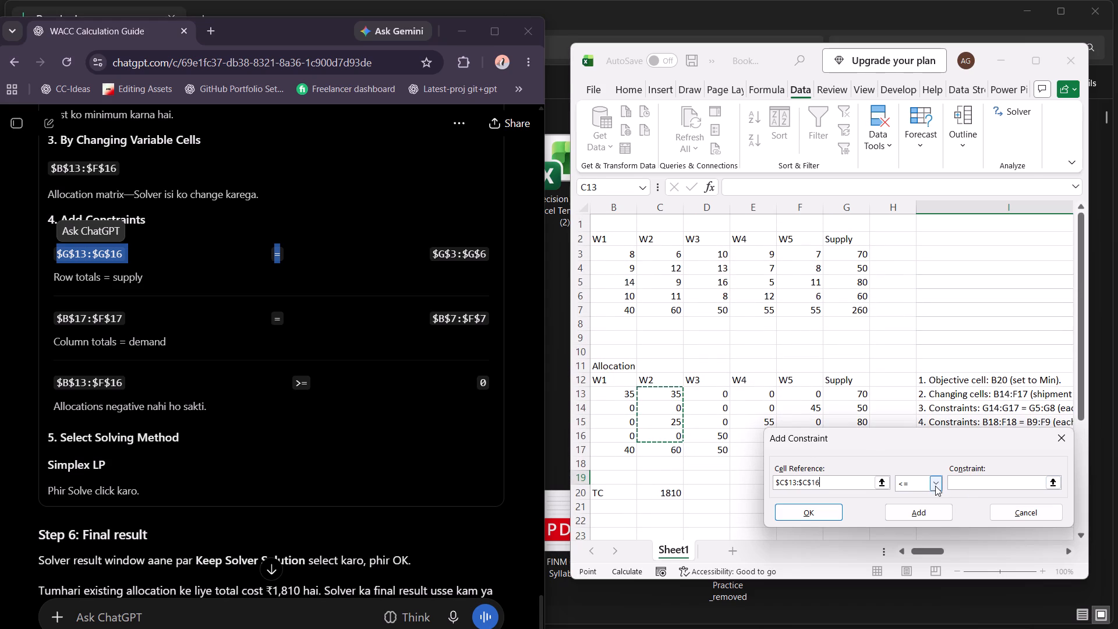
pyautogui.click(934, 485)
pyautogui.click(913, 510)
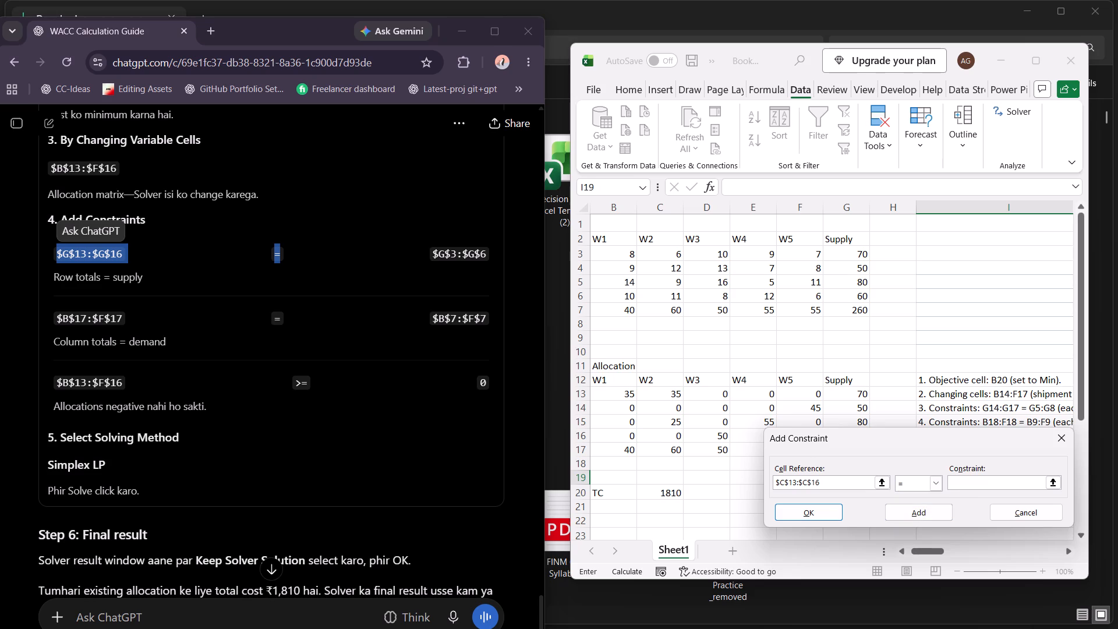
pyautogui.click(666, 253)
pyautogui.hotkey('shift', 'Down')
pyautogui.hotkey('shift', 'Down')
pyautogui.hotkey('shift', 'Down')
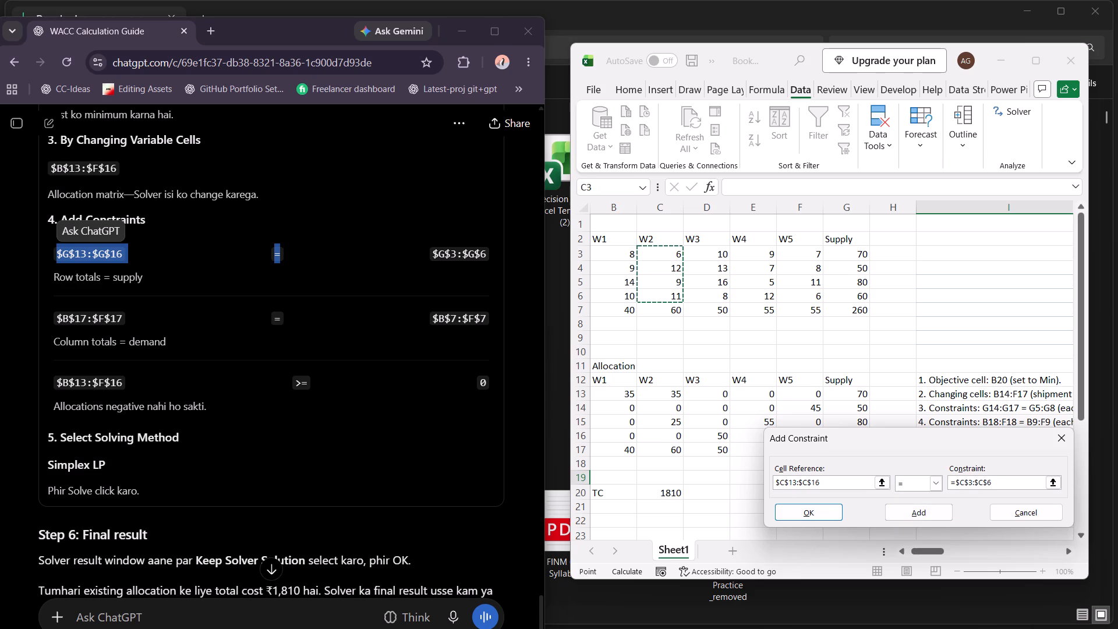
# Store the W2 constraint and add $D$13:$D$16 = $D$3:$D$6 for the W3 allocation and cost columns.
pyautogui.click(919, 510)
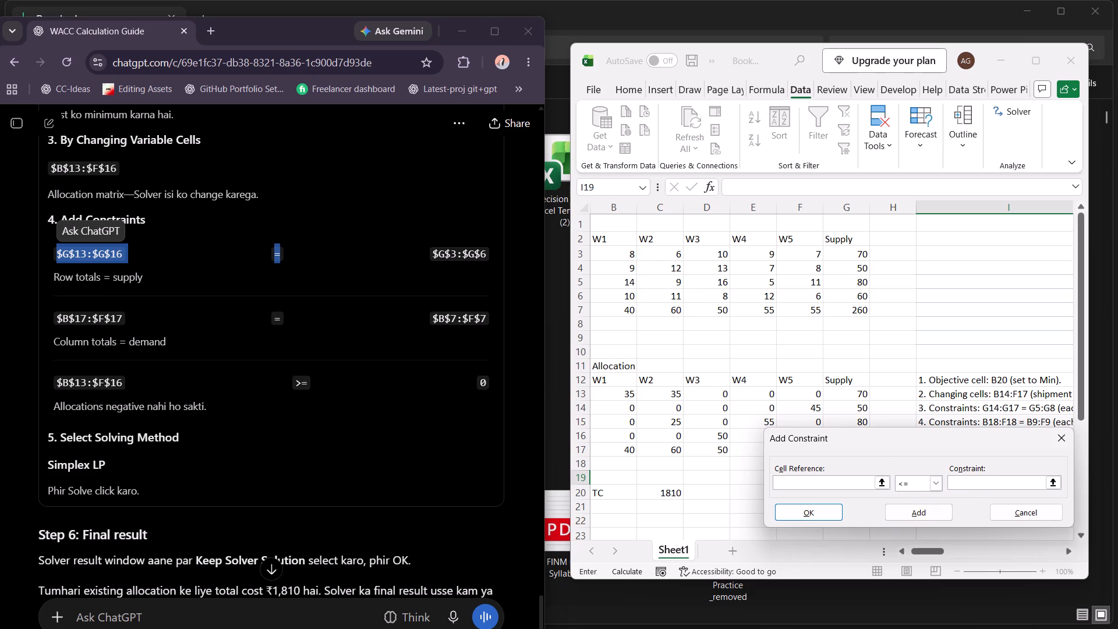
pyautogui.click(720, 391)
pyautogui.hotkey('shift', 'Down')
pyautogui.hotkey('shift', 'Down')
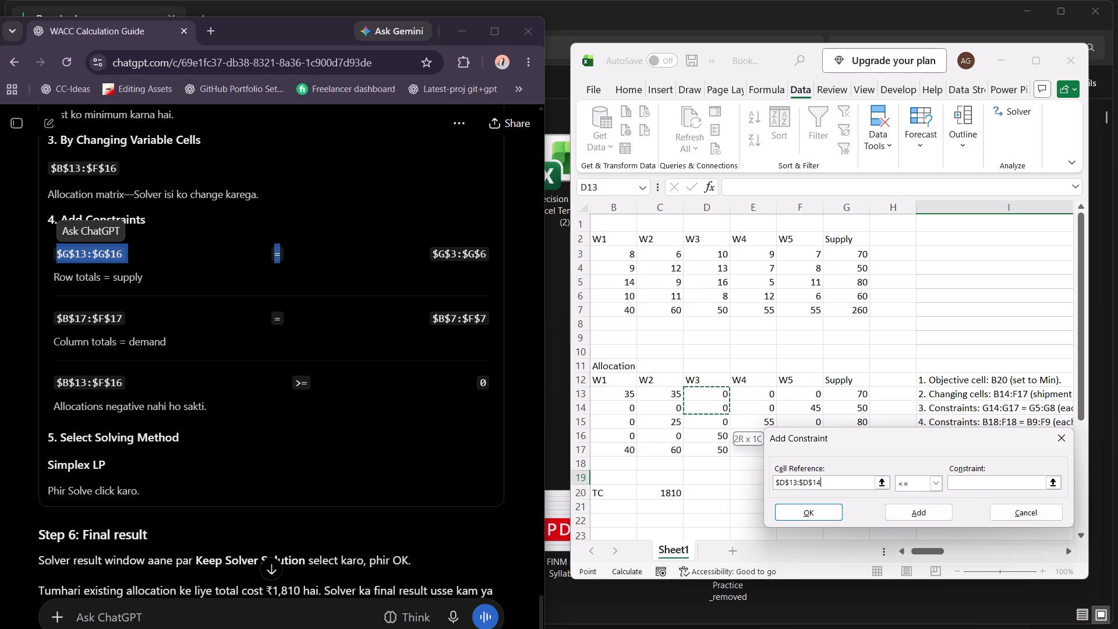
pyautogui.hotkey('shift', 'Down')
pyautogui.click(933, 483)
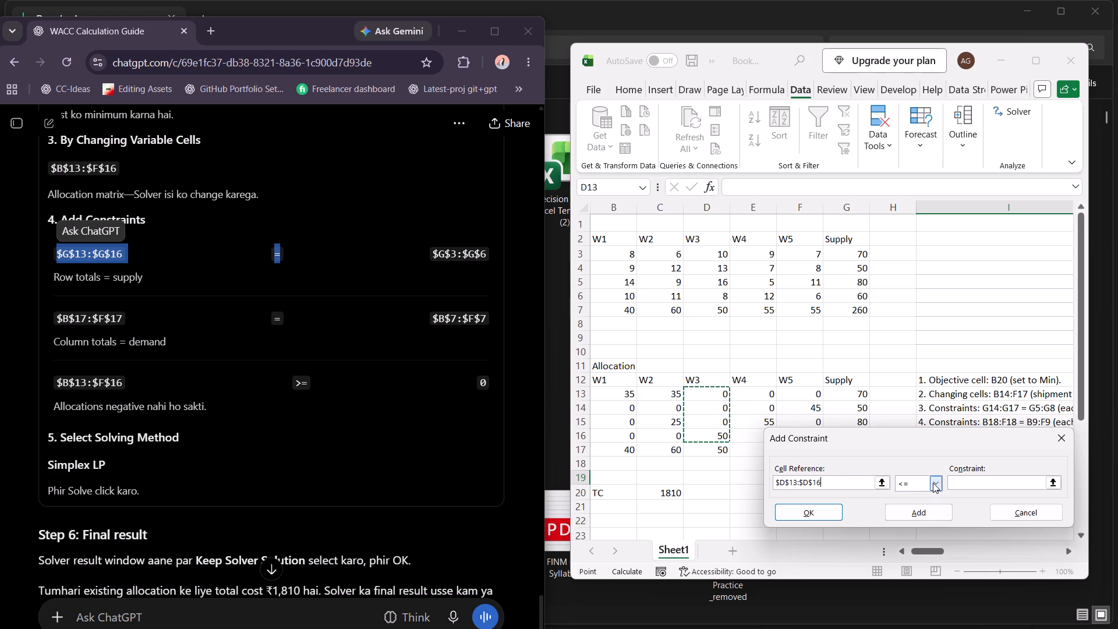
pyautogui.click(917, 503)
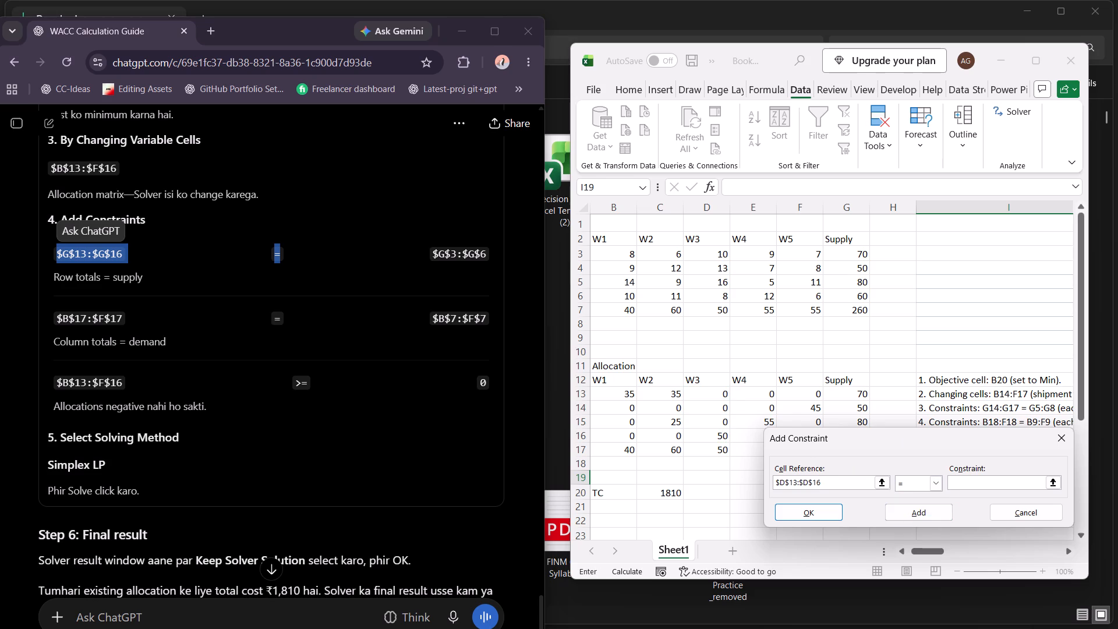
pyautogui.click(715, 255)
pyautogui.hotkey('shift', 'Down')
pyautogui.hotkey('shift', 'Down')
pyautogui.hotkey('shift', 'Down')
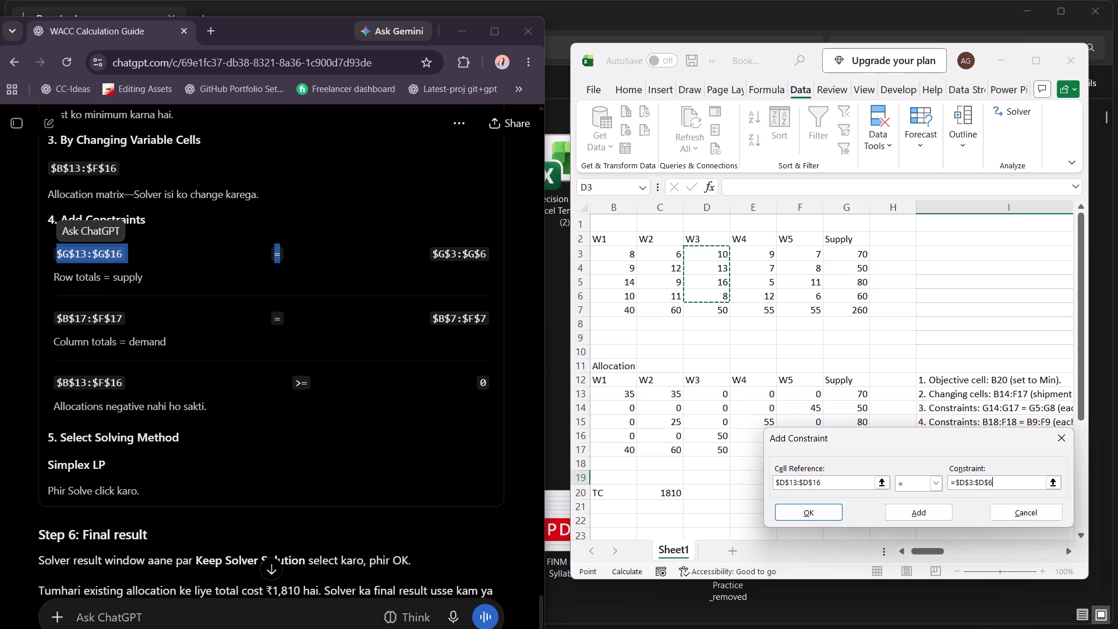
pyautogui.click(918, 517)
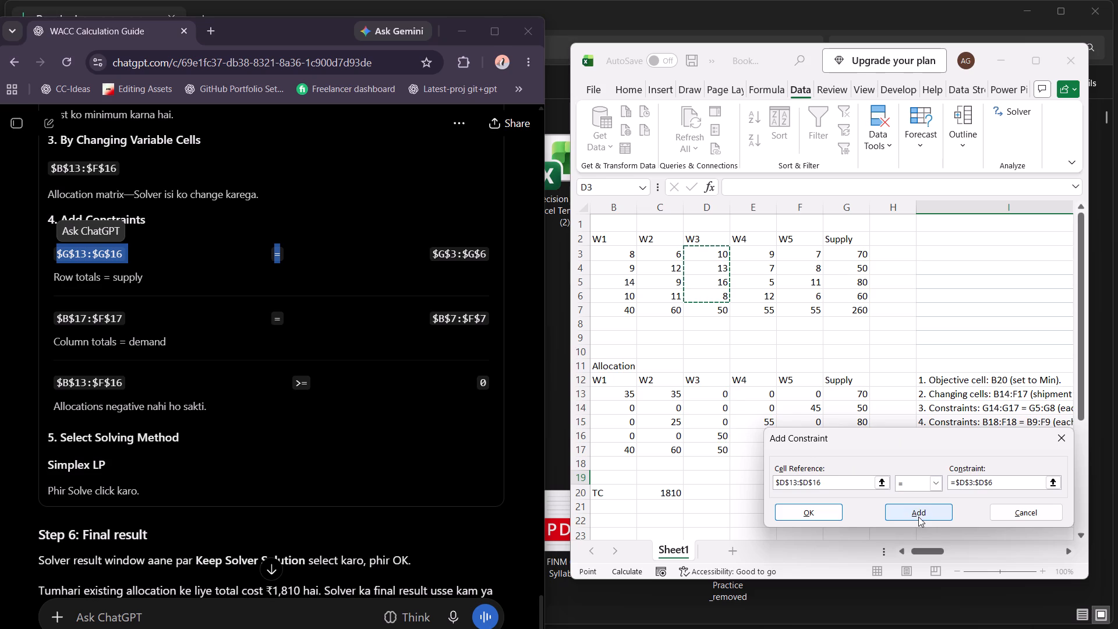
# Add the Solver constraint $E$13:$E$16 = $E$3:$E$6 for the W4 column, dismissing the WhatsApp notification.
pyautogui.click(766, 393)
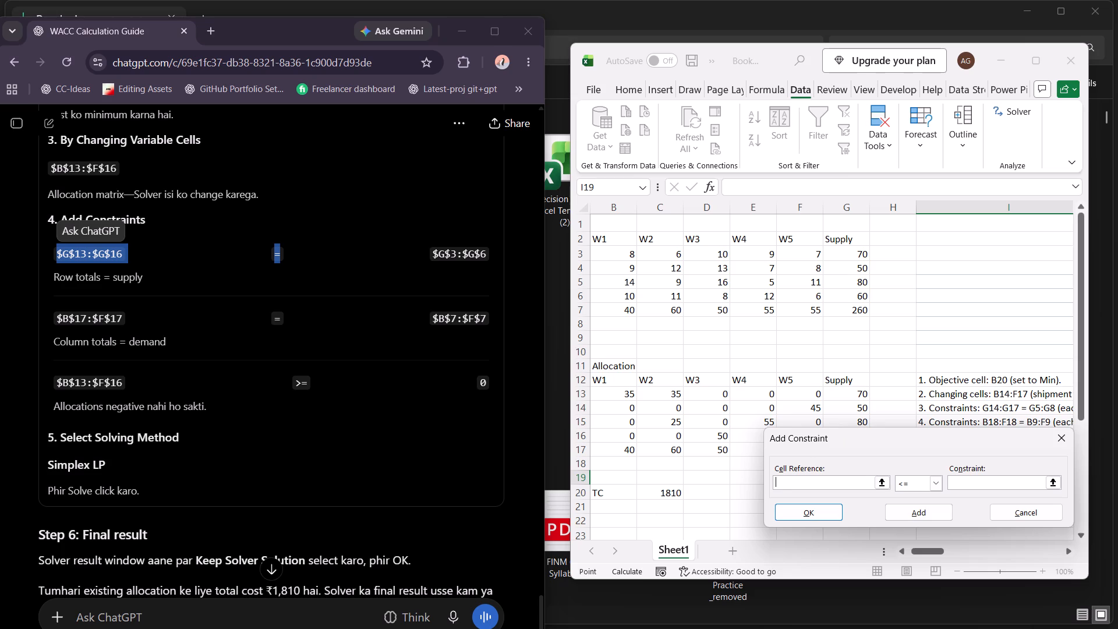
pyautogui.hotkey('shift', 'Down')
pyautogui.hotkey('shift', 'Down')
pyautogui.hotkey('shift', 'Down')
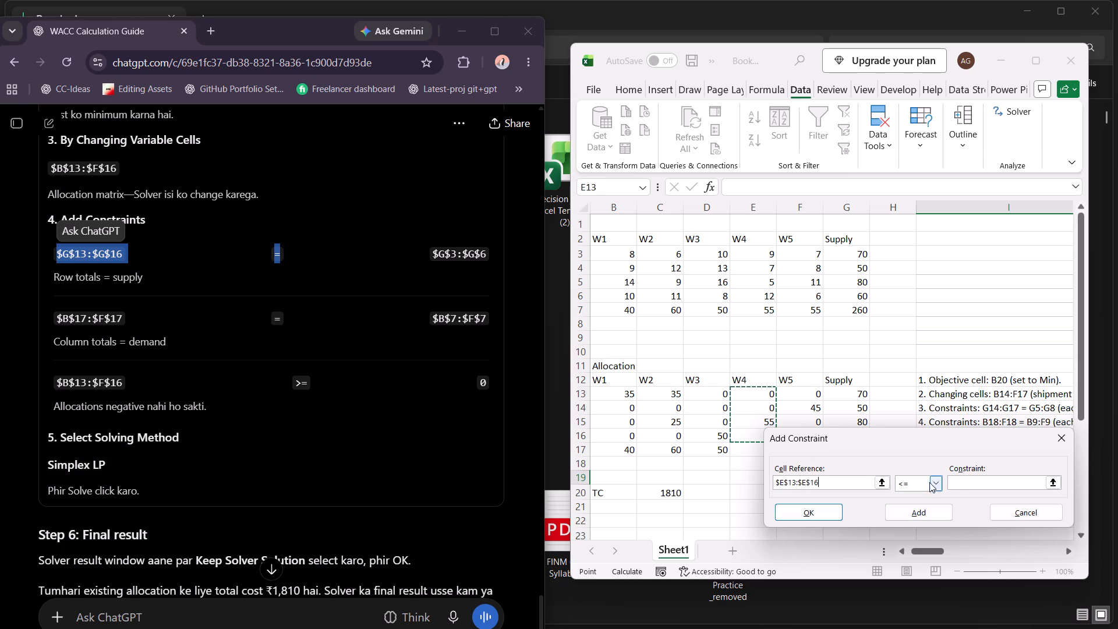
pyautogui.click(937, 485)
pyautogui.click(909, 510)
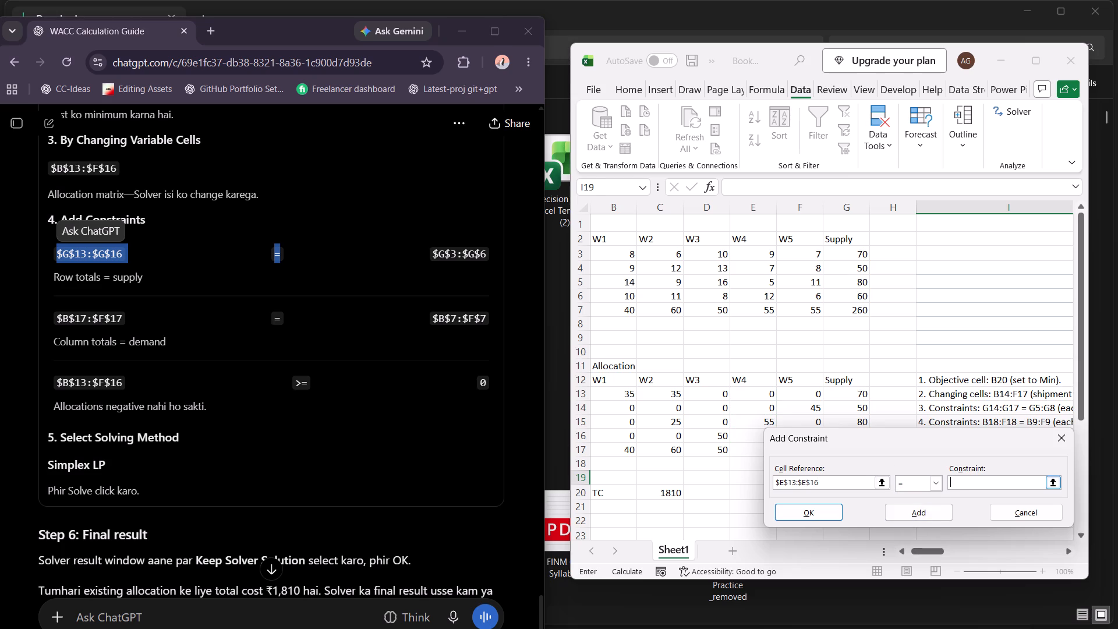
pyautogui.click(773, 256)
pyautogui.hotkey('shift', 'Down')
pyautogui.hotkey('shift', 'Down')
pyautogui.hotkey('shift', 'Down')
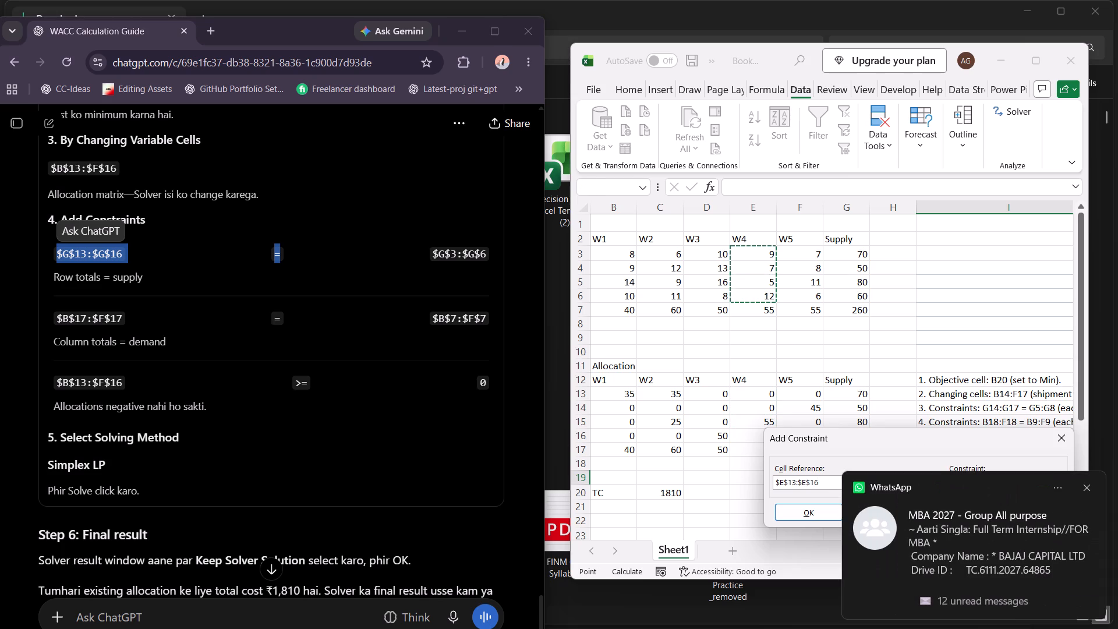
pyautogui.click(1084, 483)
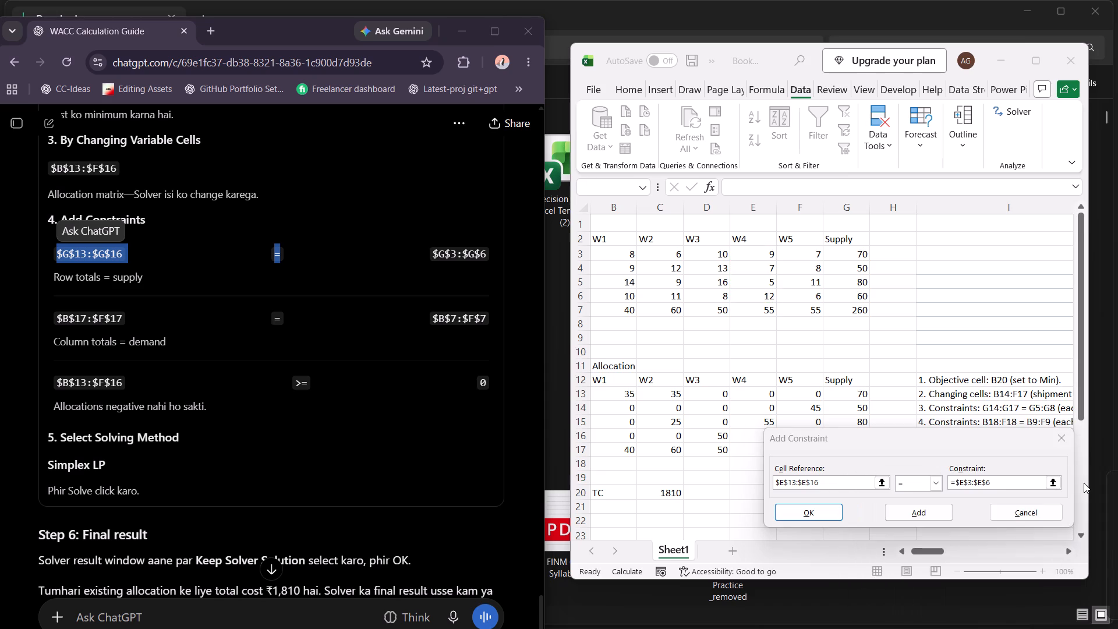
pyautogui.click(928, 508)
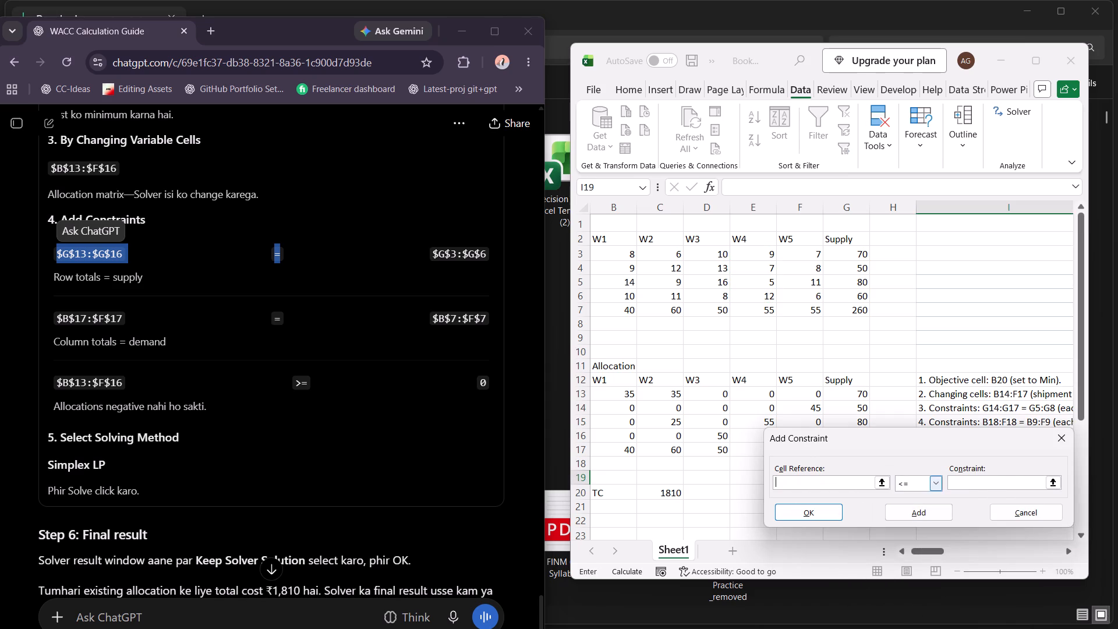
# Add the last Solver constraint, $F$13:$F$16 = $F$3:$F$6, for the W5 column and return to the Solver parameters.
pyautogui.click(811, 390)
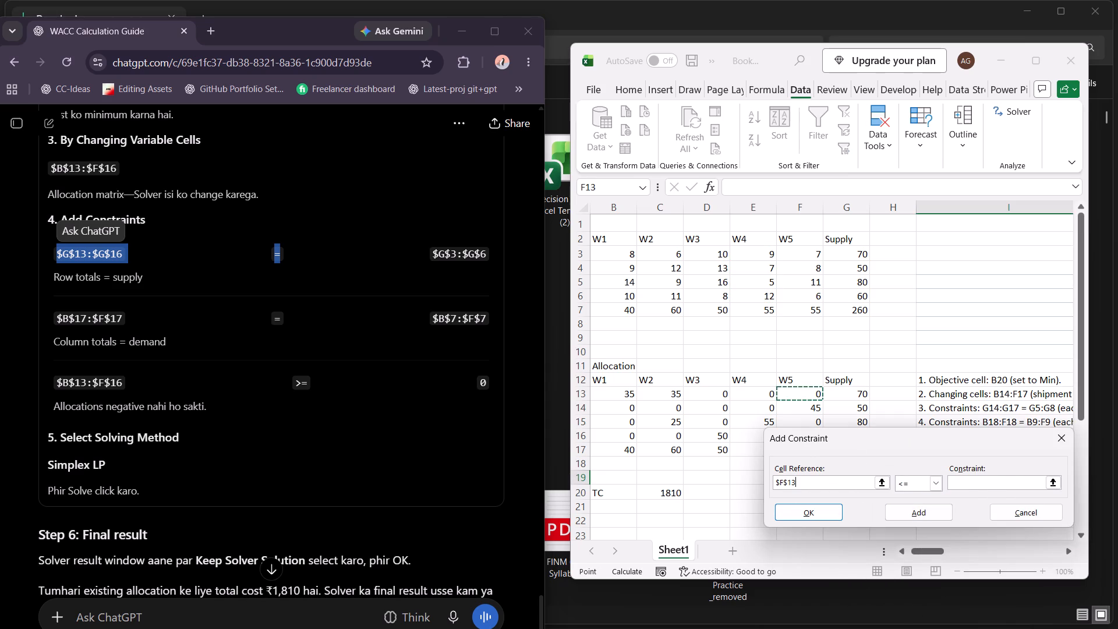
pyautogui.hotkey('shift', 'Down')
pyautogui.hotkey('shift', 'Down')
pyautogui.hotkey('shift', 'Down')
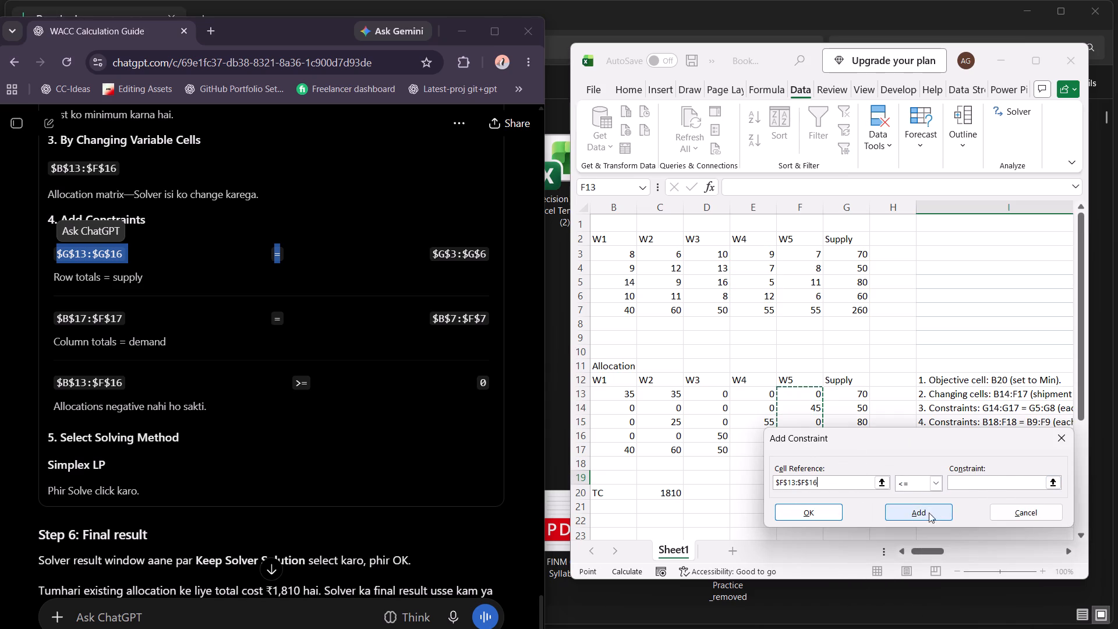
pyautogui.click(933, 484)
pyautogui.click(921, 504)
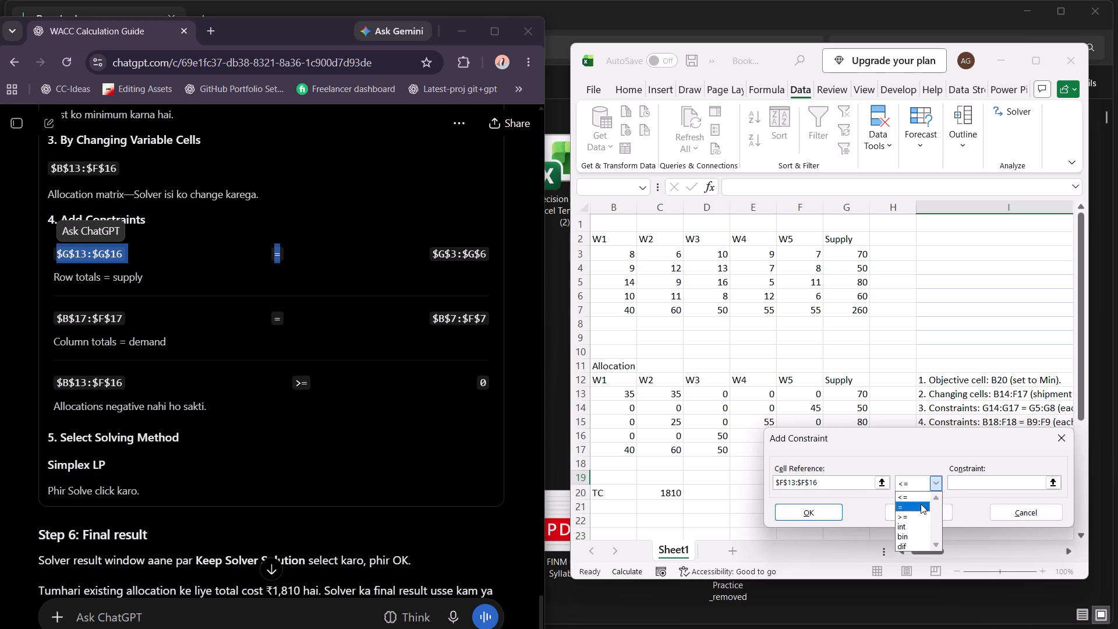
pyautogui.click(808, 251)
pyautogui.hotkey('shift', 'Down')
pyautogui.hotkey('shift', 'Down')
pyautogui.hotkey('shift', 'Down')
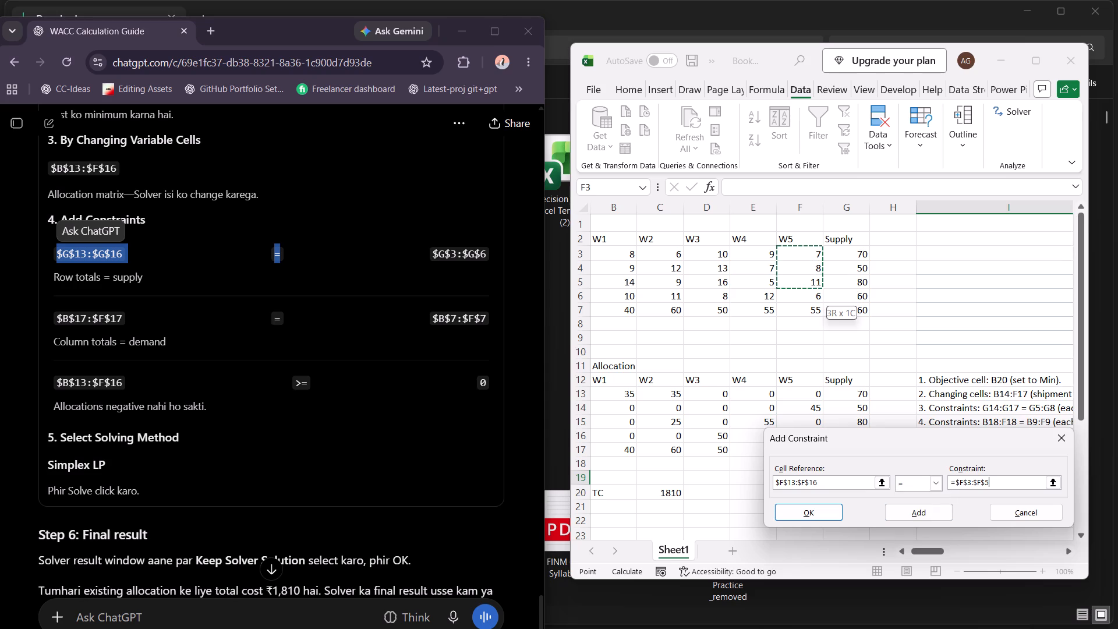
pyautogui.click(826, 514)
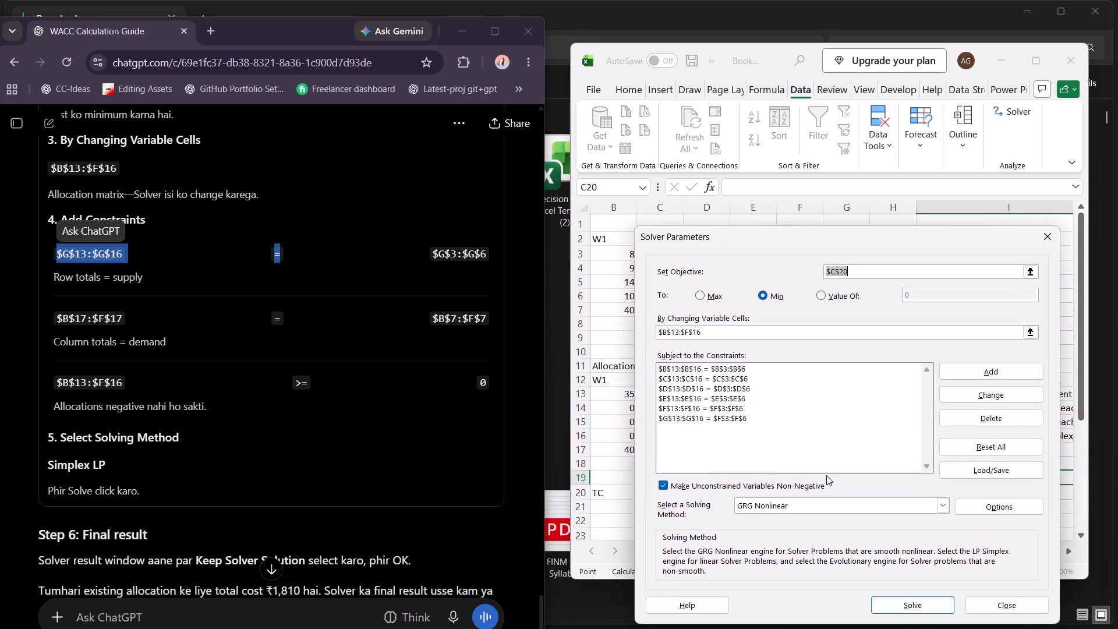
# Check ChatGPT's solving method advice and set Solver's solving method to Simplex LP.
pyautogui.scroll(-2, 539, 363)
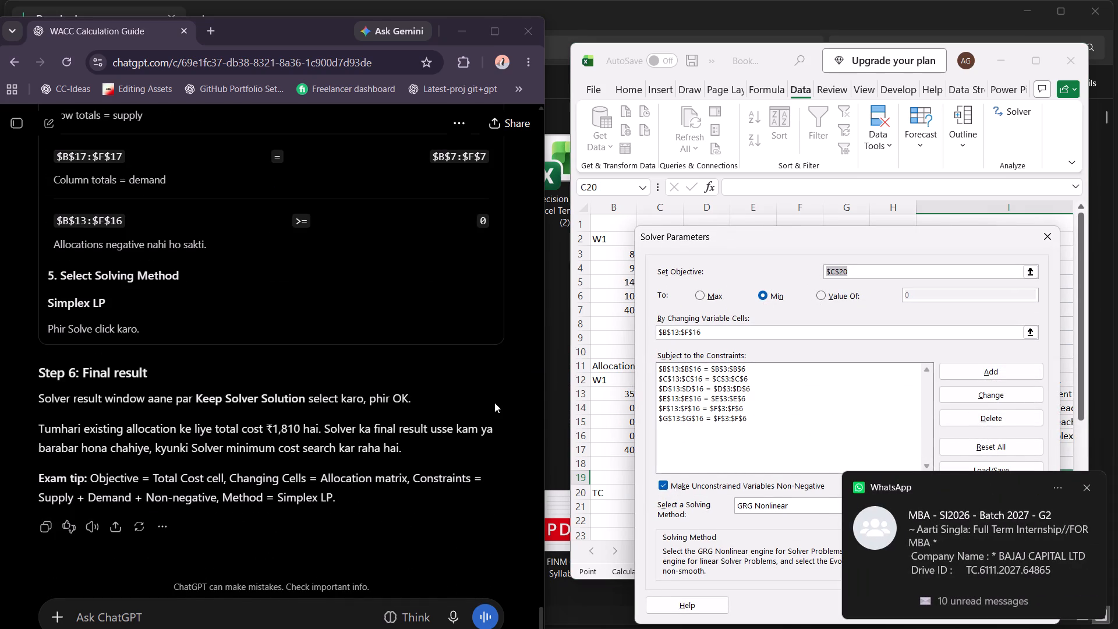
pyautogui.click(1086, 484)
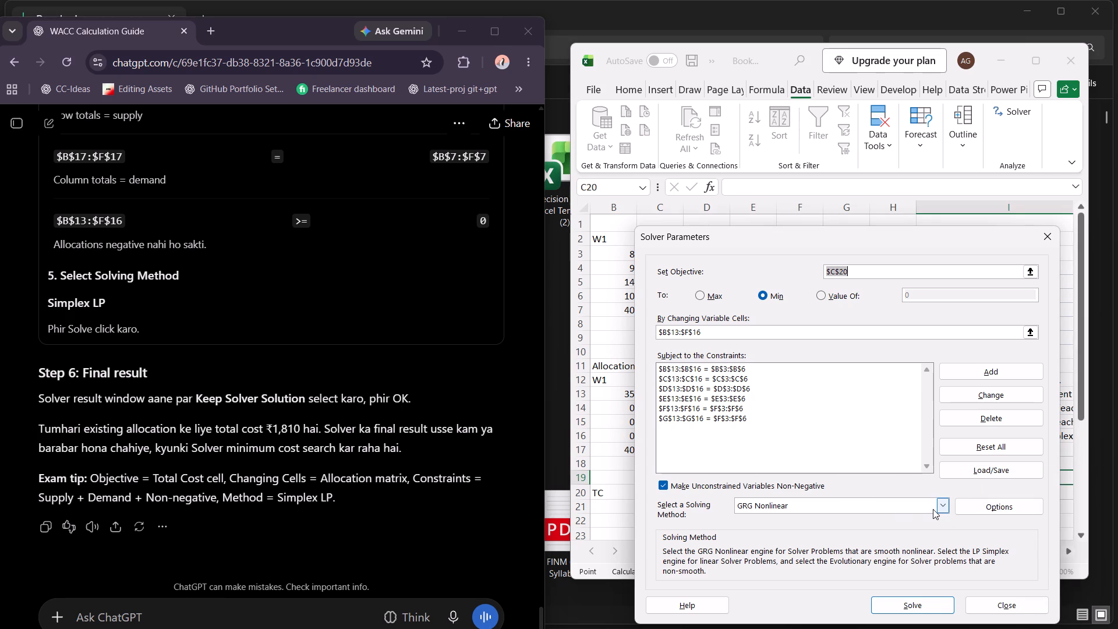
pyautogui.click(937, 509)
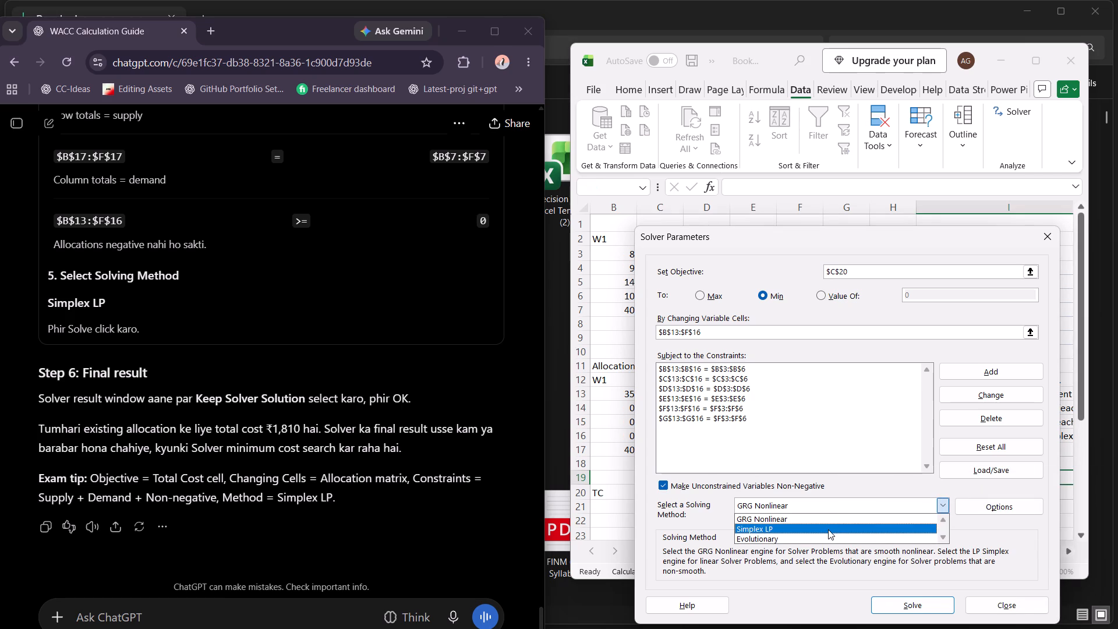
pyautogui.click(828, 529)
# Solve the model and accept the results with Keep Solver Solution.
pyautogui.click(889, 604)
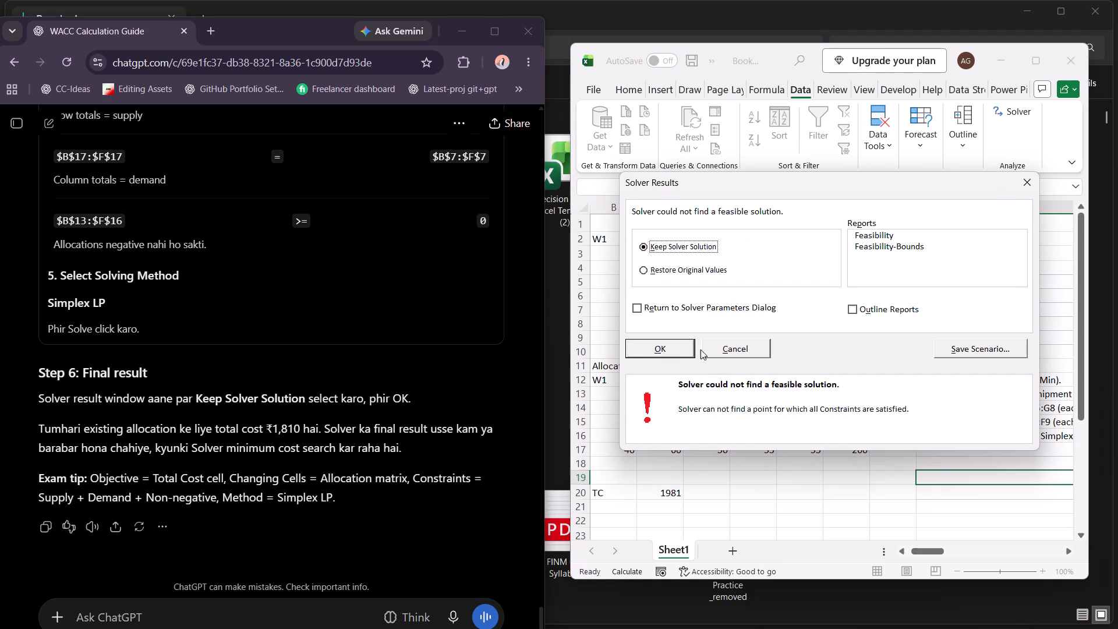
pyautogui.click(657, 345)
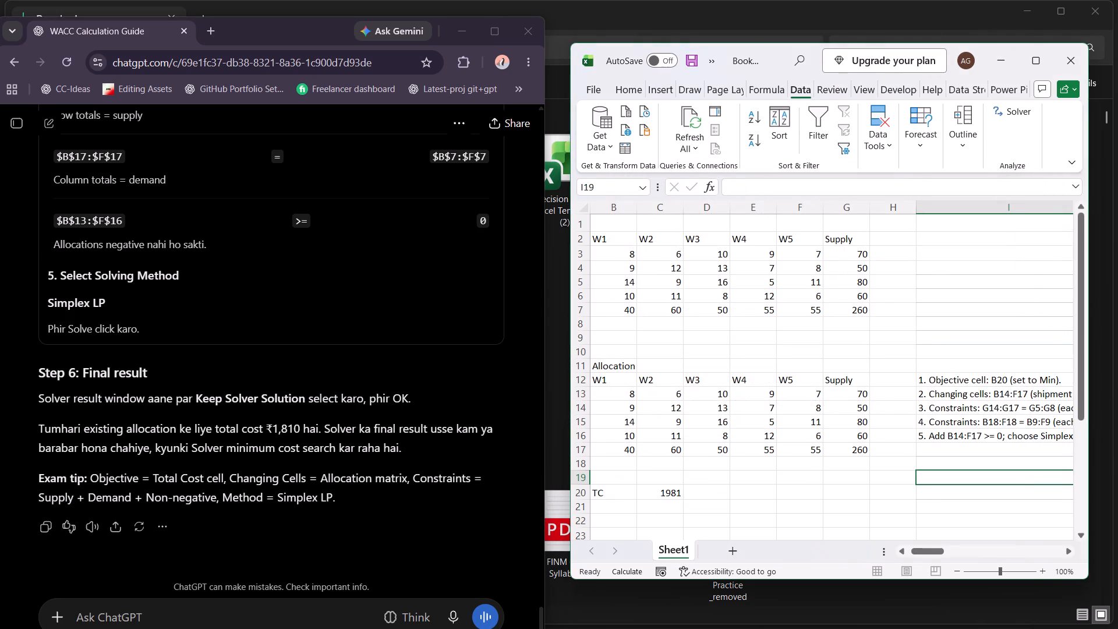
# Close the browser window showing the ChatGPT WACC Calculation Guide conversation.
pyautogui.click(517, 36)
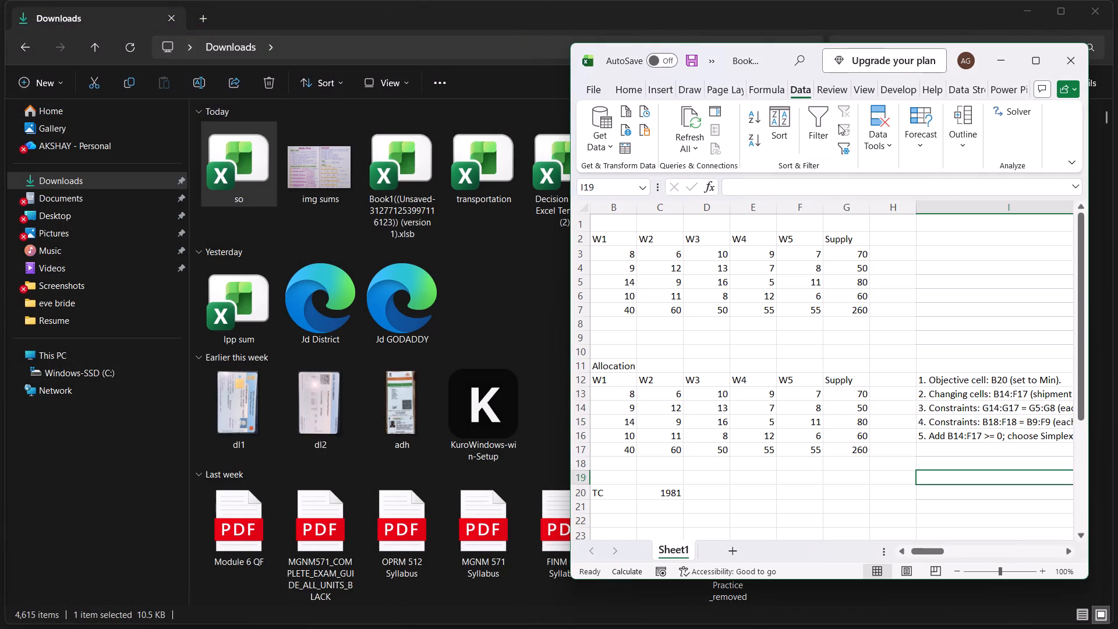
# Toggle the LPU Wireless Wi-Fi and Energy saver in the system's quick settings, and return to the workbook.
pyautogui.click(1010, 613)
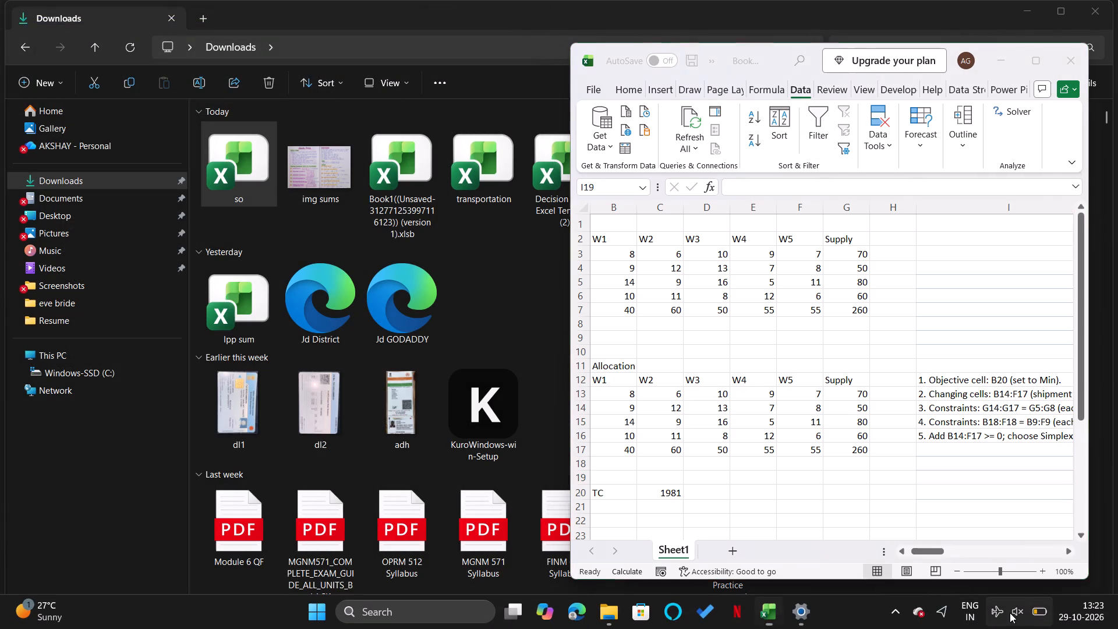
pyautogui.click(888, 352)
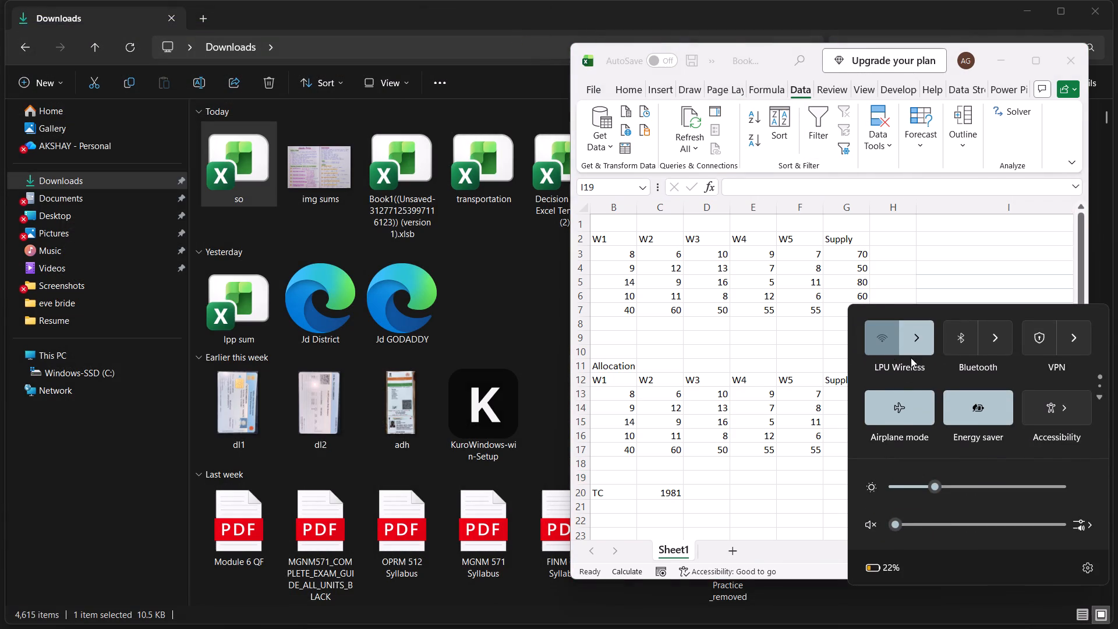
pyautogui.click(951, 394)
pyautogui.click(929, 249)
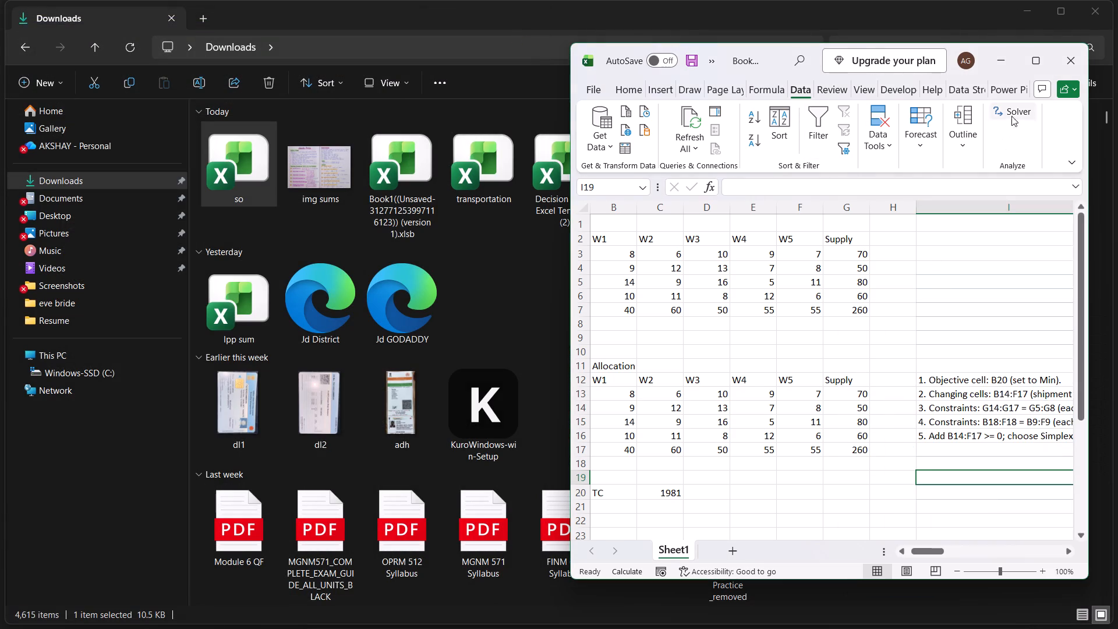
# Switch to Windows Settings, turn off system Notifications, and close Settings.
pyautogui.click(795, 613)
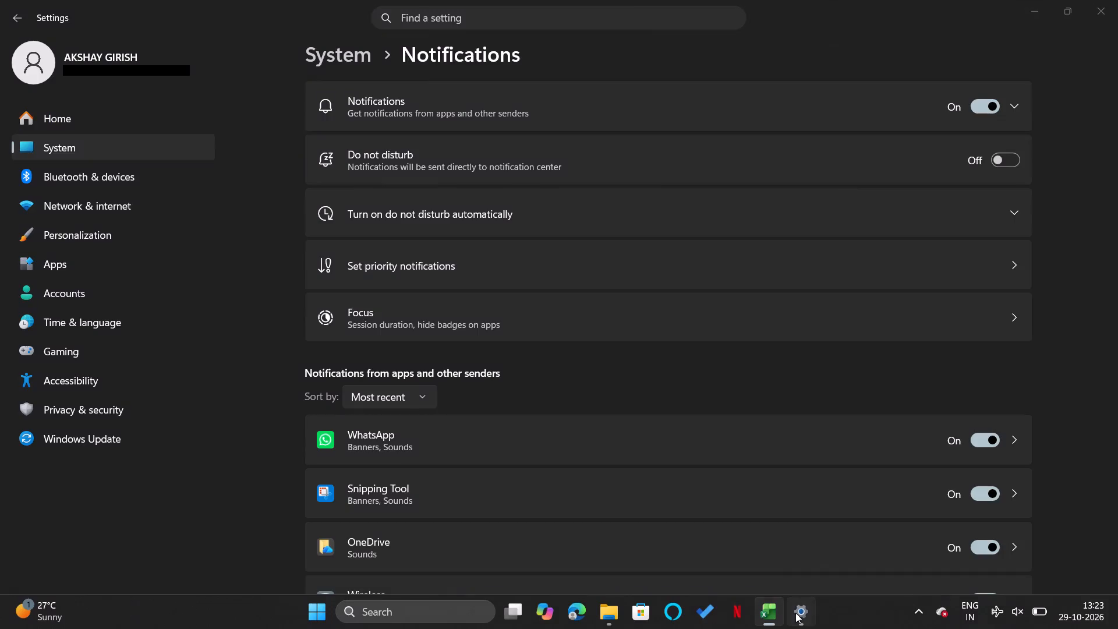
pyautogui.click(981, 101)
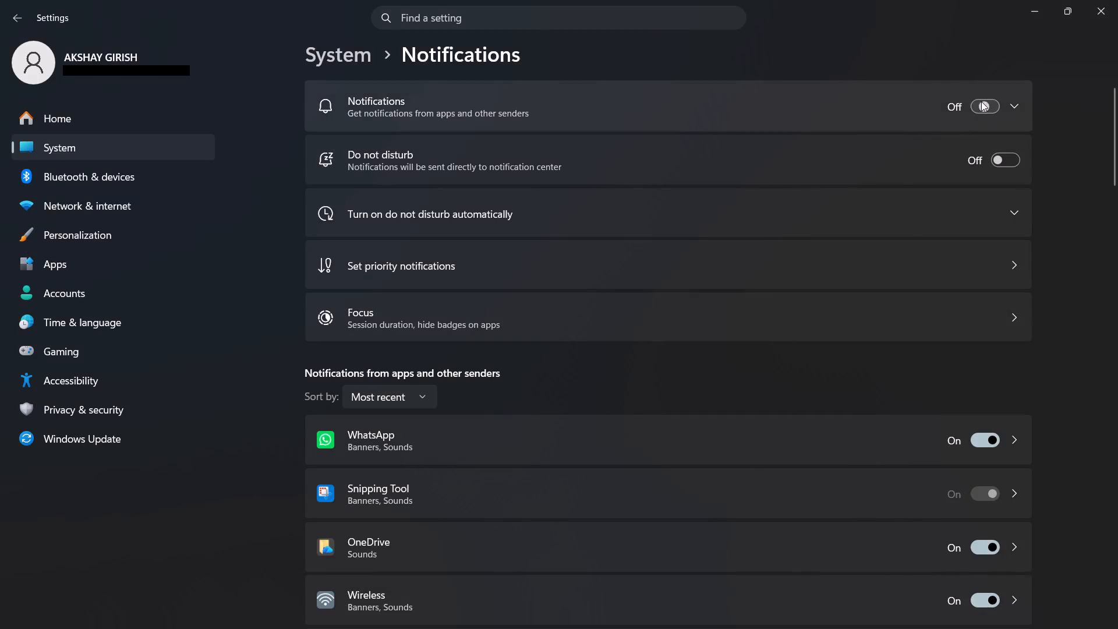
pyautogui.click(1117, 0)
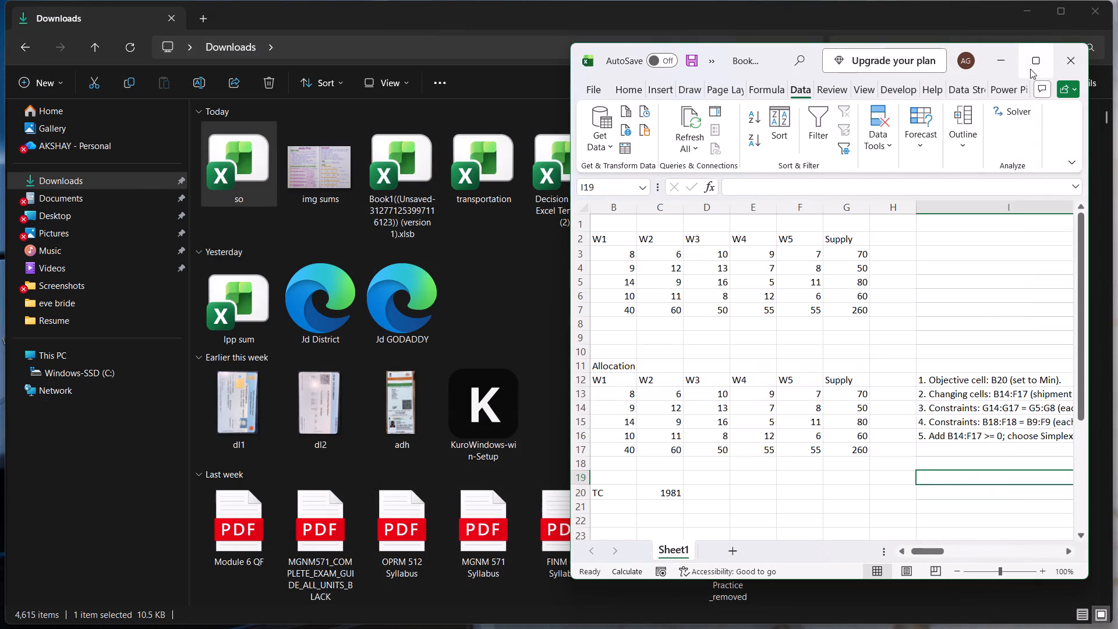
# Maximize the Book1 window.
pyautogui.click(1030, 69)
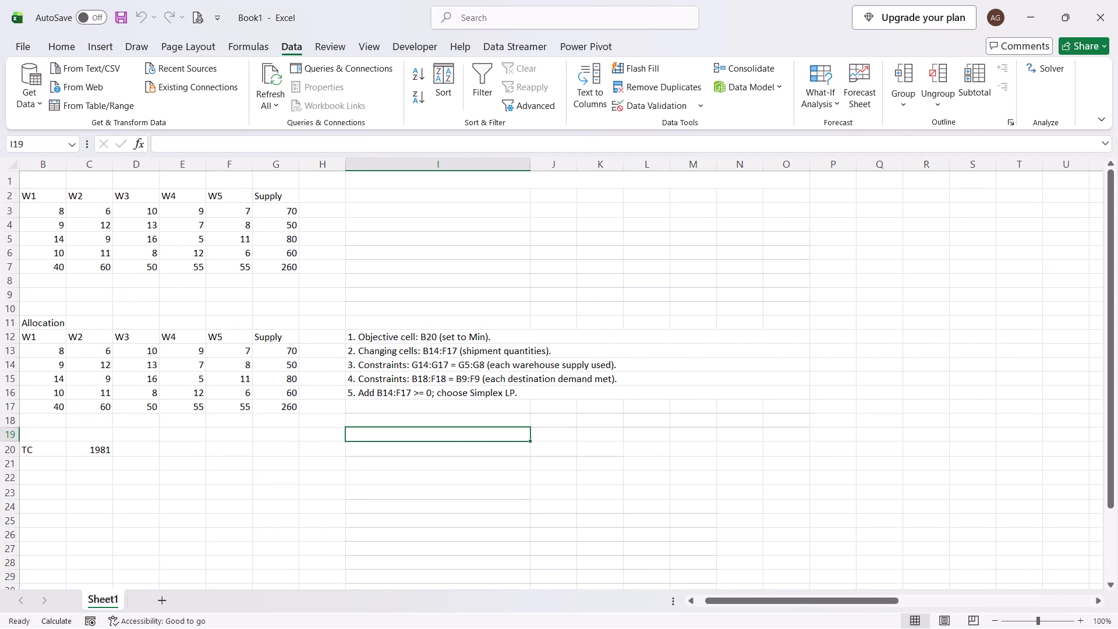
# Clear the numbered Solver setup notes from I12 to I16.
pyautogui.moveTo(372, 337); pyautogui.dragTo(404, 393)
pyautogui.press('BackSpace')
pyautogui.press('Delete')
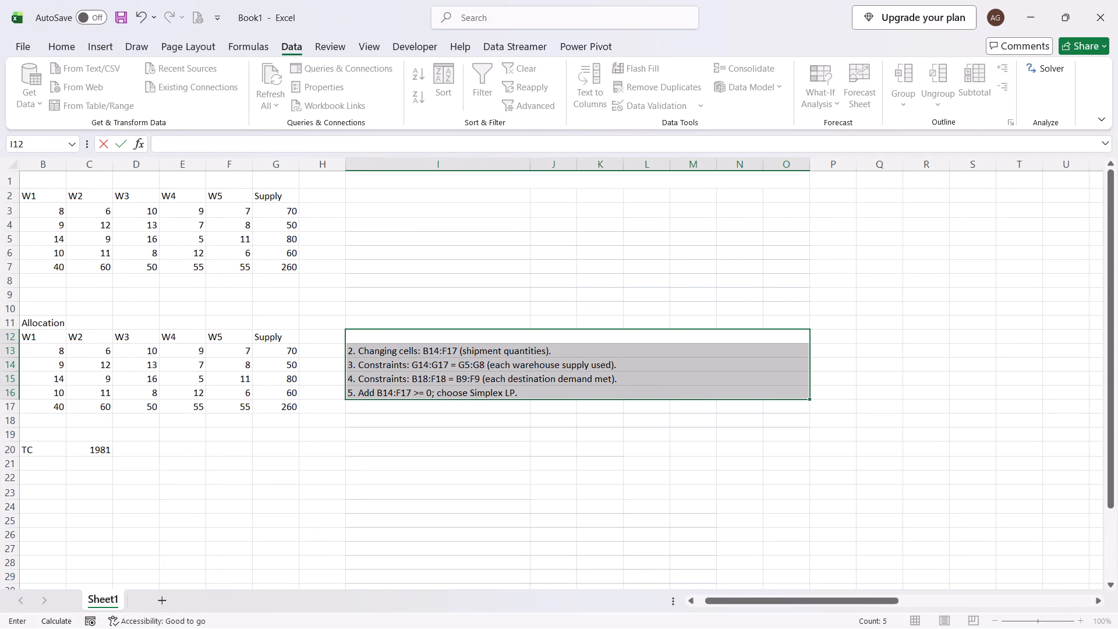
pyautogui.moveTo(426, 444); pyautogui.dragTo(345, 345)
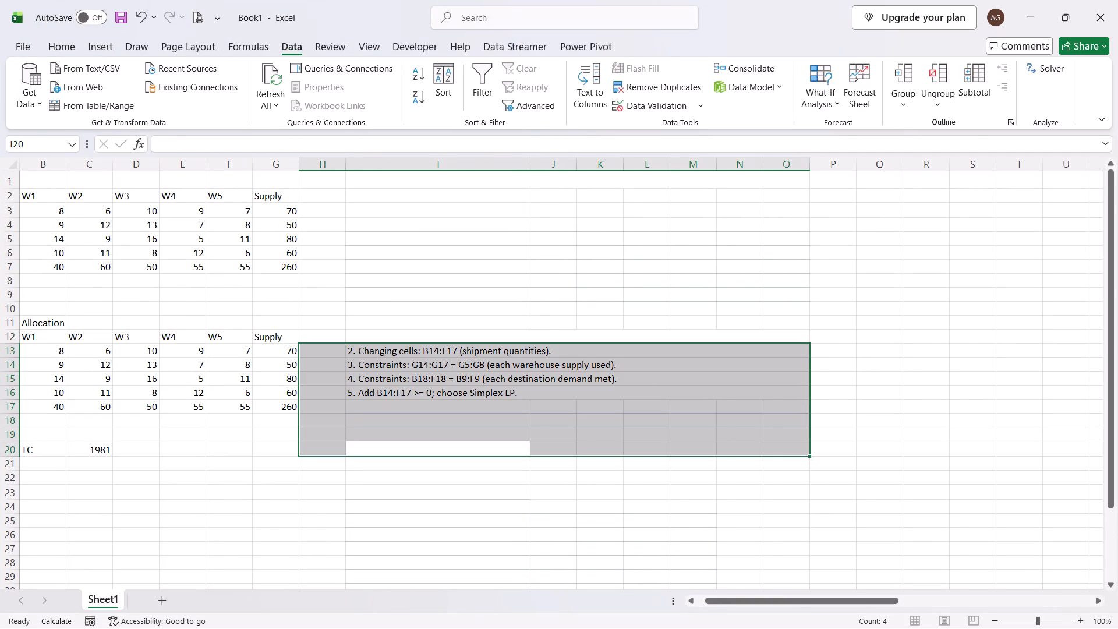
pyautogui.press('Delete')
pyautogui.click(291, 460)
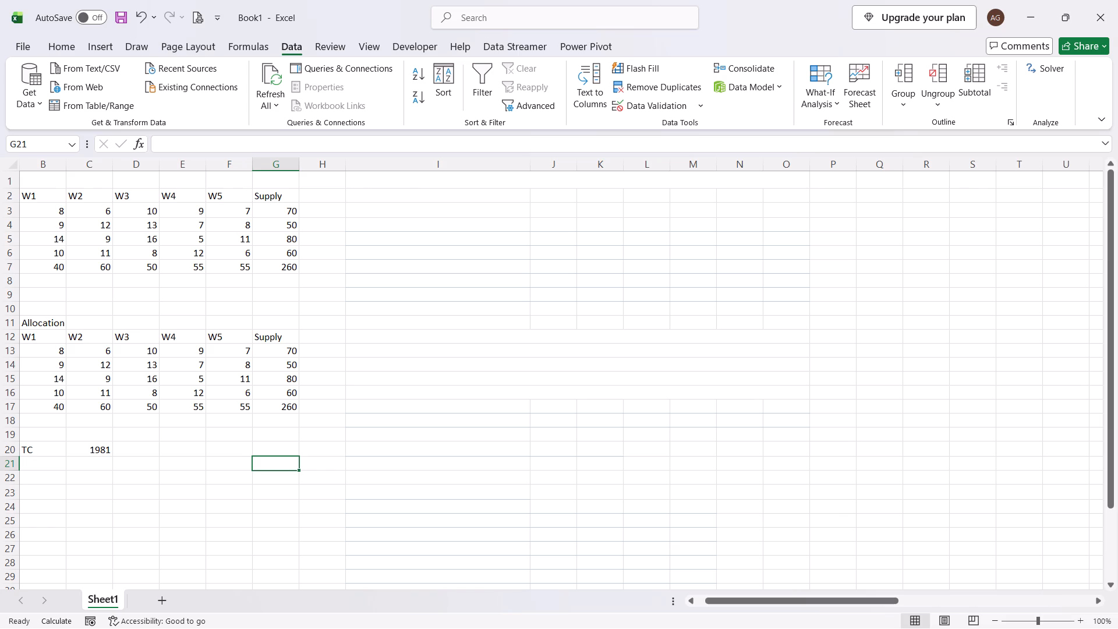
# Open the so workbook from File Explorer to check its transportation solution against Book1, and return to Book1.
pyautogui.hscroll(-6, 206, 553)
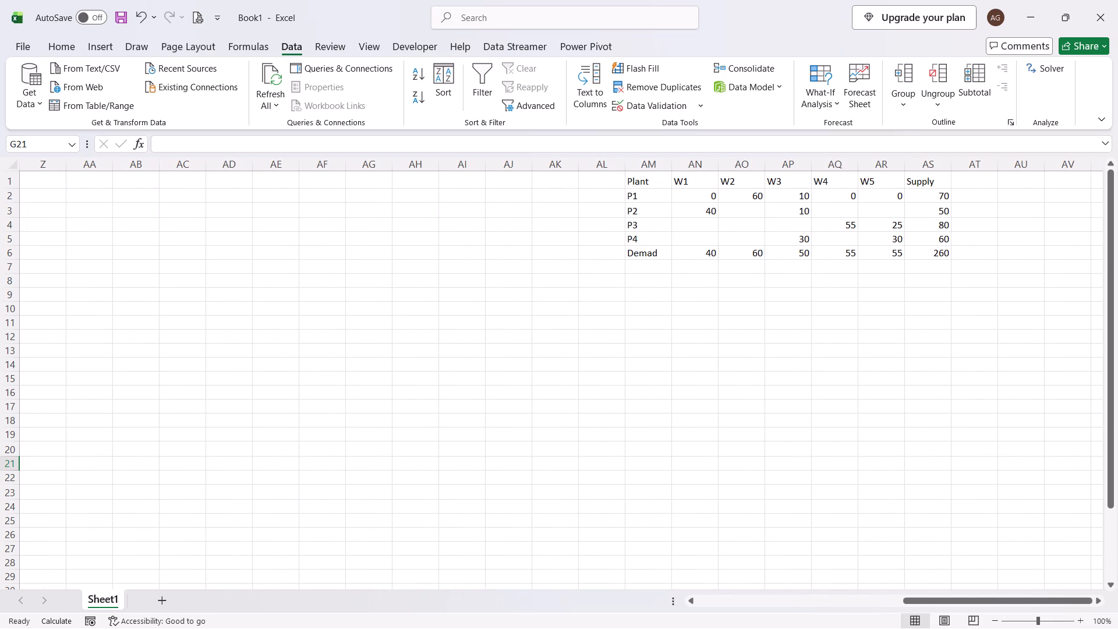
pyautogui.hscroll(9, 317, 470)
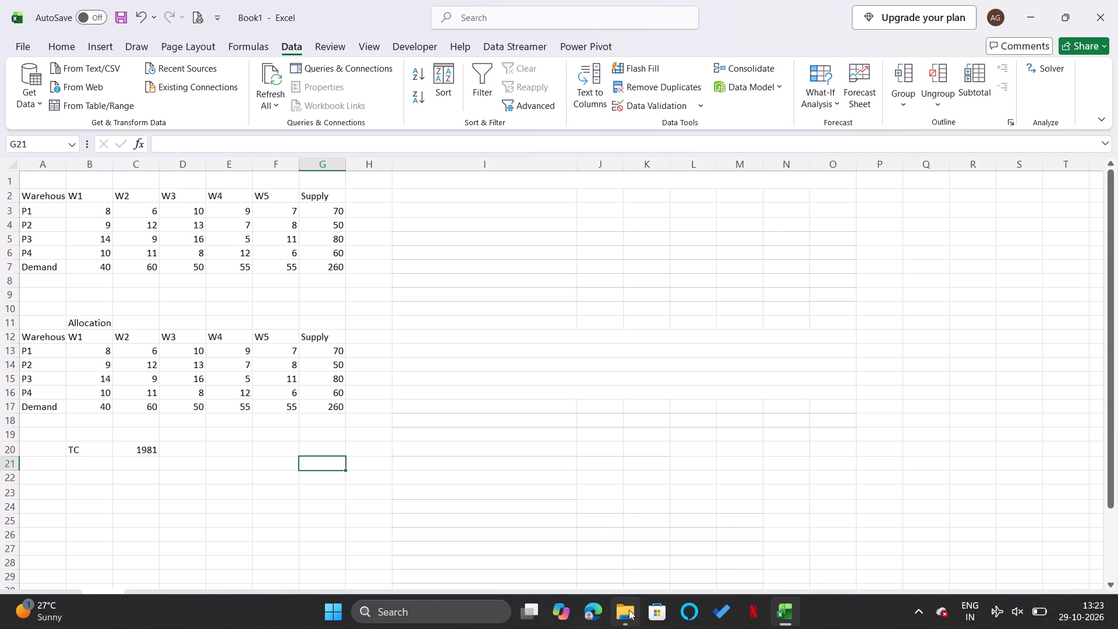
pyautogui.click(629, 610)
pyautogui.doubleClick(266, 192)
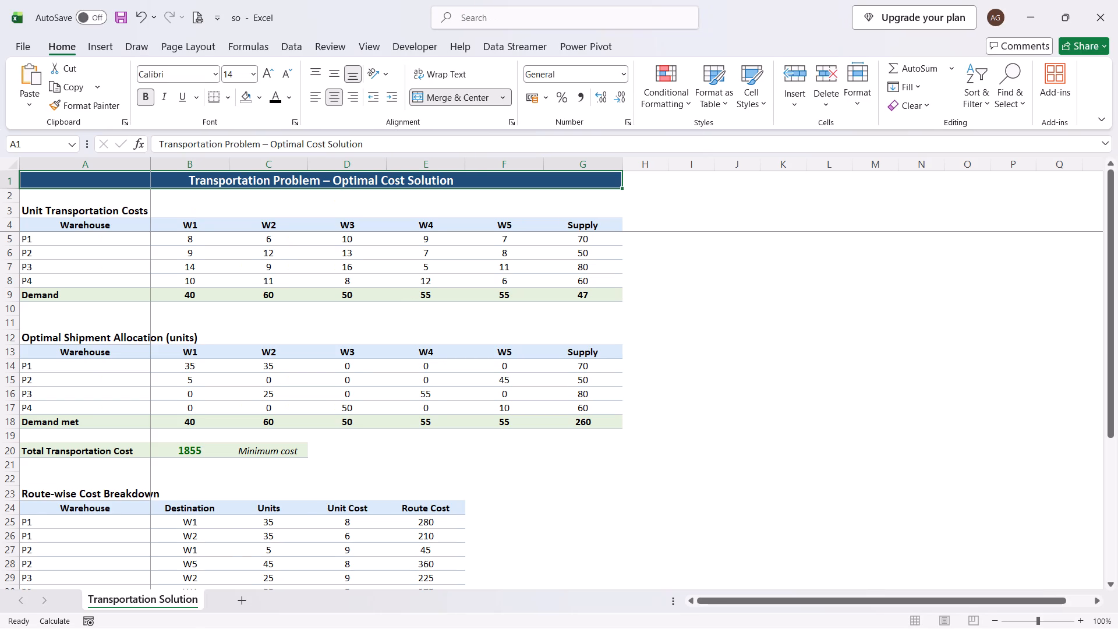
pyautogui.hscroll(3, 470, 351)
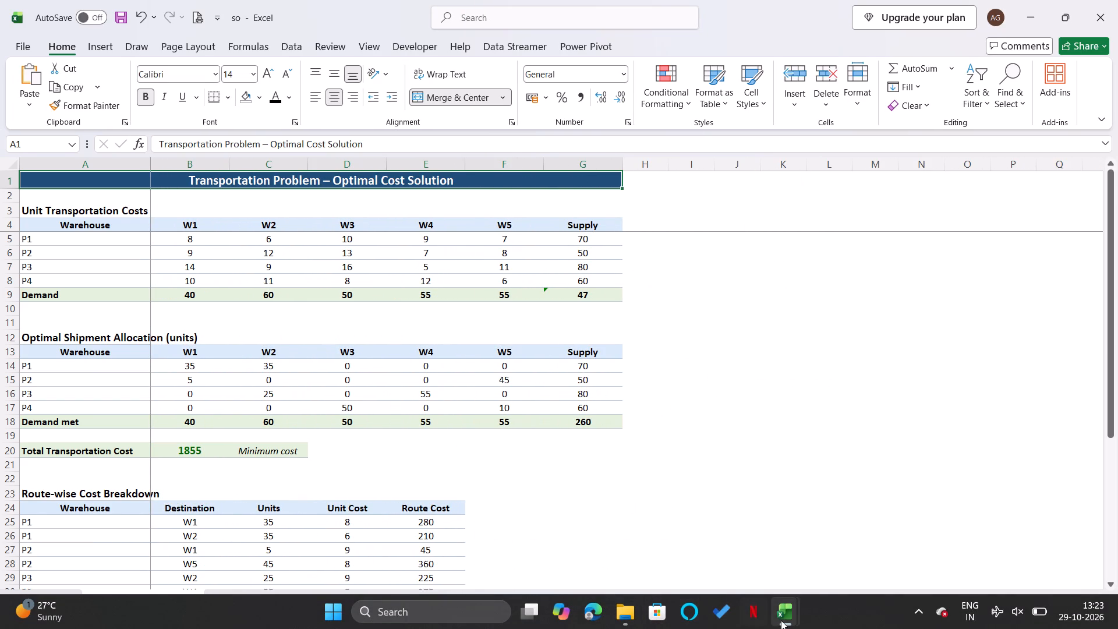
pyautogui.click(726, 560)
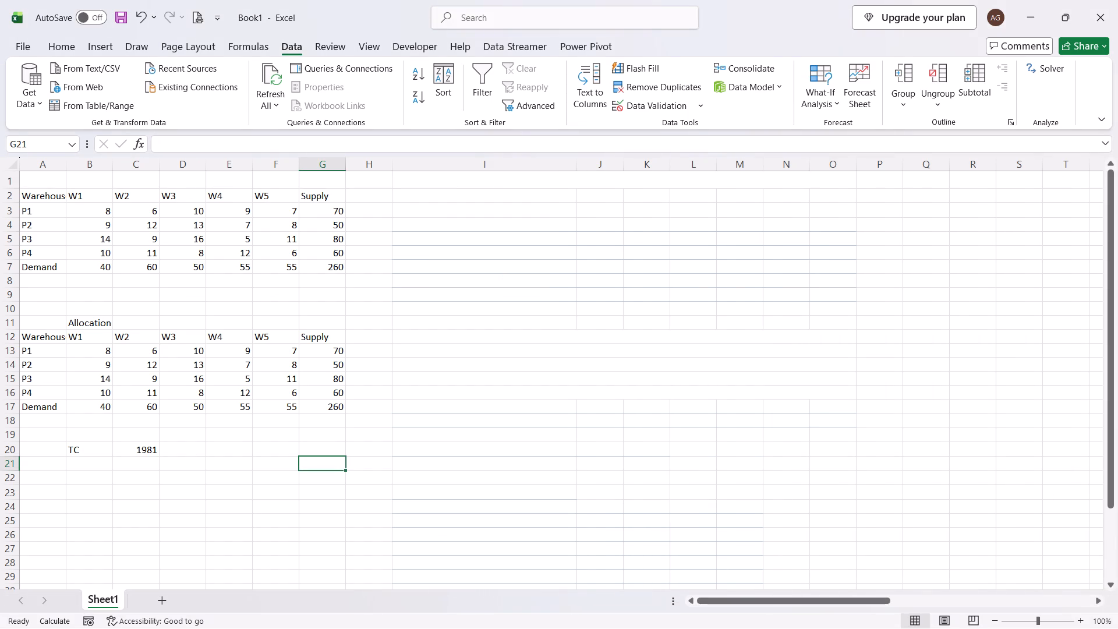
# Copy the P1–P4 allocation quantities in AN2:AR5 over the W1–W5 values of the Allocation table, starting at B13.
pyautogui.hscroll(-2, 483, 427)
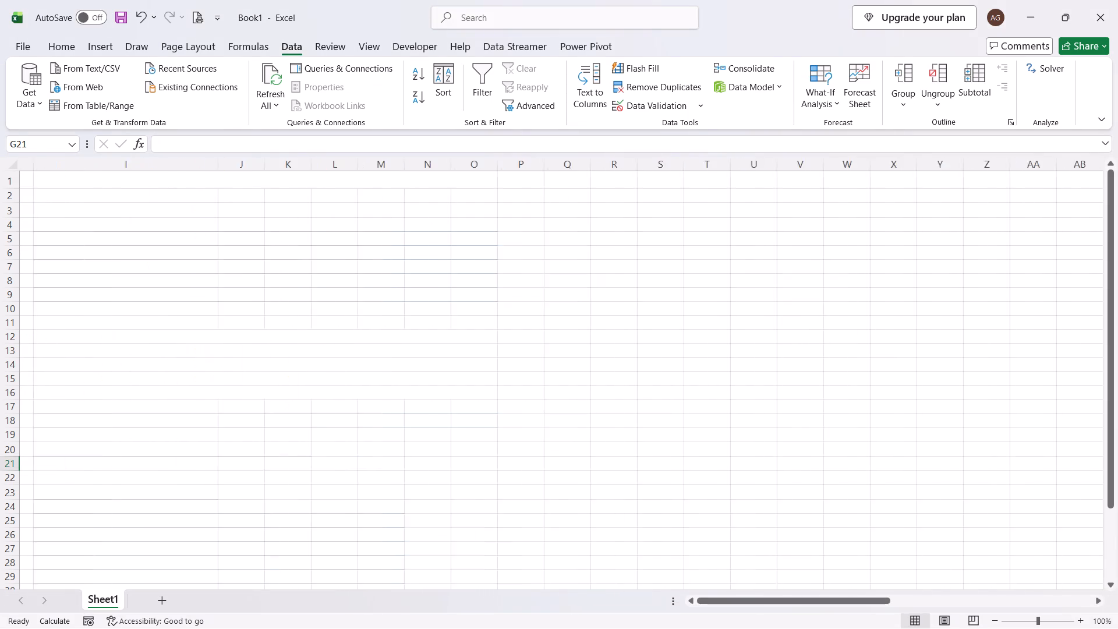
pyautogui.hscroll(-3, 483, 427)
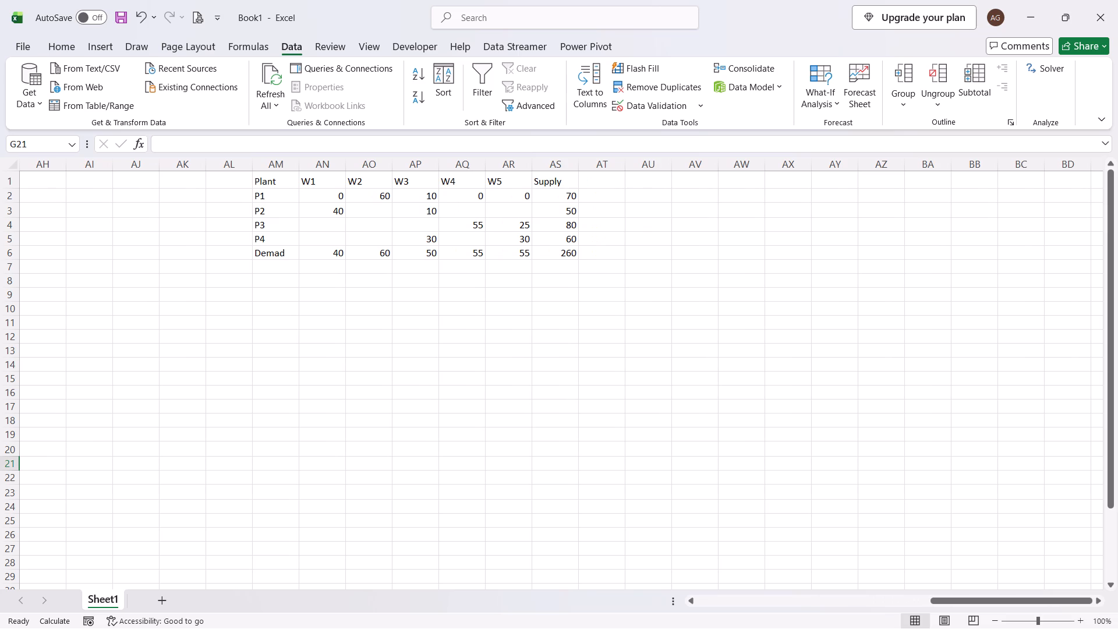
pyautogui.moveTo(335, 197); pyautogui.dragTo(486, 240)
pyautogui.hotkey('ctrl', 'c')
pyautogui.hscroll(5, 436, 241)
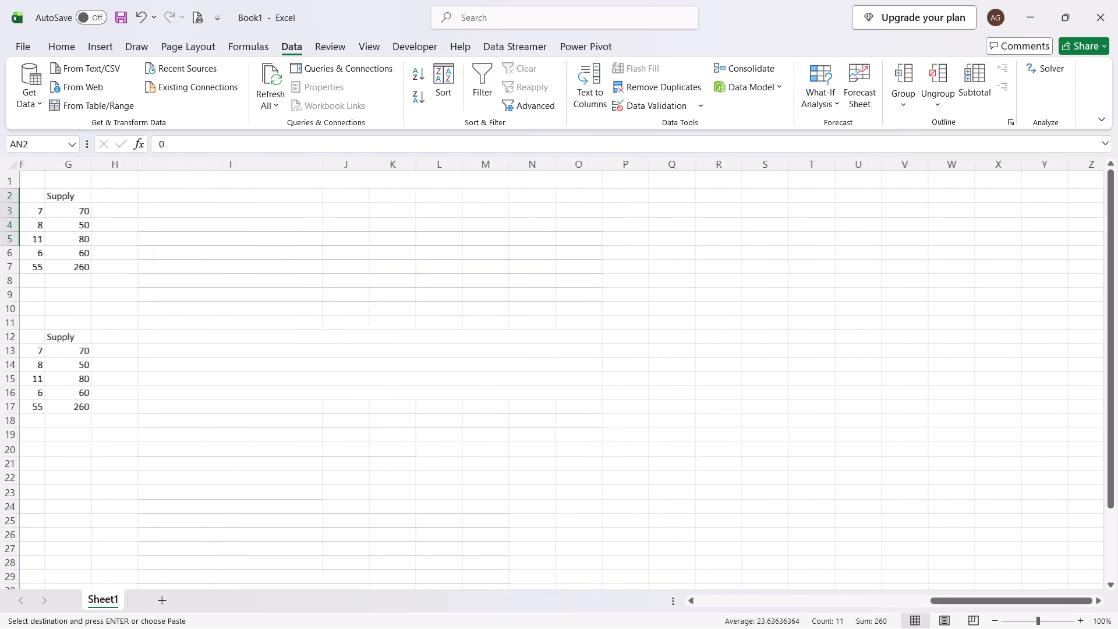
pyautogui.hscroll(6, 195, 345)
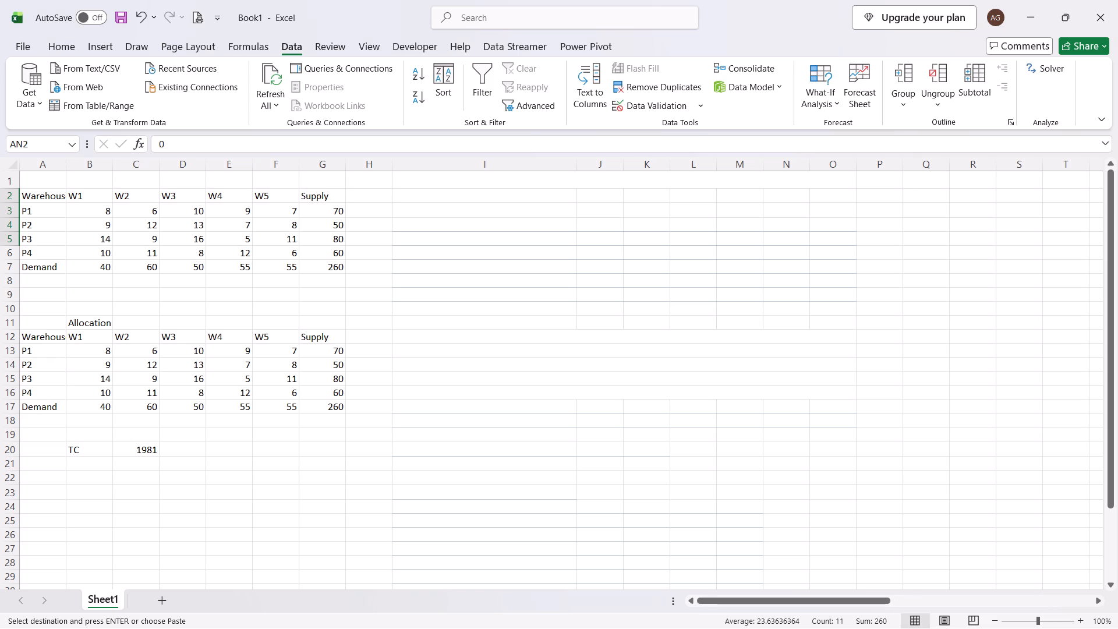
pyautogui.click(100, 348)
pyautogui.hotkey('ctrl', 'v')
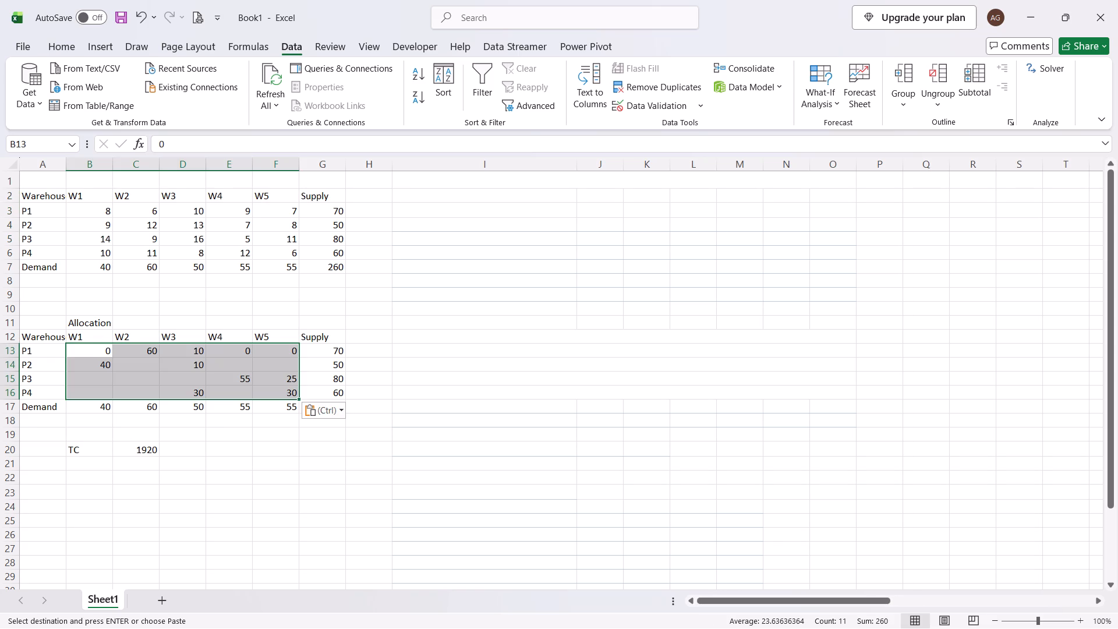
pyautogui.click(200, 423)
# Delete the contents of the original Plant allocation table in AM1:AS6.
pyautogui.hscroll(-8, 458, 387)
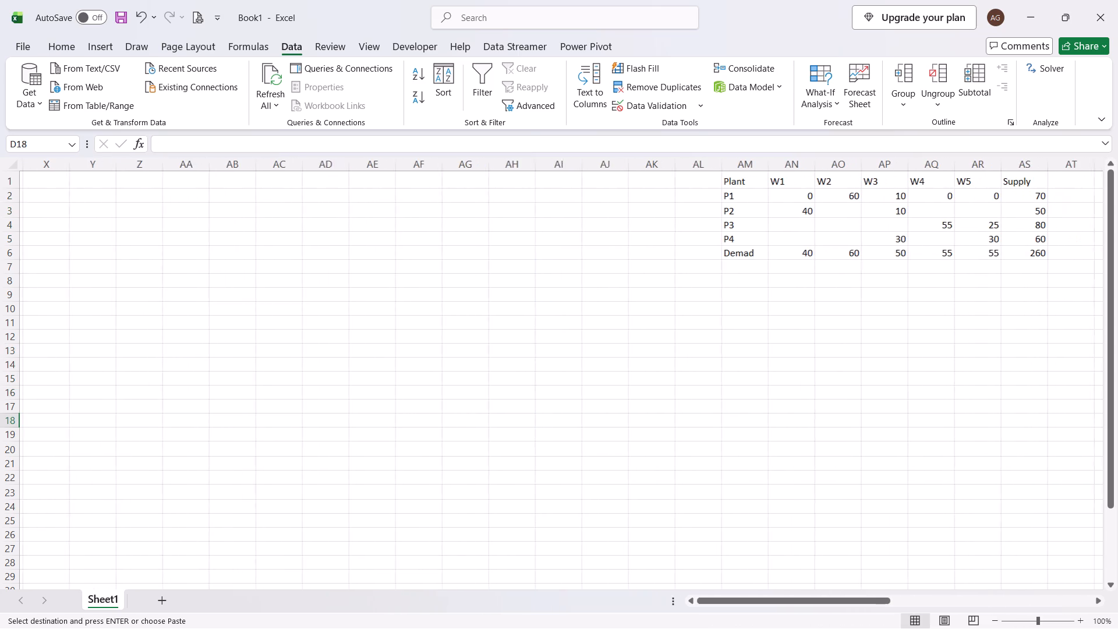
pyautogui.moveTo(738, 182); pyautogui.dragTo(1008, 258)
pyautogui.press('Delete')
pyautogui.click(605, 351)
# Copy the 0 in E13 for pasting into the blank allocation cells E14:F14, B15:D15, B16:C16 and E16.
pyautogui.hscroll(6, 356, 375)
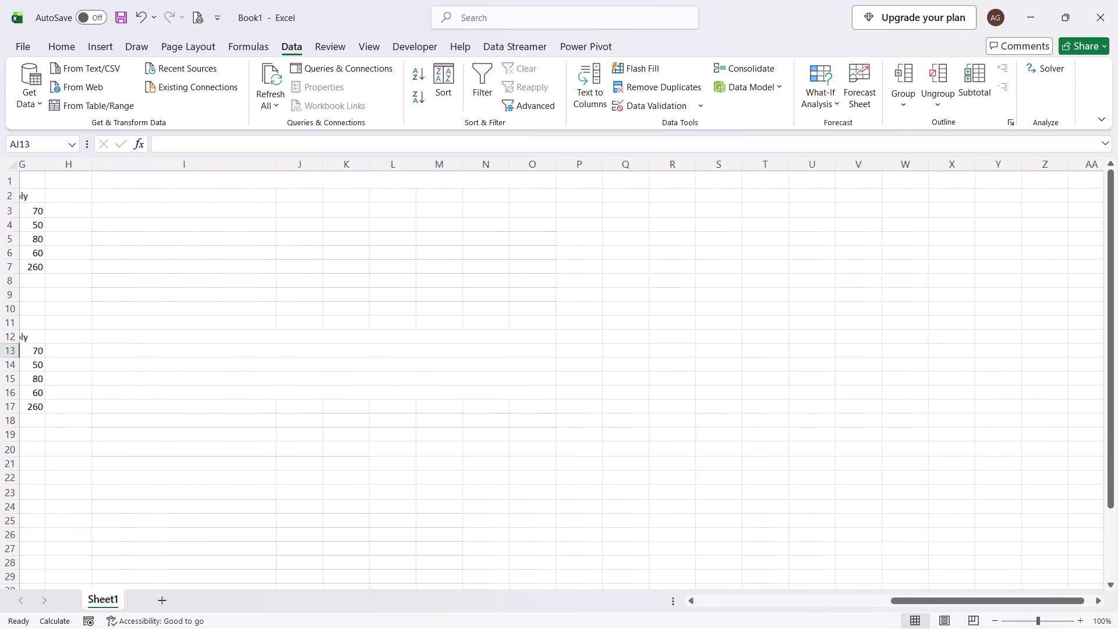
pyautogui.click(249, 348)
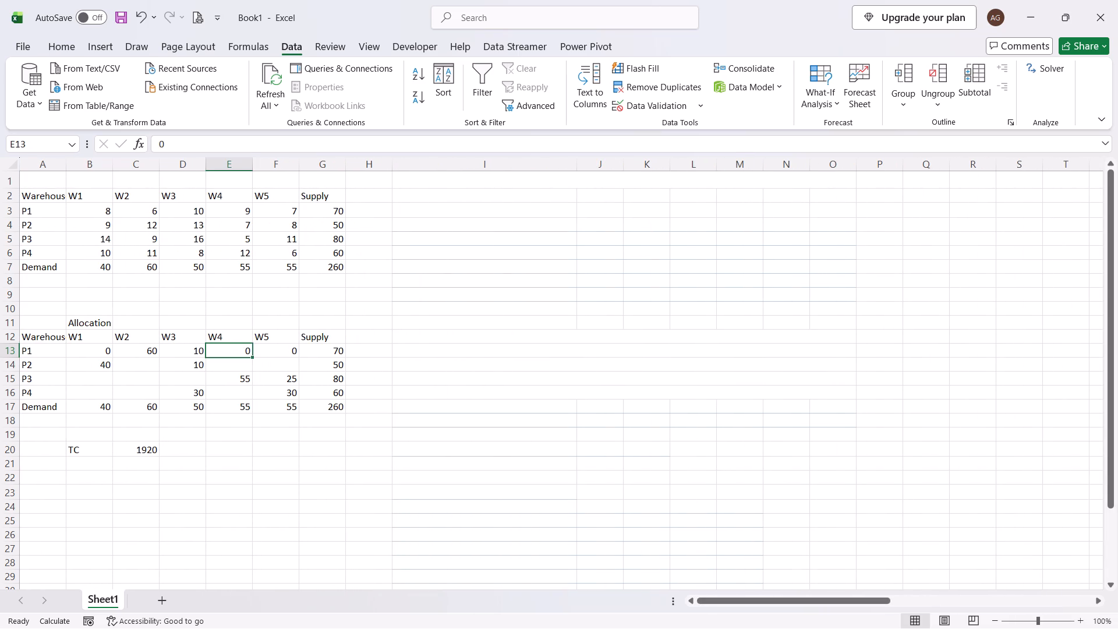
pyautogui.hotkey('ctrl', 'c')
pyautogui.click(233, 366)
pyautogui.keyDown('ctrl'); pyautogui.click(282, 362); pyautogui.keyUp('ctrl')
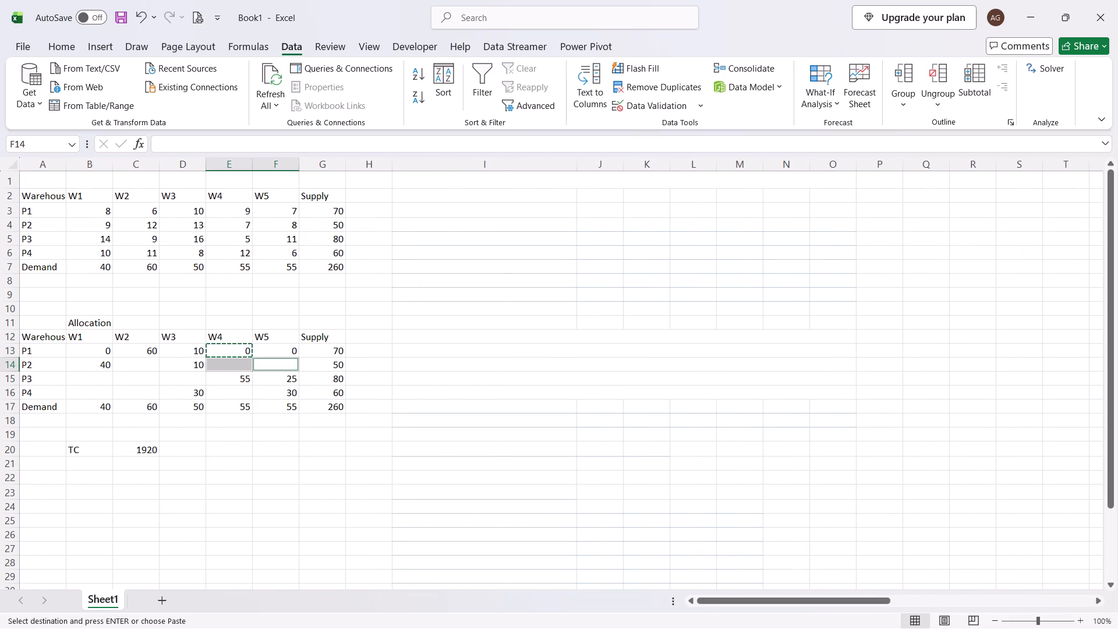
pyautogui.keyDown('ctrl'); pyautogui.click(225, 390); pyautogui.keyUp('ctrl')
pyautogui.keyDown('ctrl'); pyautogui.click(143, 380); pyautogui.keyUp('ctrl')
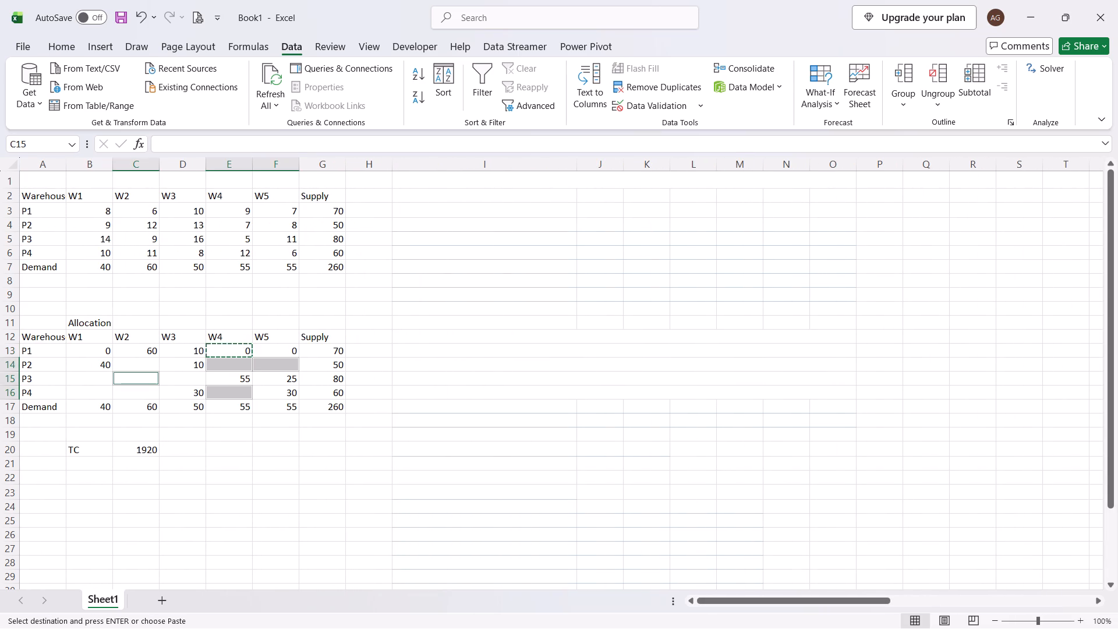
pyautogui.keyDown('ctrl'); pyautogui.click(168, 379); pyautogui.keyUp('ctrl')
pyautogui.keyDown('ctrl'); pyautogui.click(100, 383); pyautogui.keyUp('ctrl')
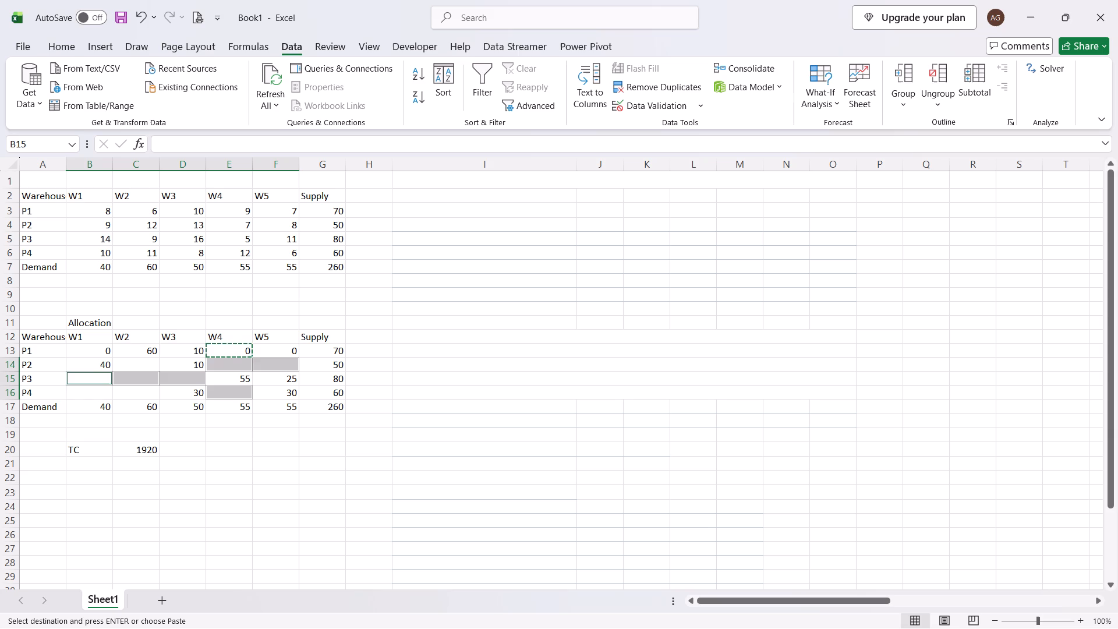
pyautogui.keyDown('ctrl'); pyautogui.moveTo(100, 395); pyautogui.dragTo(140, 395); pyautogui.keyUp('ctrl')
pyautogui.hotkey('ctrl', 'alt', 'v')
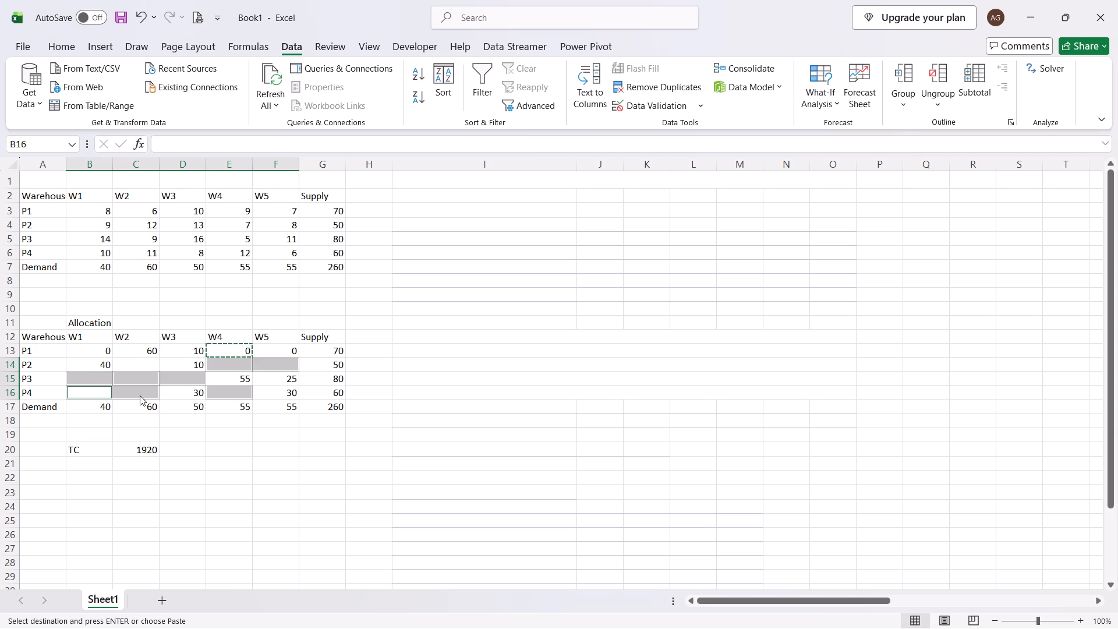
# Paste the copied 0 as values only into the blank allocation cells E14:F14, B15:D15, B16:C16 and E16, and check the TC formula in C20.
pyautogui.click(153, 355)
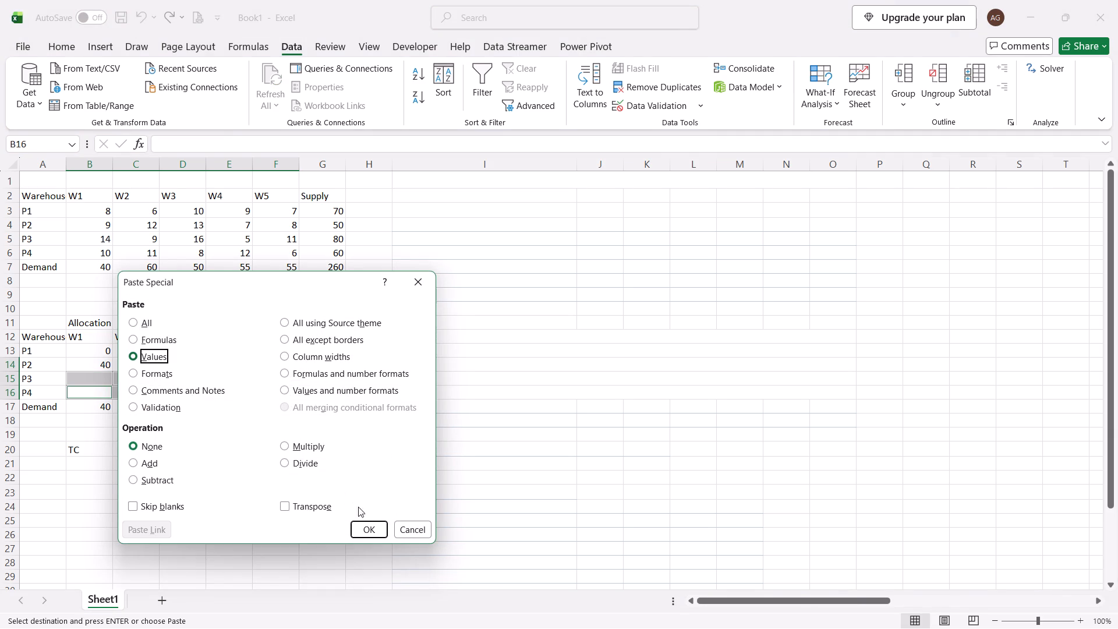
pyautogui.click(362, 524)
pyautogui.click(310, 492)
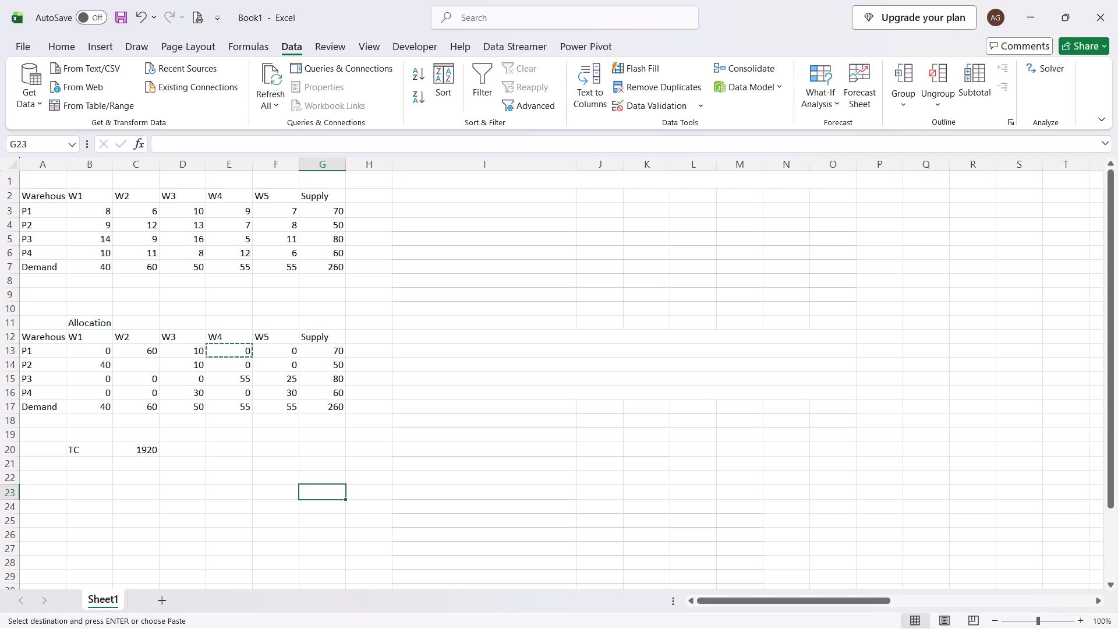
pyautogui.click(144, 453)
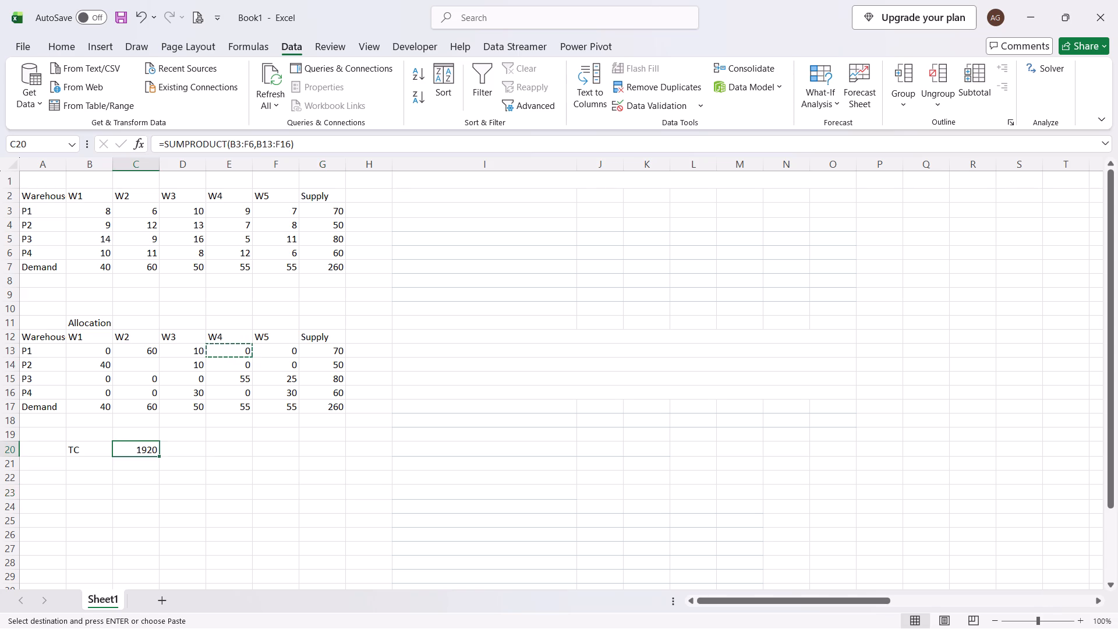
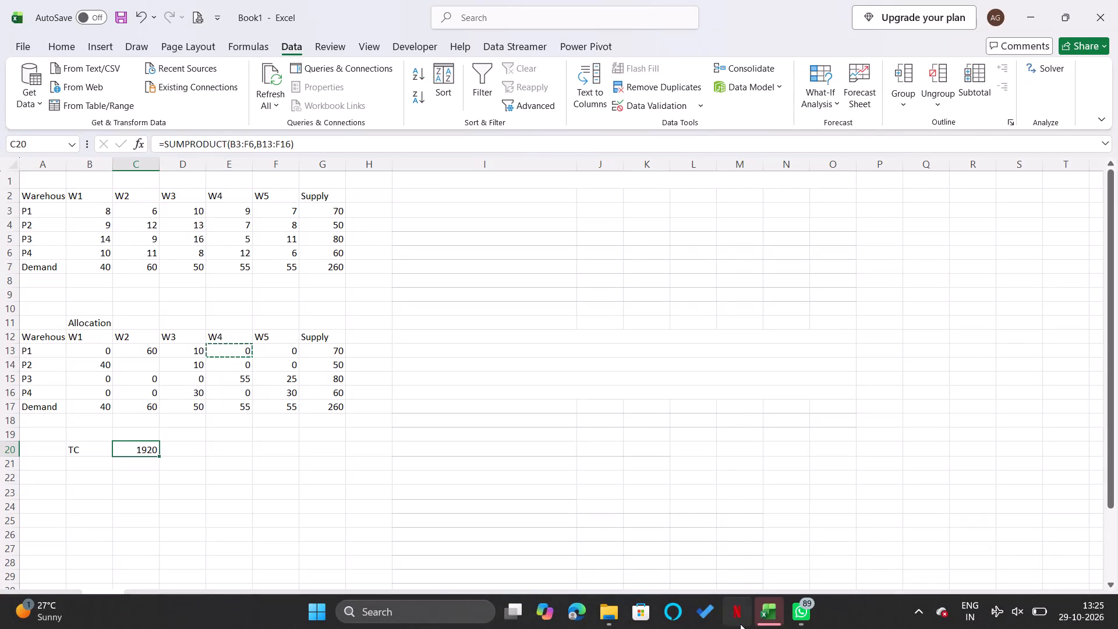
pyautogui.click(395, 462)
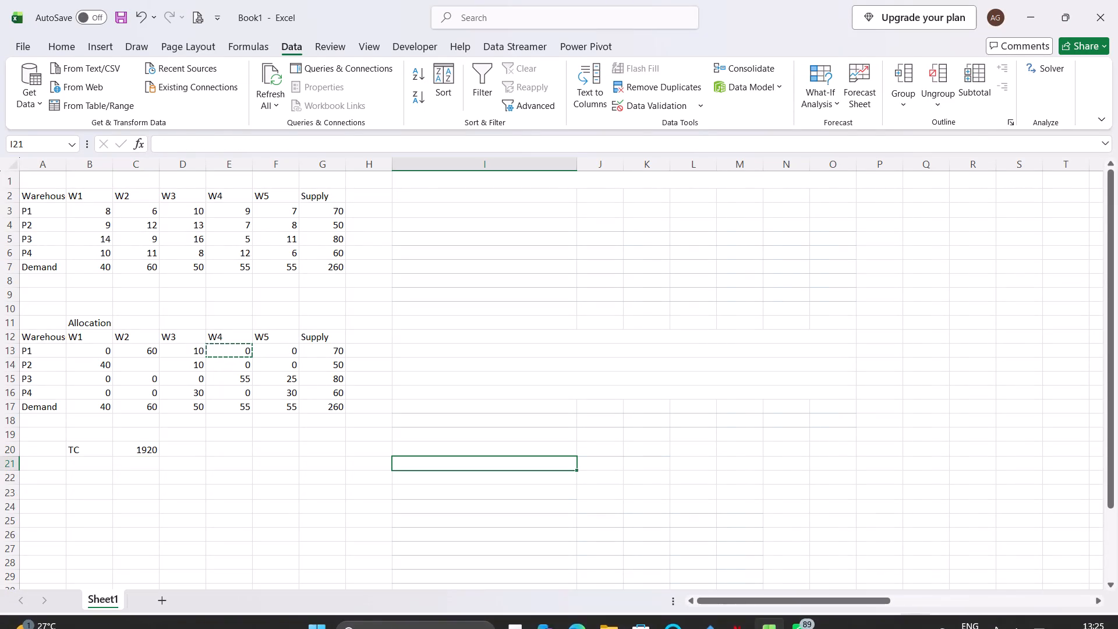
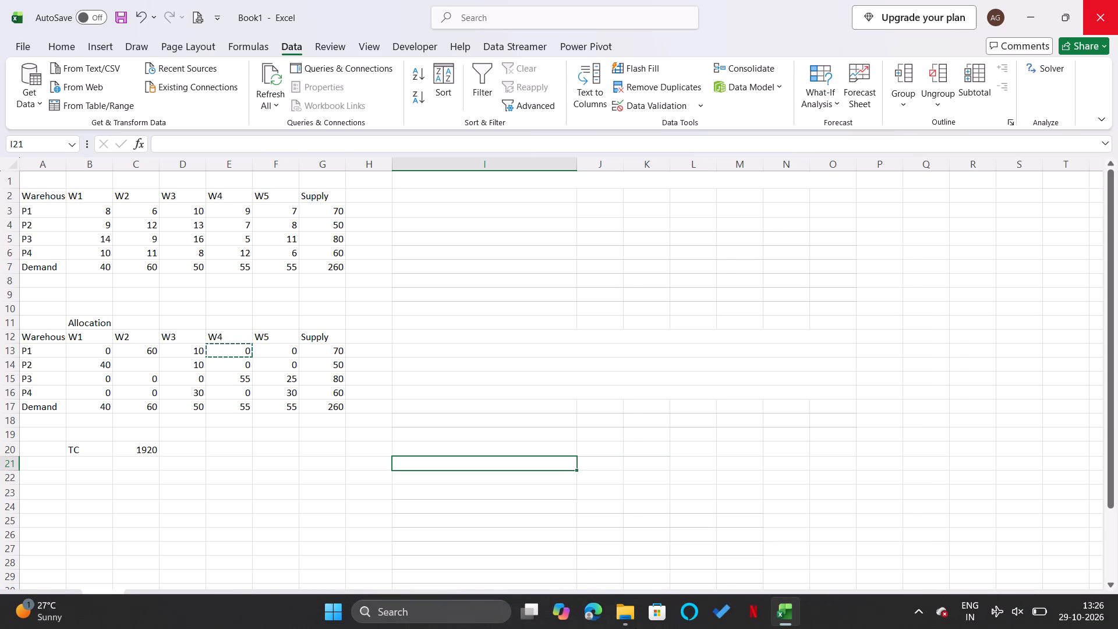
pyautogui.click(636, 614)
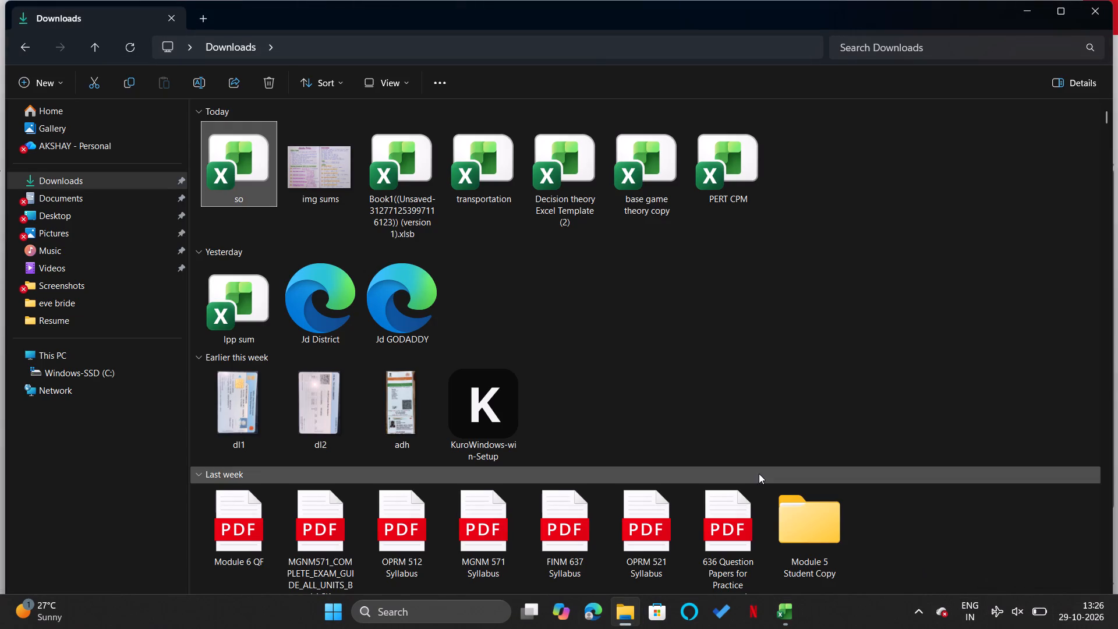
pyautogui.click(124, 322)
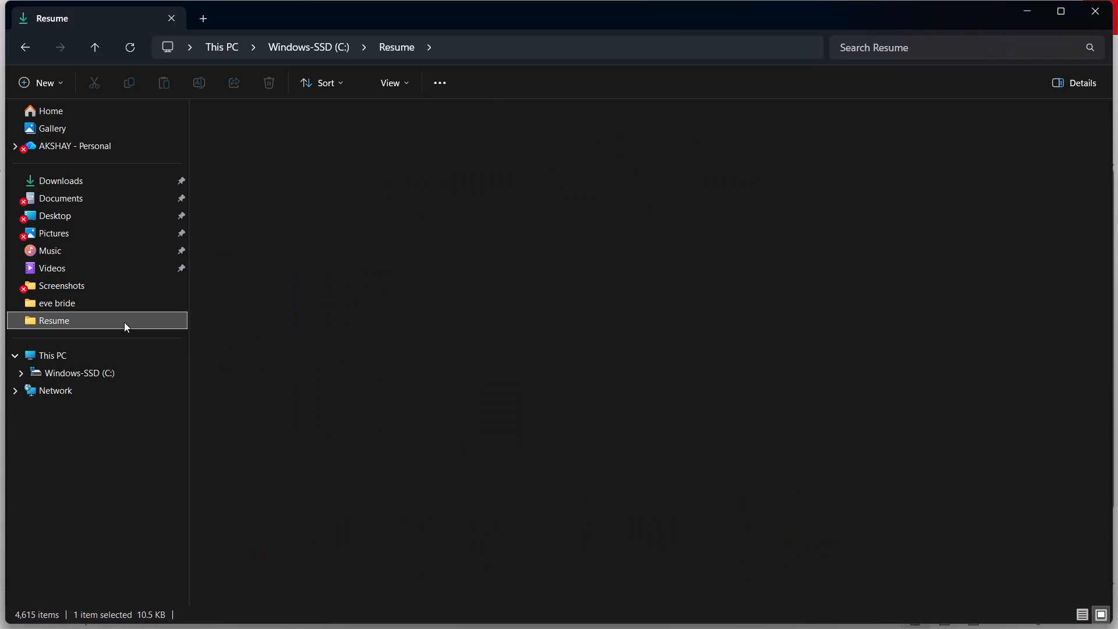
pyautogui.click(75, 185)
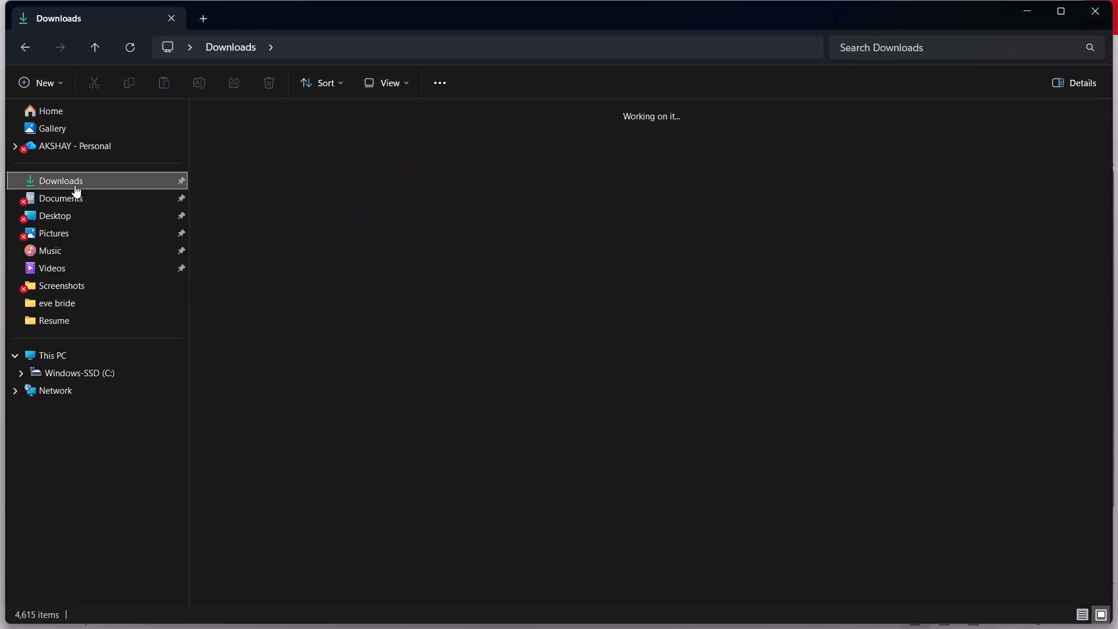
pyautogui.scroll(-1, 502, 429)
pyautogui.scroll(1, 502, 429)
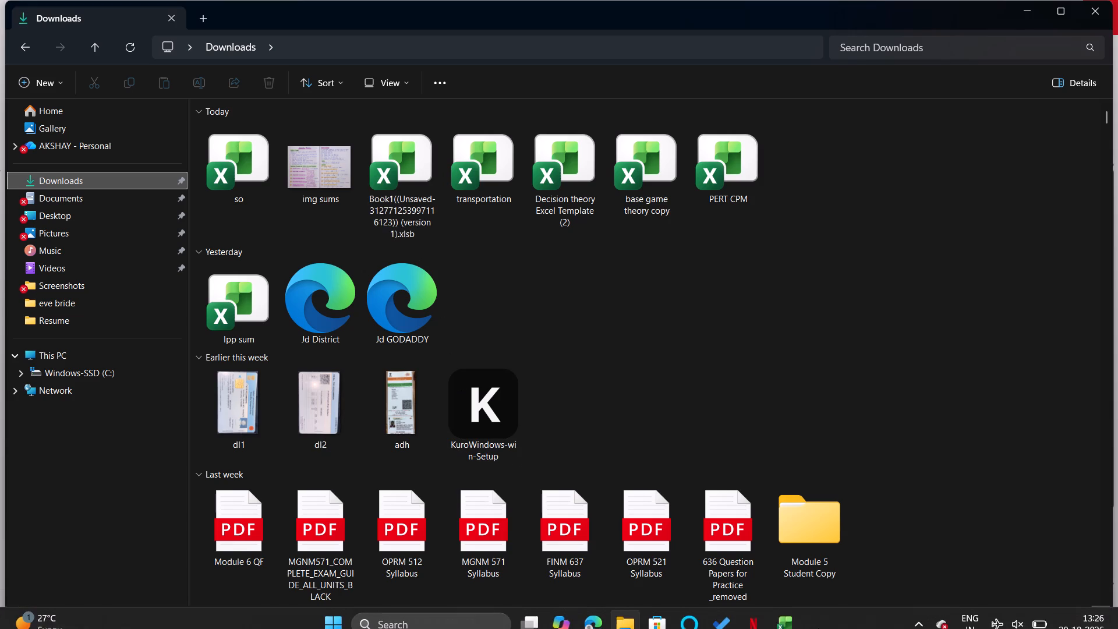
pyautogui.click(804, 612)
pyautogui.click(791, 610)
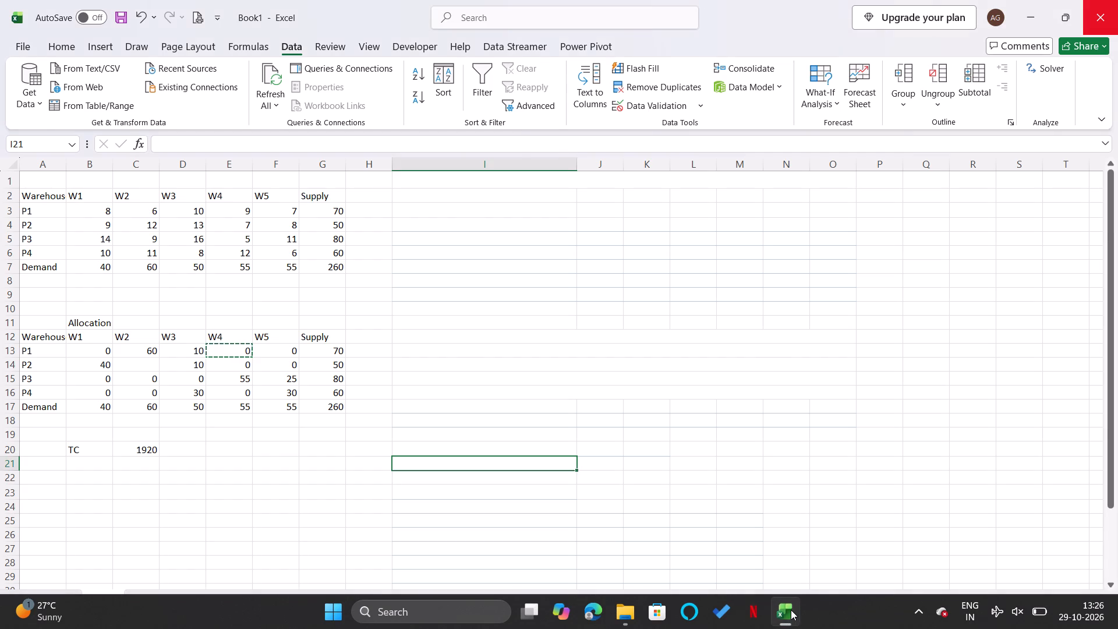
# Enter 0 in the blank P2–W2 cell C14 of the Allocation table.
pyautogui.hscroll(2, 510, 400)
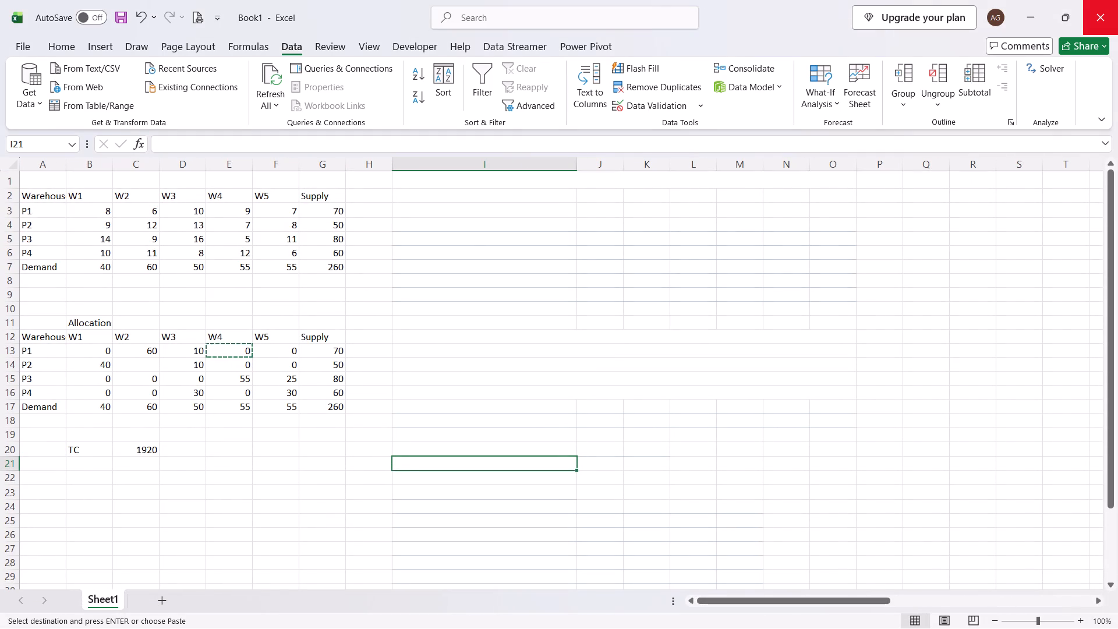
pyautogui.click(147, 364)
pyautogui.press('0')
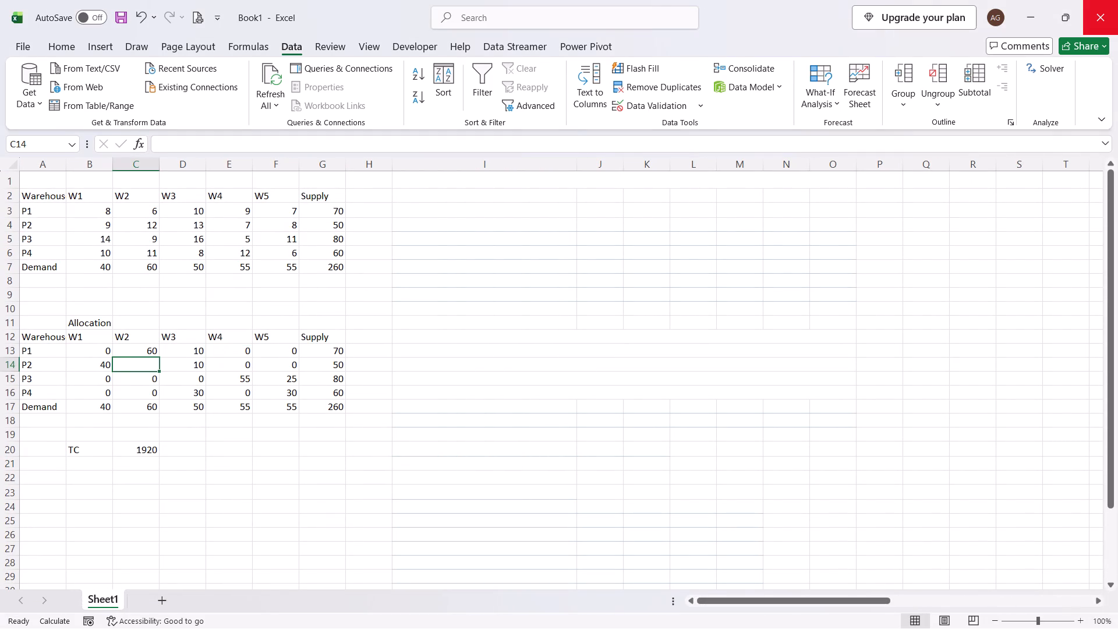
pyautogui.press('Return')
pyautogui.click(215, 467)
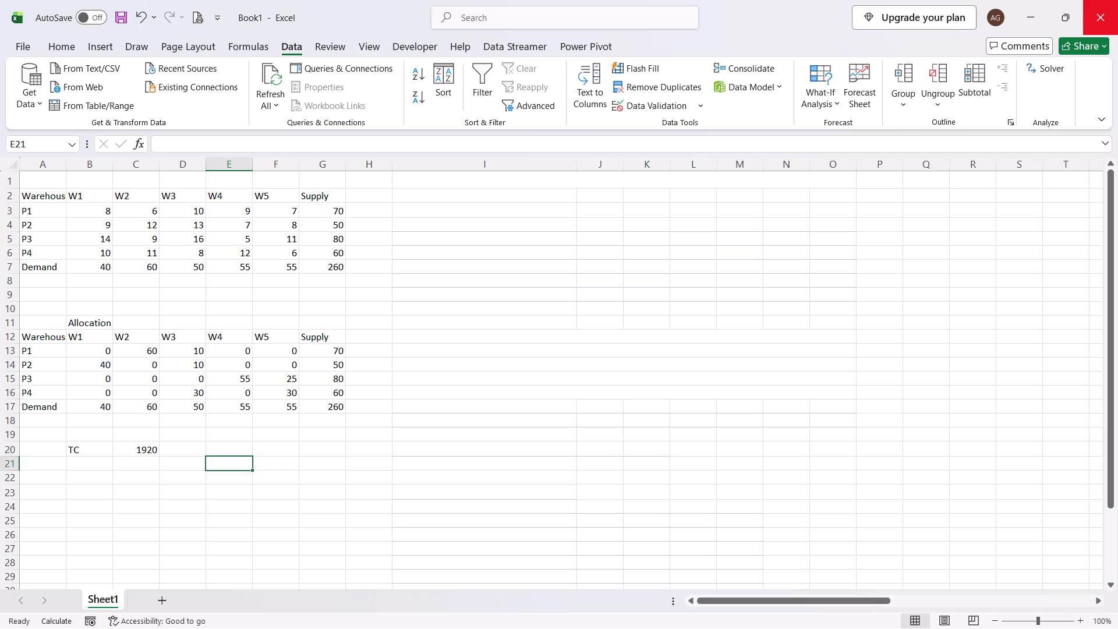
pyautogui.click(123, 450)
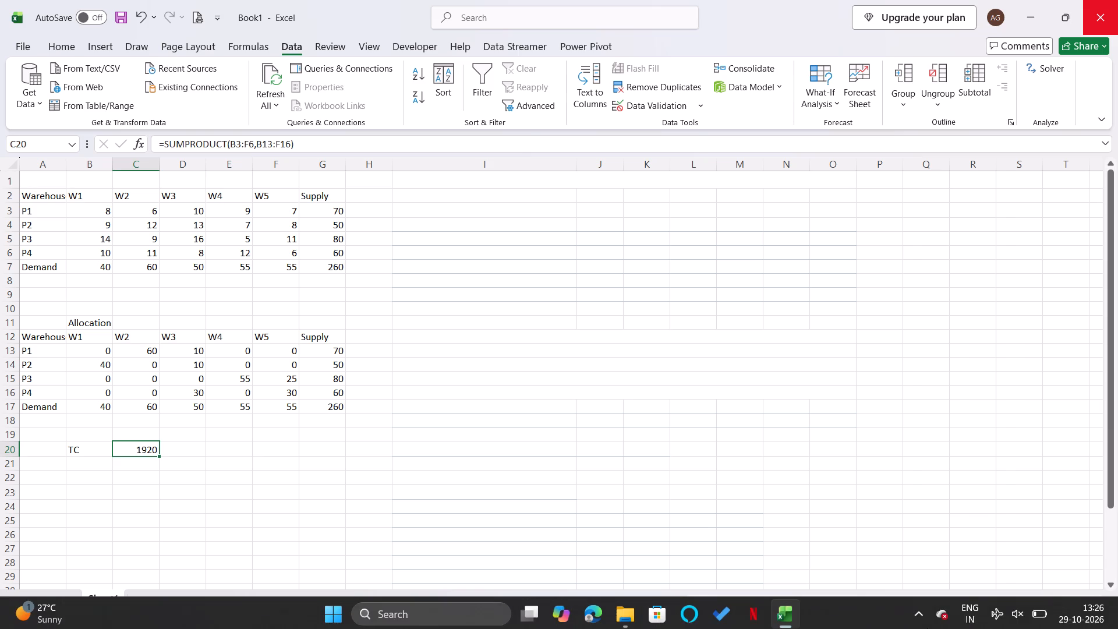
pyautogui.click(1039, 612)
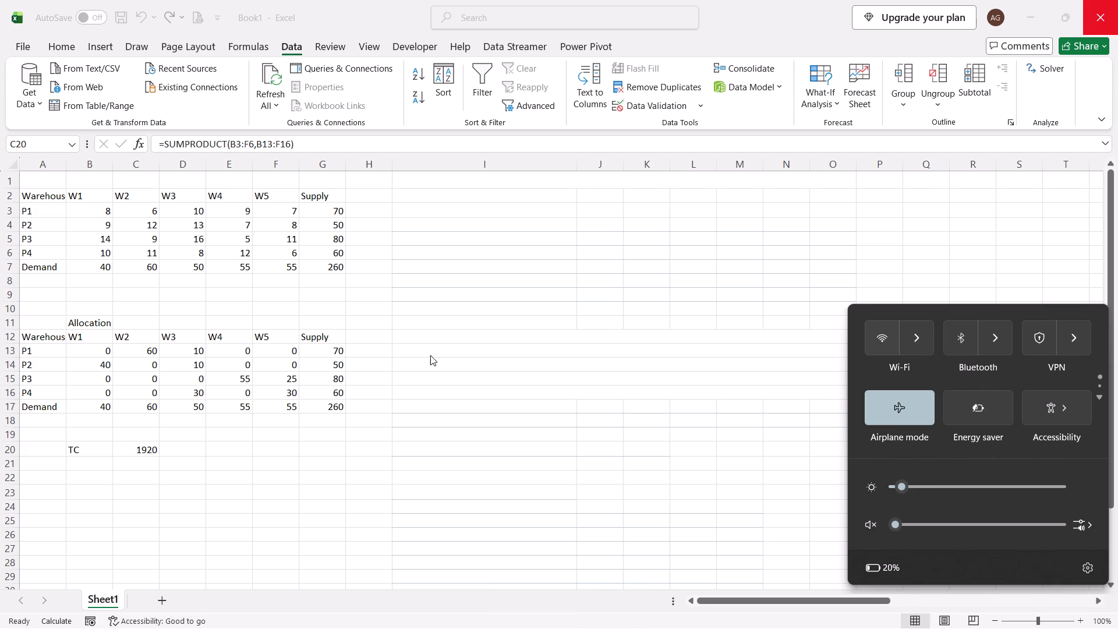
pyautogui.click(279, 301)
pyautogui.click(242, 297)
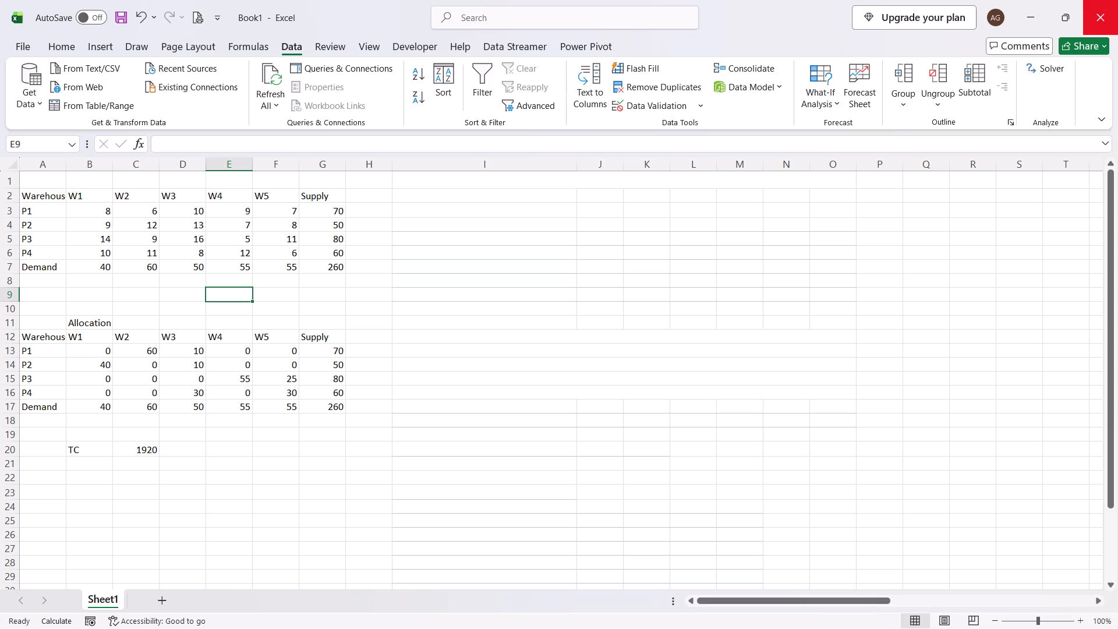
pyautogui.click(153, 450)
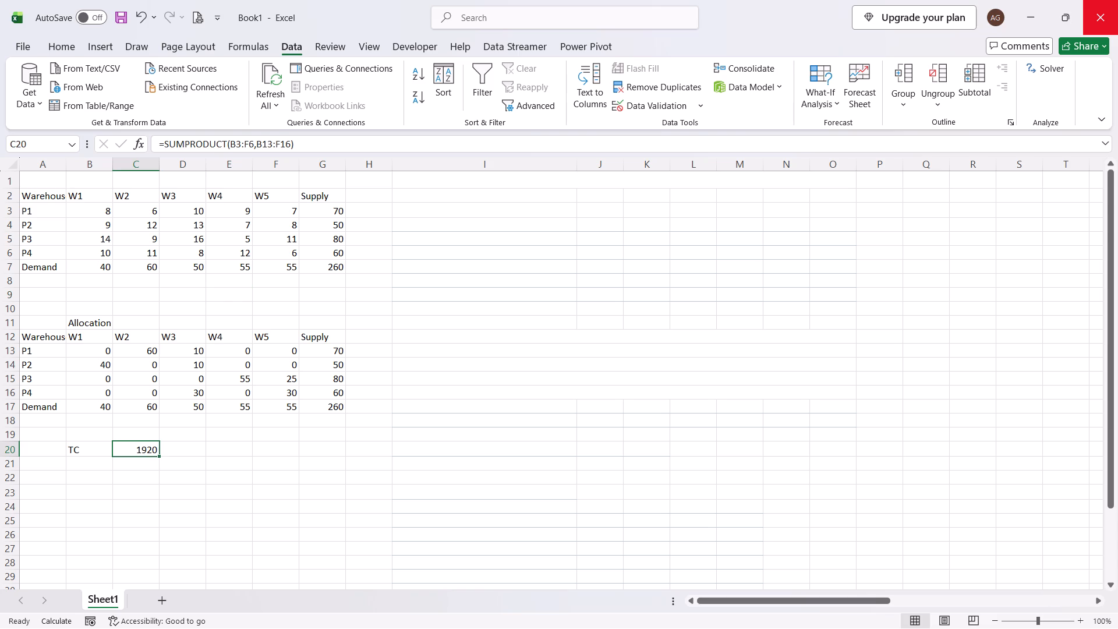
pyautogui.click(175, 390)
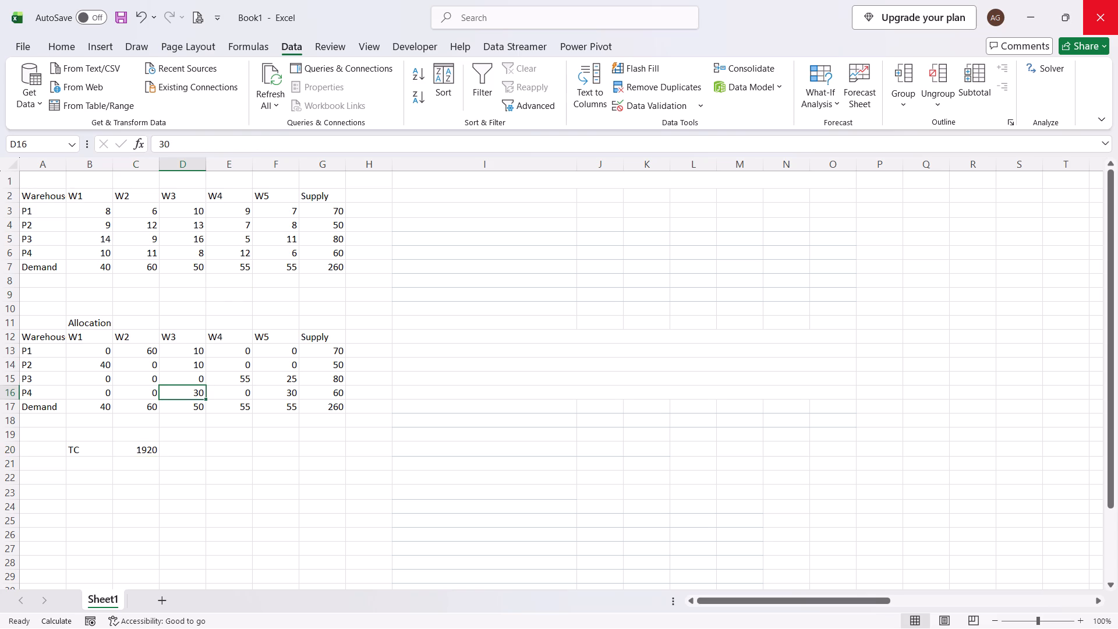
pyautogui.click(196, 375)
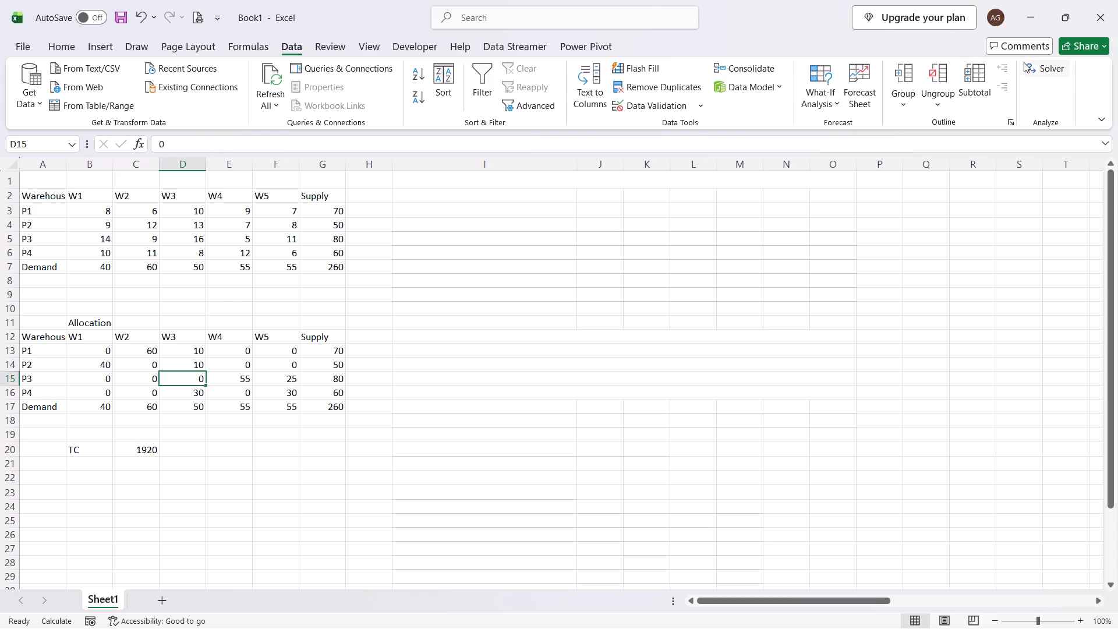
# Open the Solver parameters for the transportation model that minimises the total cost in C20.
pyautogui.click(1024, 62)
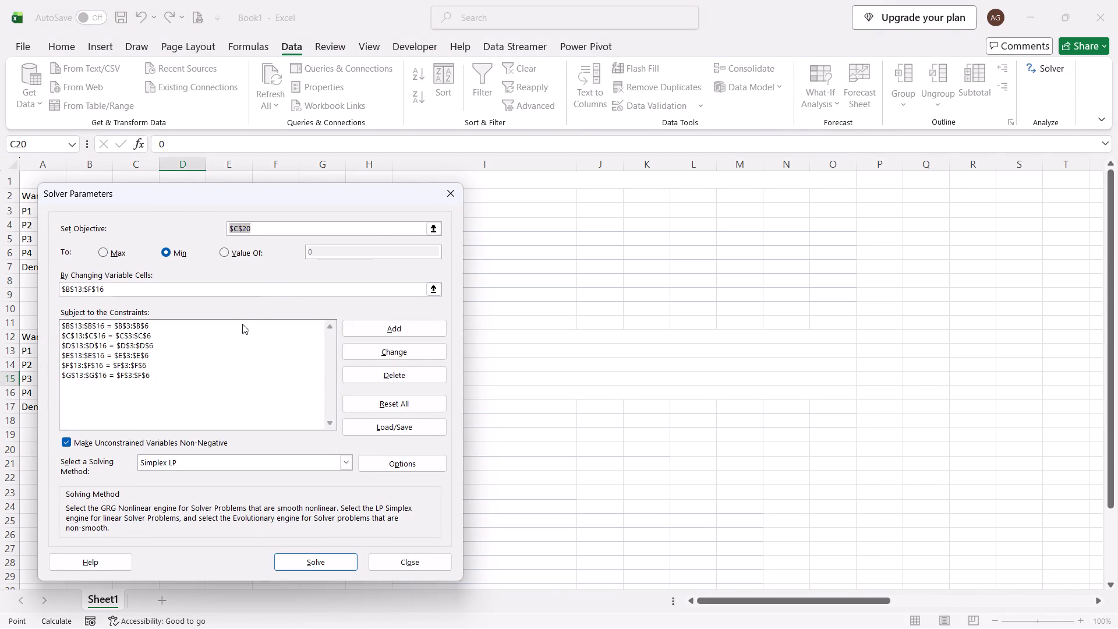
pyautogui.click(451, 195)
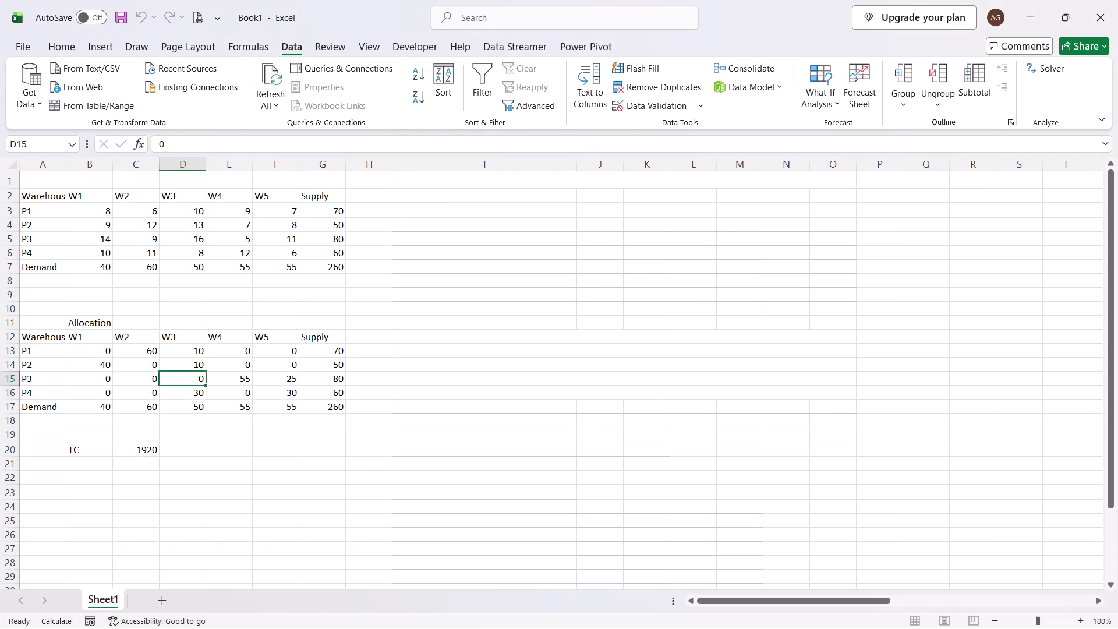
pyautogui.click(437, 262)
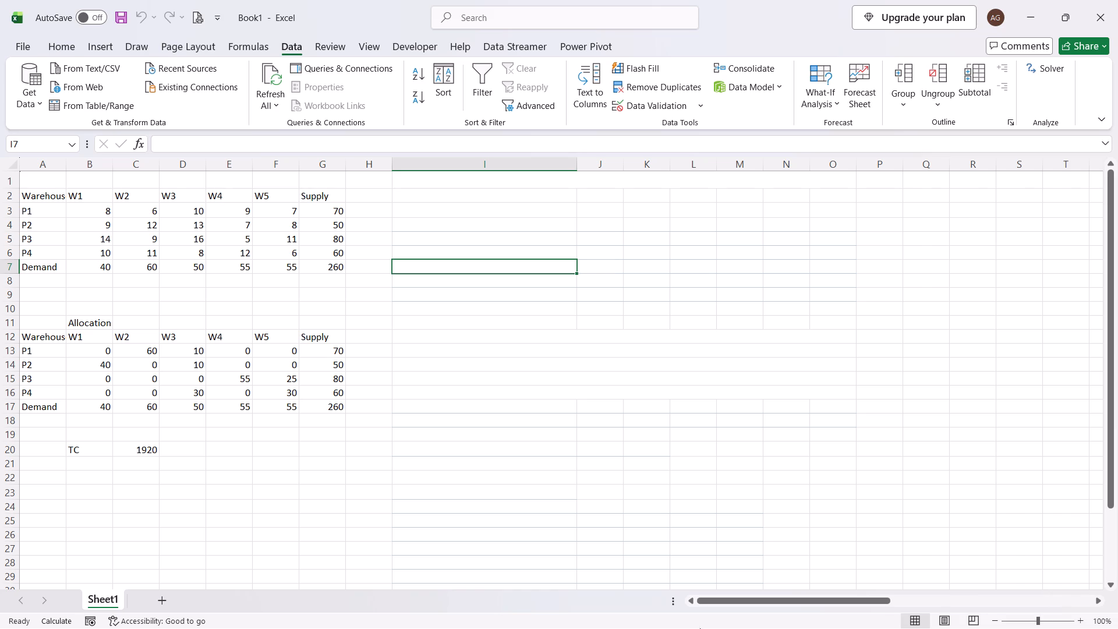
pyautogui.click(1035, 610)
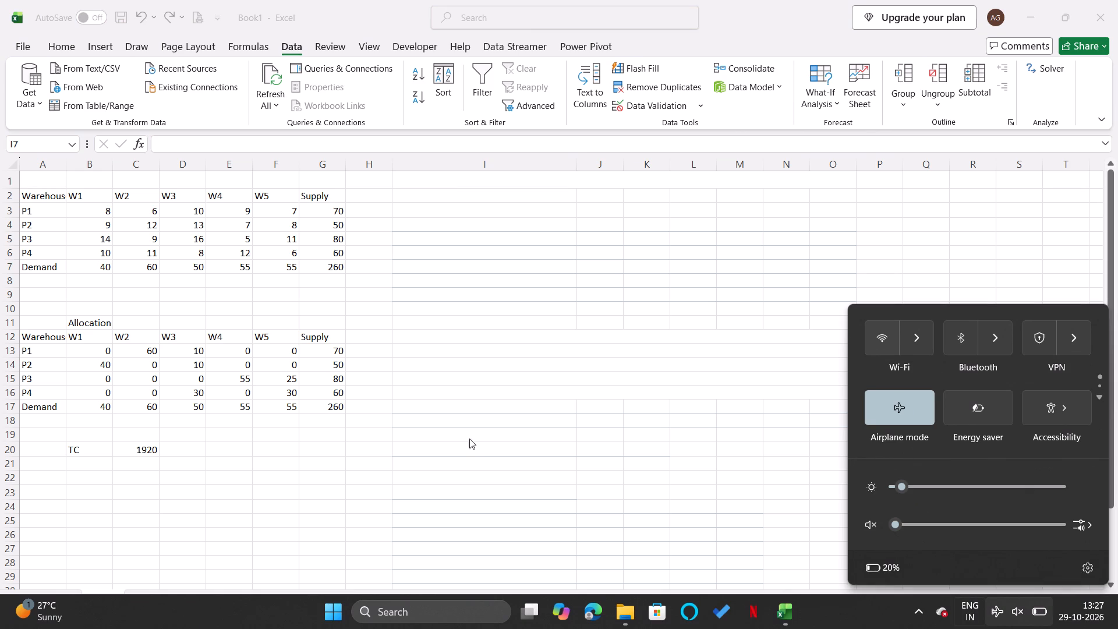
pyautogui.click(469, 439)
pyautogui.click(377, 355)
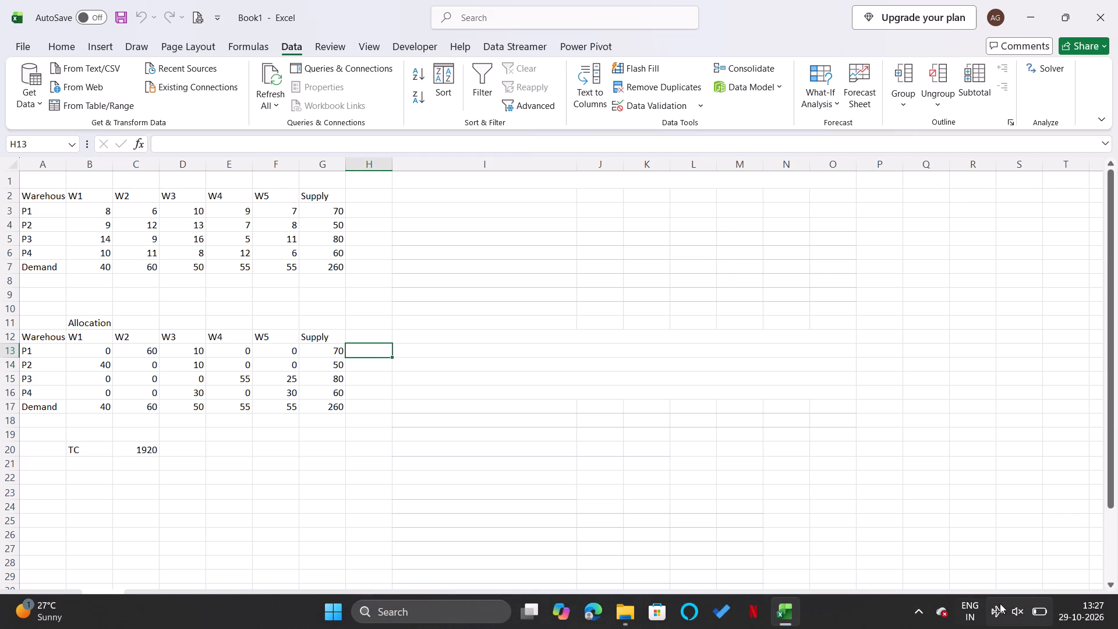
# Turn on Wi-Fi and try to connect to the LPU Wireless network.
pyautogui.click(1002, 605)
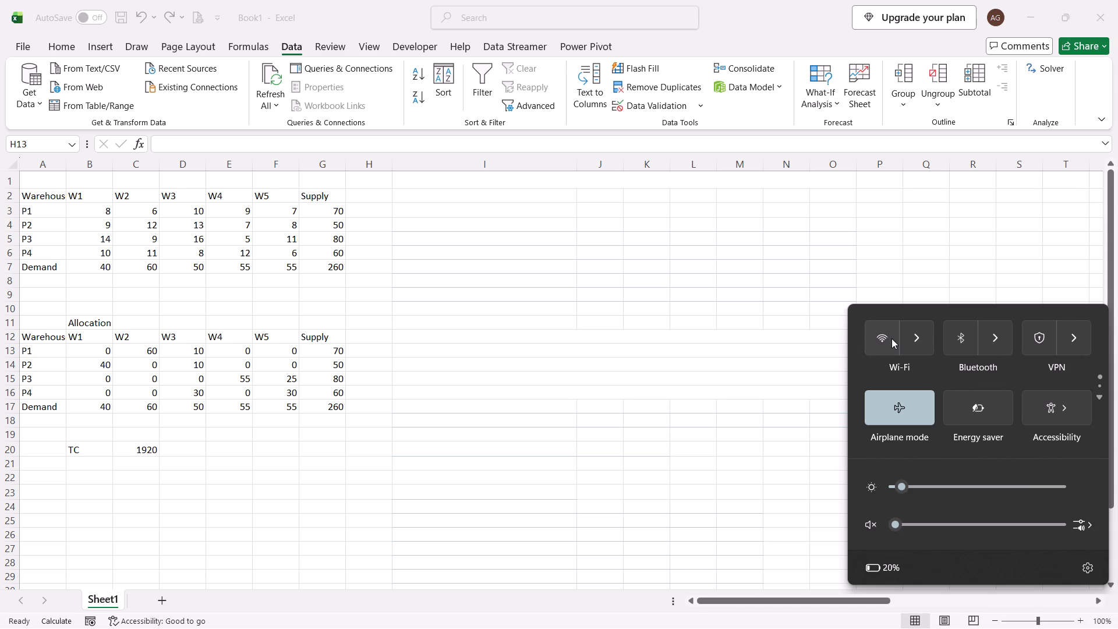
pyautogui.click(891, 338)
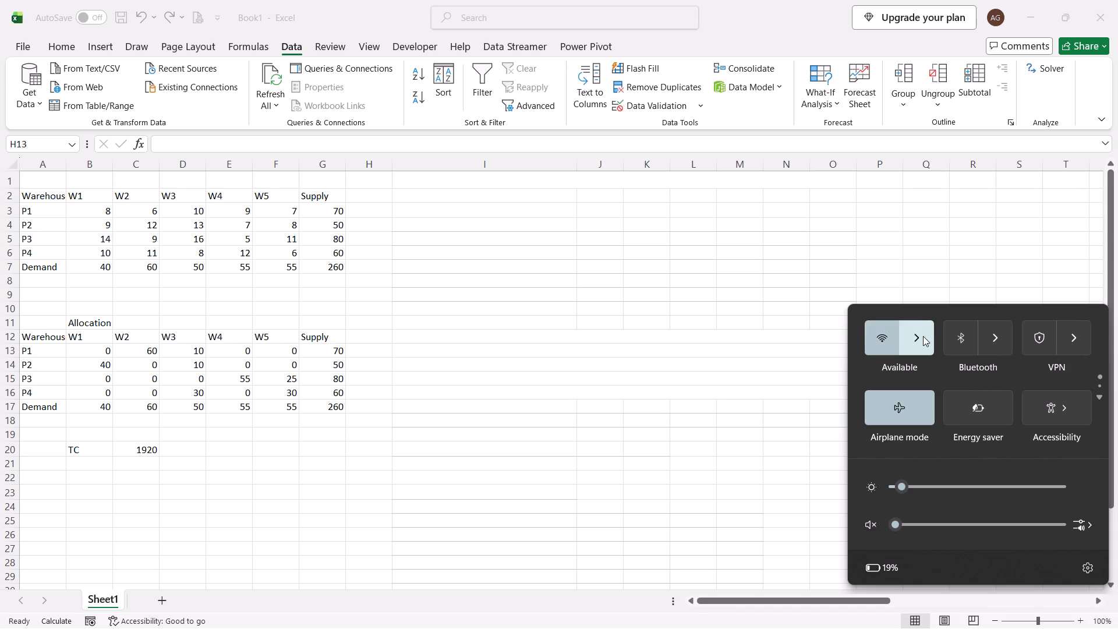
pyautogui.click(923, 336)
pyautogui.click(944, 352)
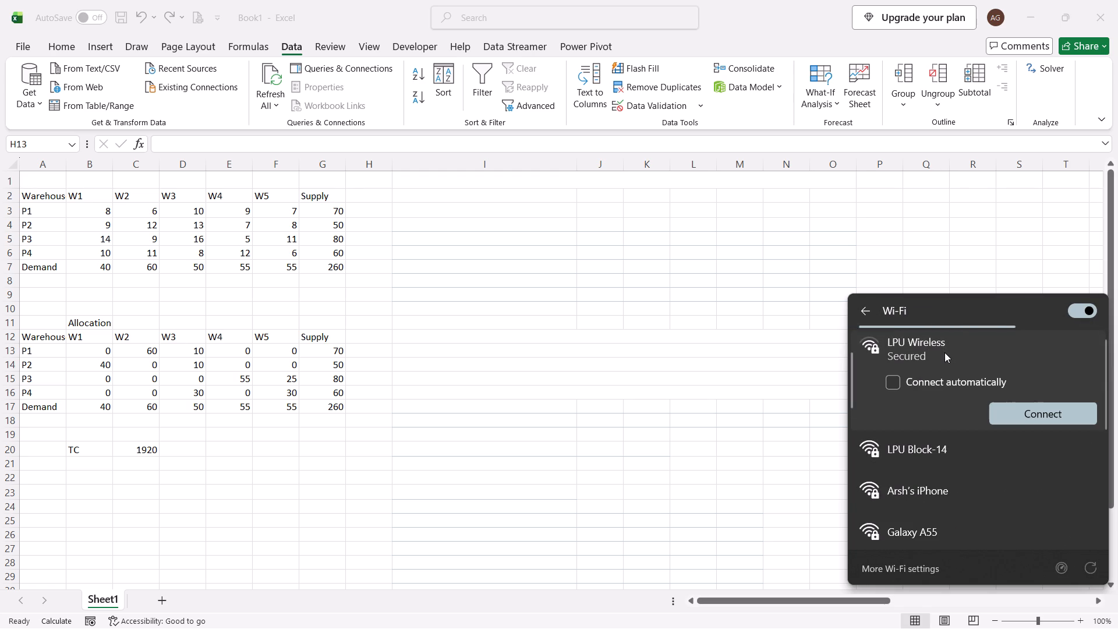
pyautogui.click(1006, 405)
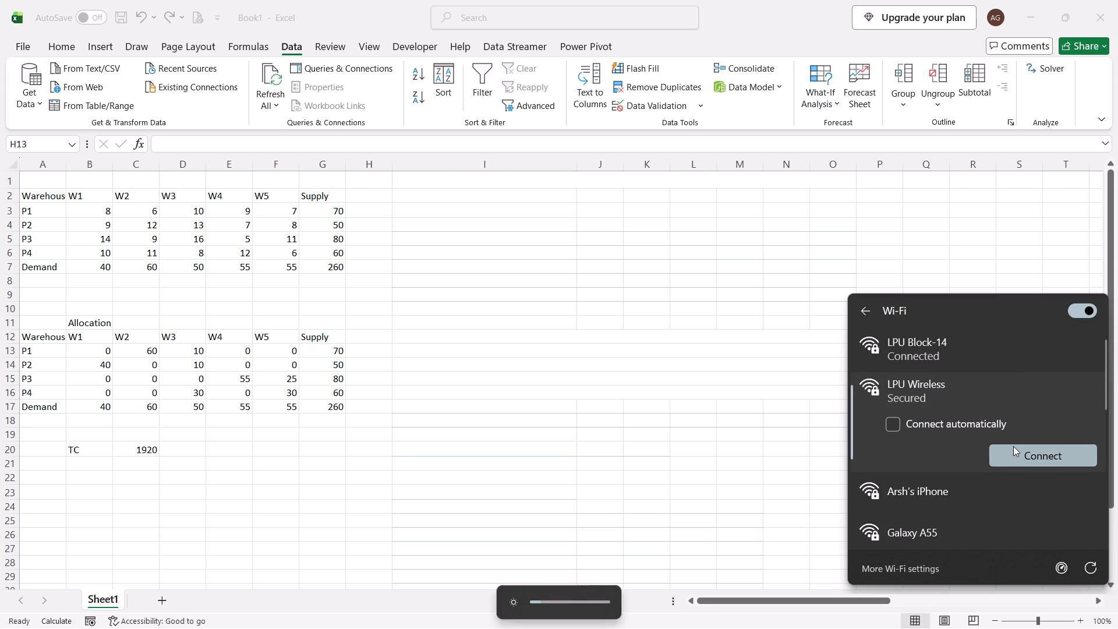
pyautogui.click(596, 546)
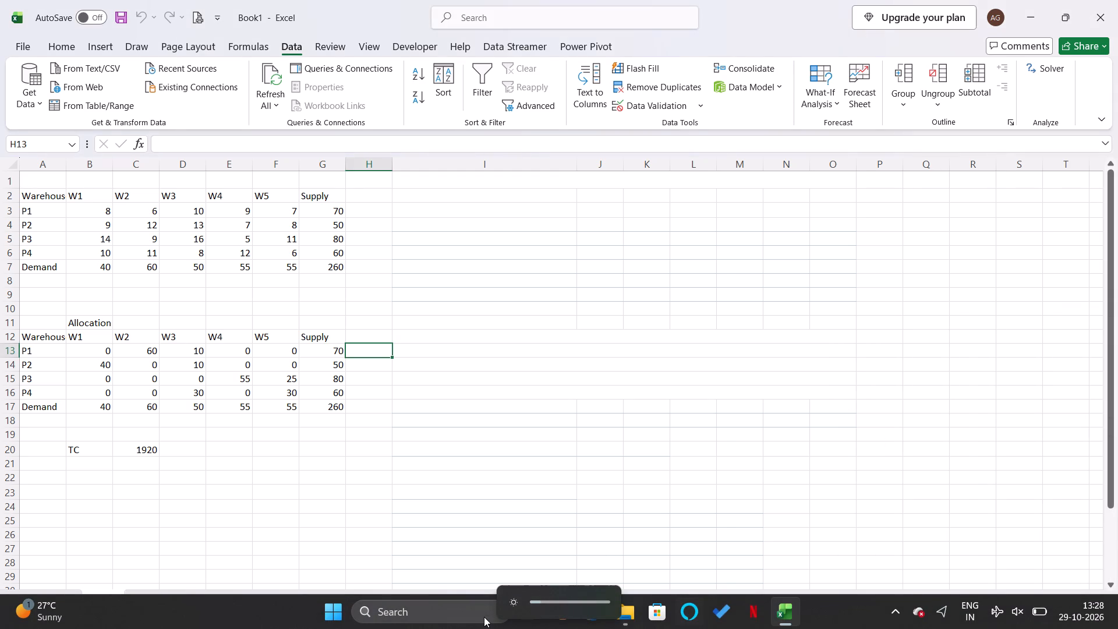
# Search Windows for "ch".
pyautogui.click(484, 617)
pyautogui.click(445, 615)
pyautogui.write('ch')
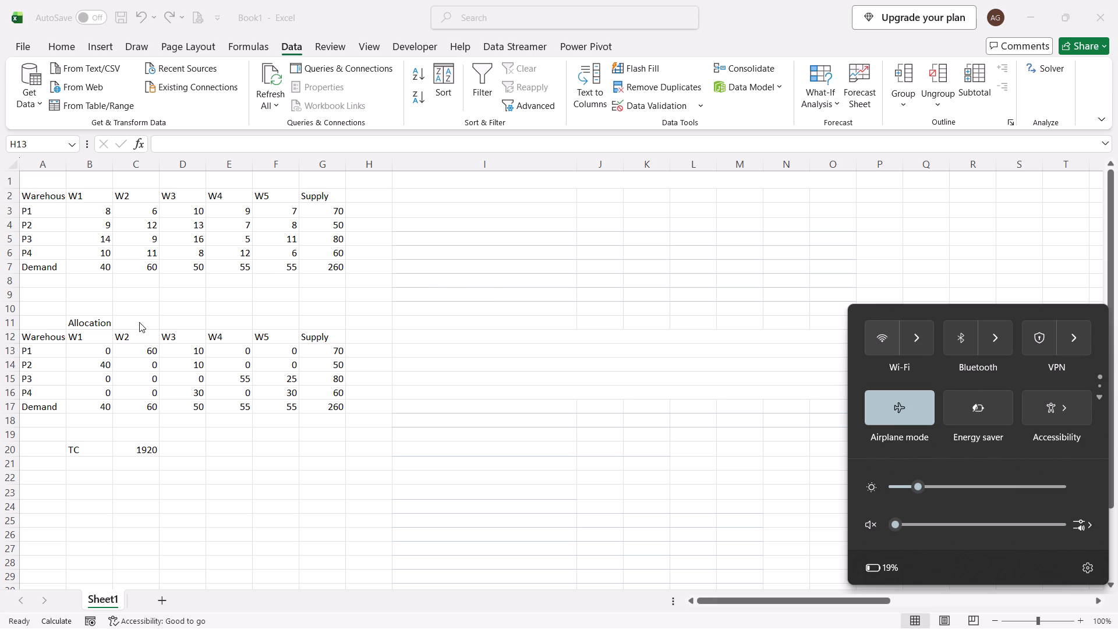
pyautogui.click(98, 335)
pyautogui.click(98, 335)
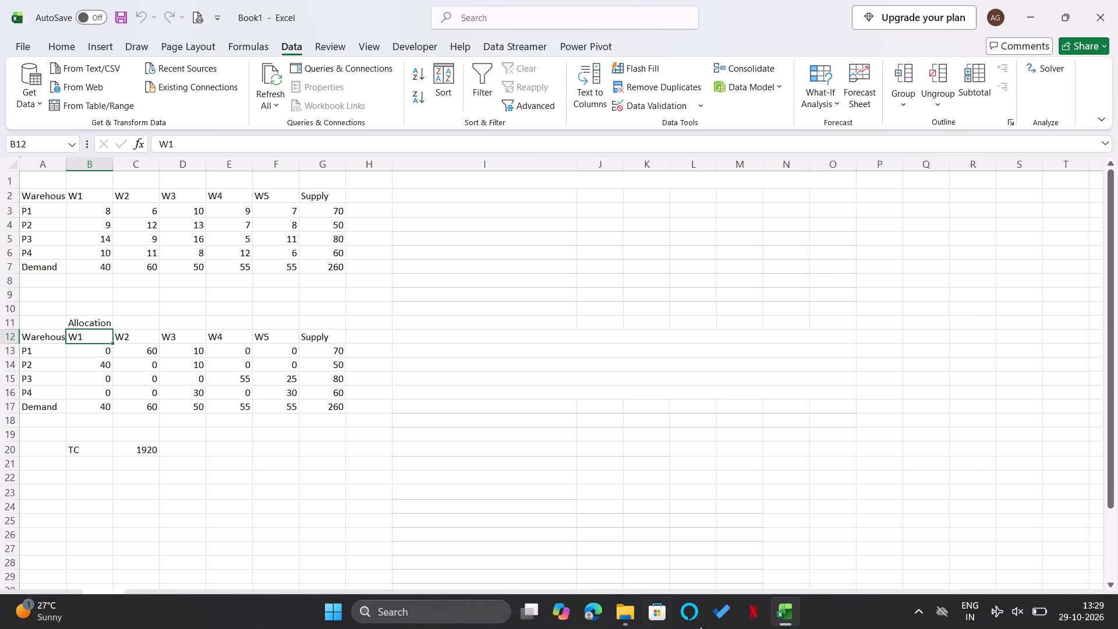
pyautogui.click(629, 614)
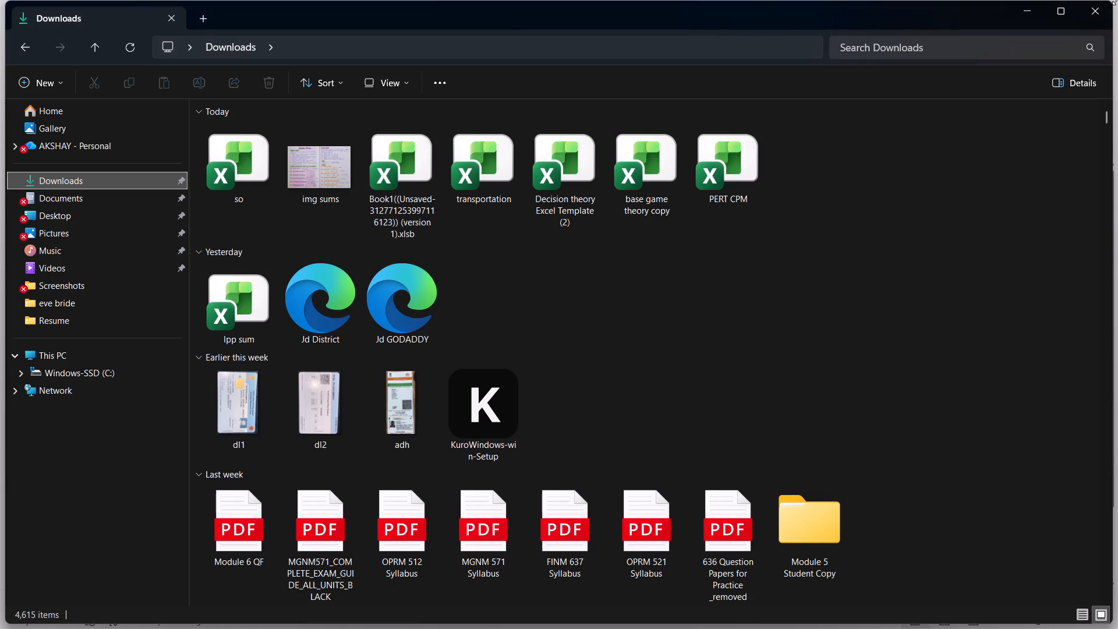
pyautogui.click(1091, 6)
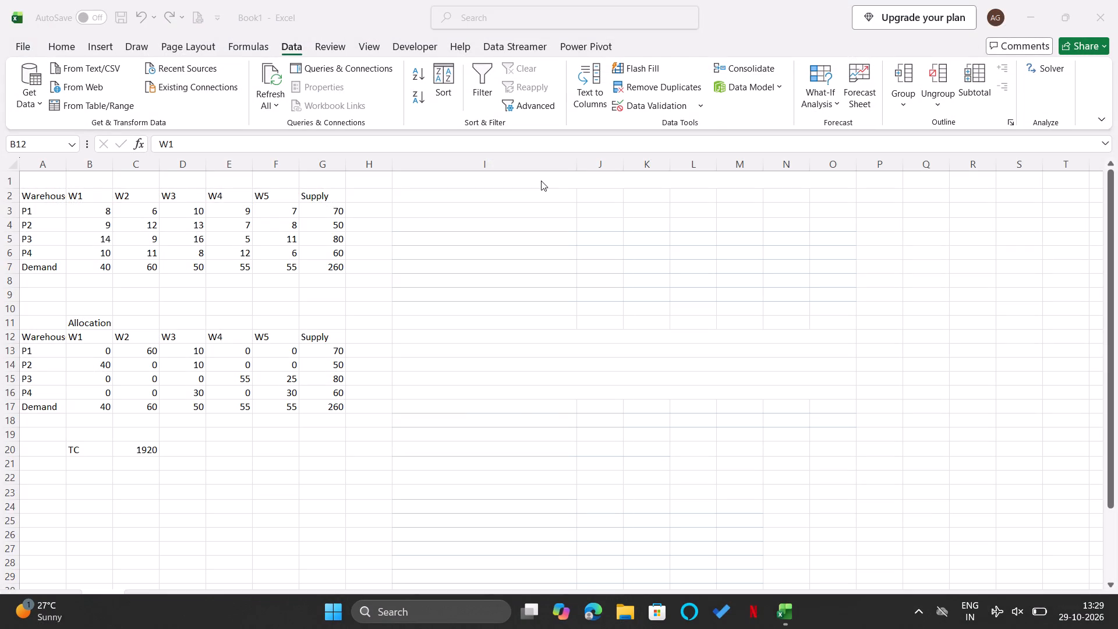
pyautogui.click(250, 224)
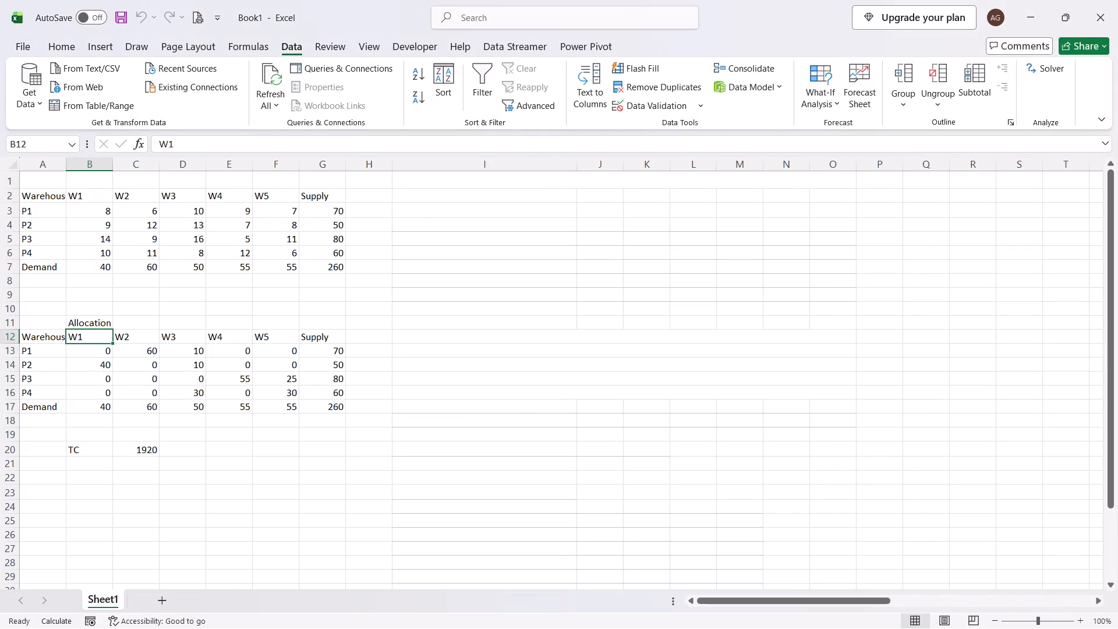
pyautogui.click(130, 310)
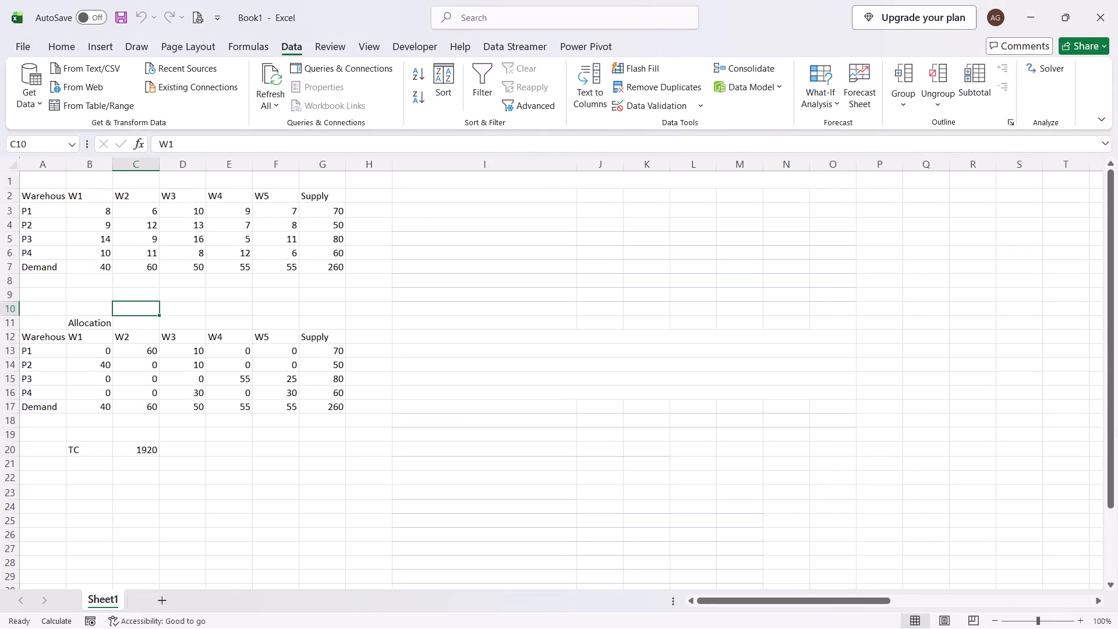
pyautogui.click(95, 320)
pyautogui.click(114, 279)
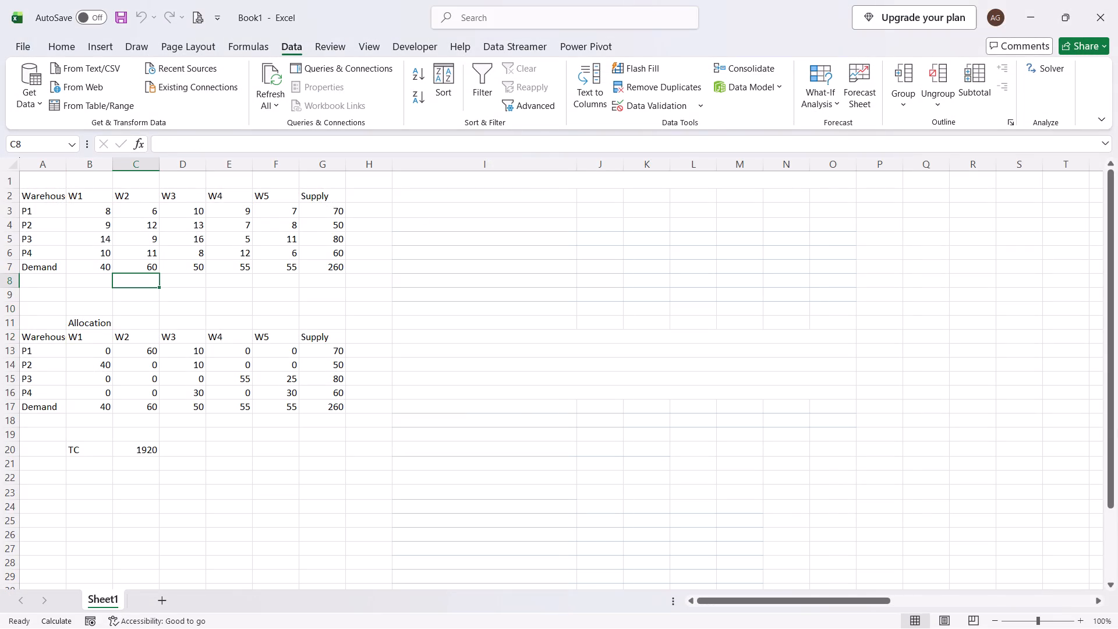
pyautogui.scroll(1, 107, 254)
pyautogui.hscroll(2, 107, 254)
# Delete the constraint $G$13:$G$16 = $F$3:$F$6 from the Solver parameters.
pyautogui.click(153, 393)
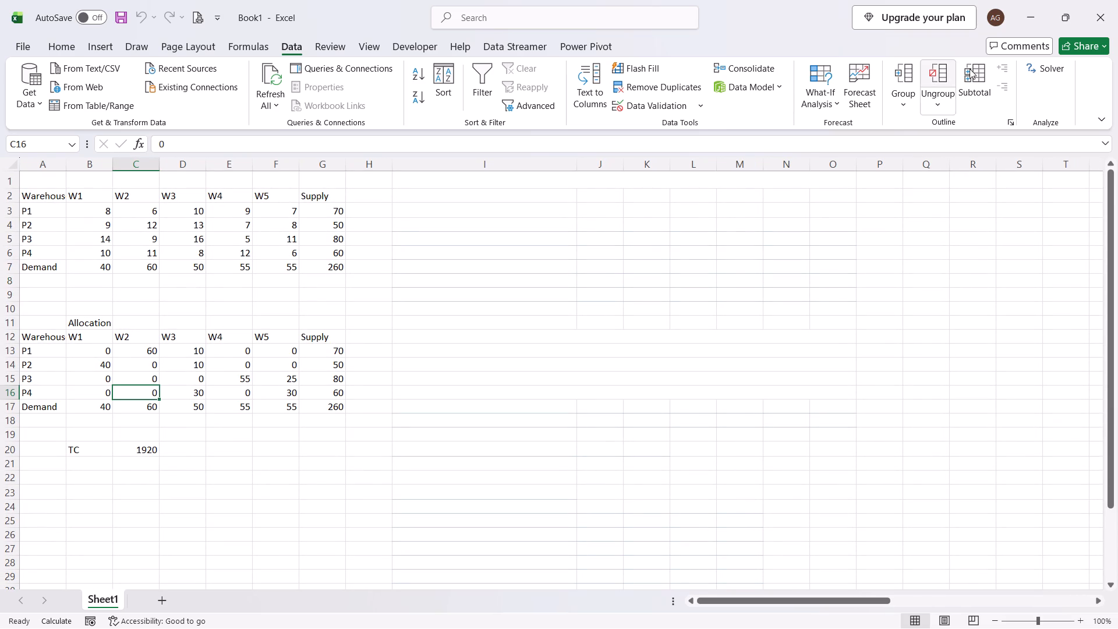
pyautogui.click(1053, 66)
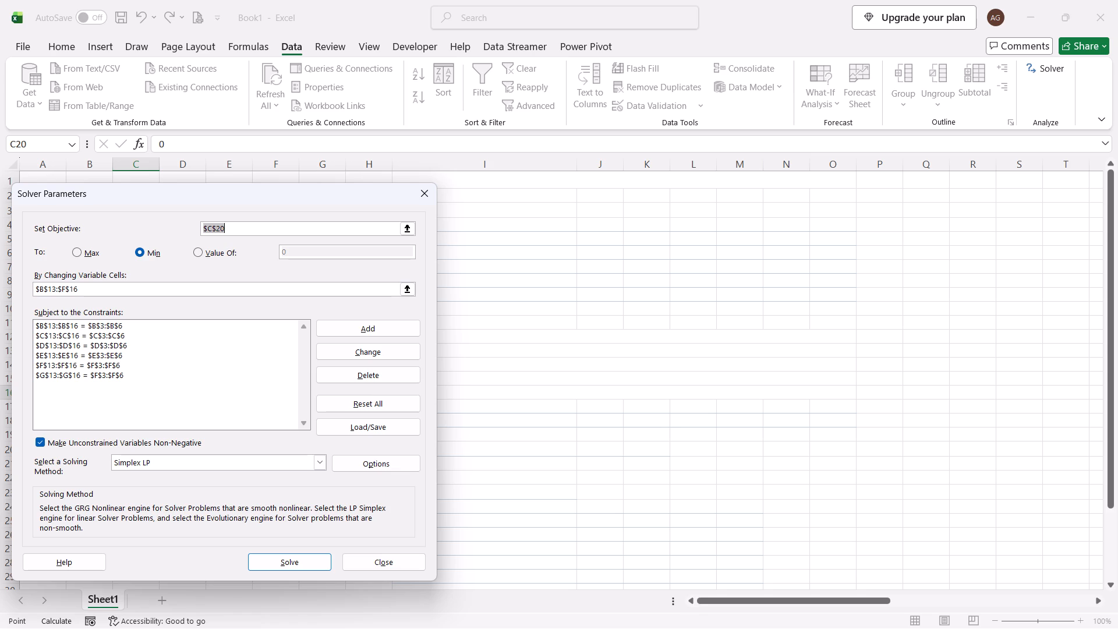
pyautogui.click(116, 376)
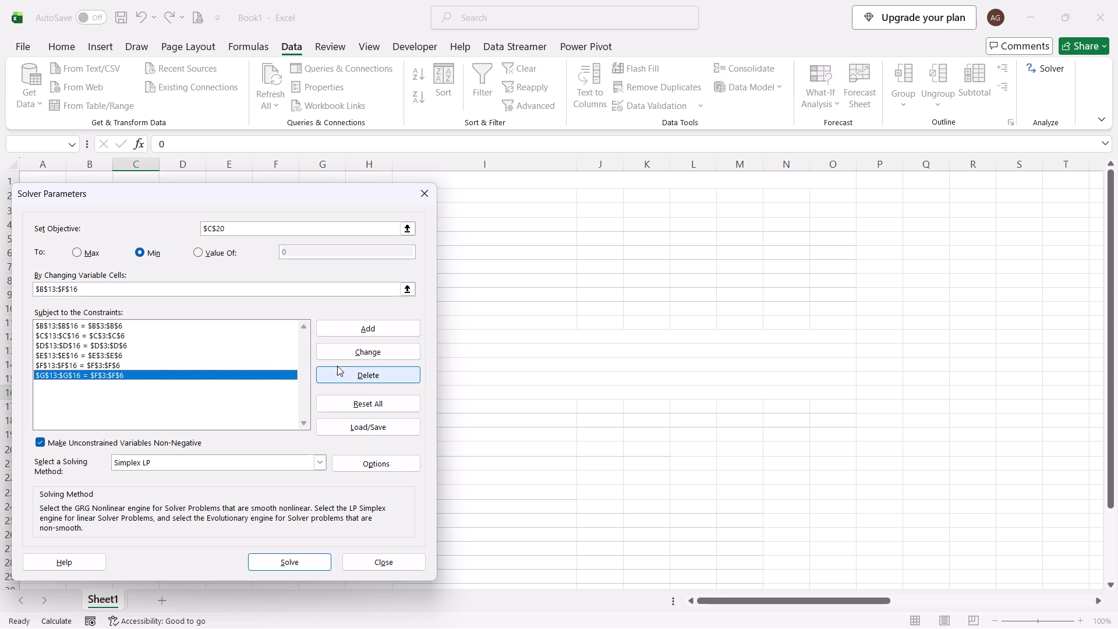
pyautogui.click(337, 370)
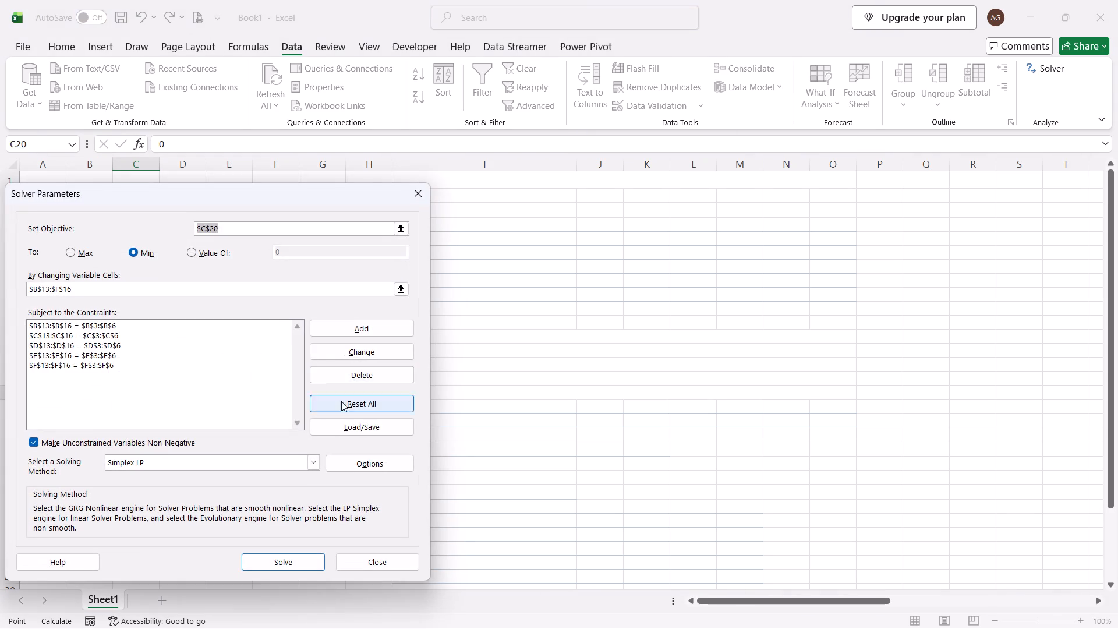
# Solve for minimum C20 by changing B13:F16 with Simplex LP, and keep the Solver solution.
pyautogui.click(297, 565)
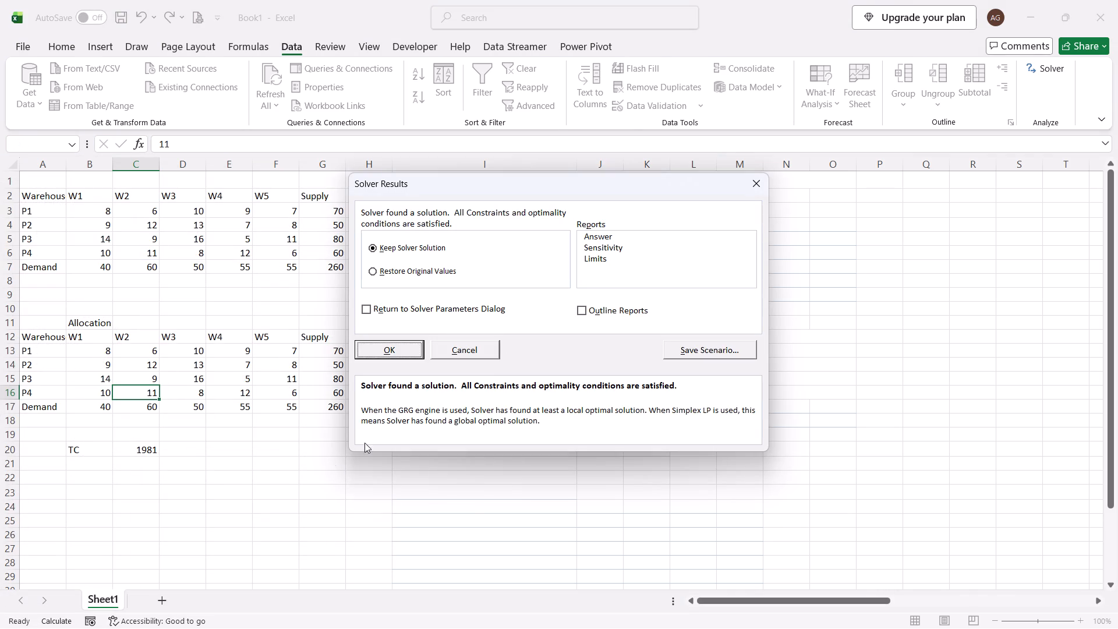
pyautogui.click(406, 347)
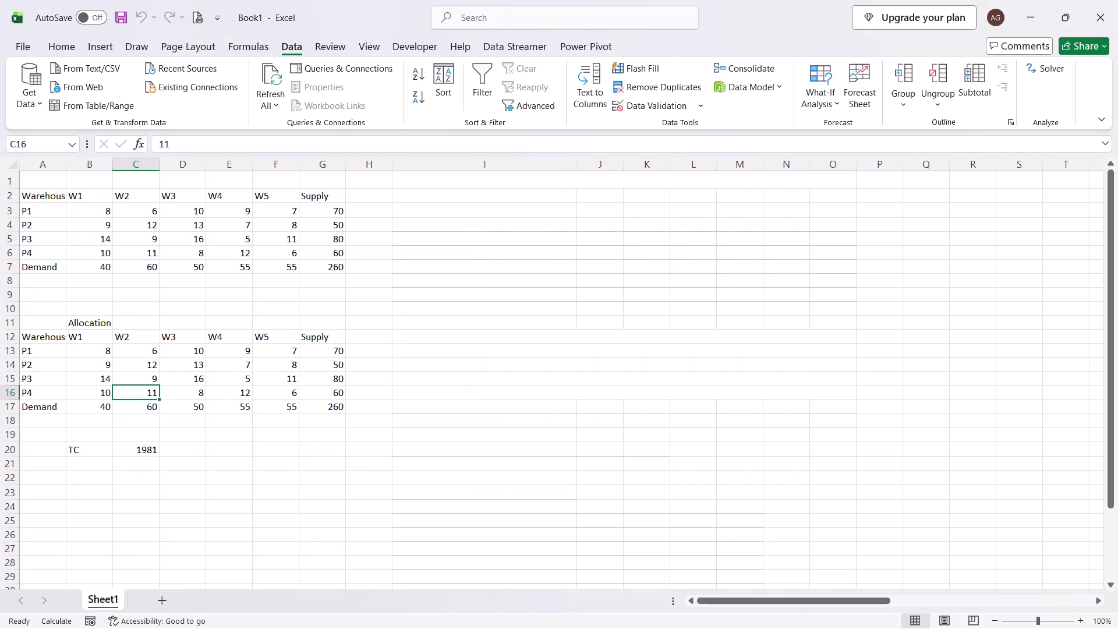
# Examine the solved W1–W5 quantities and Demand row of the Allocation table against the cost table above.
pyautogui.click(271, 392)
pyautogui.scroll(1, 222, 373)
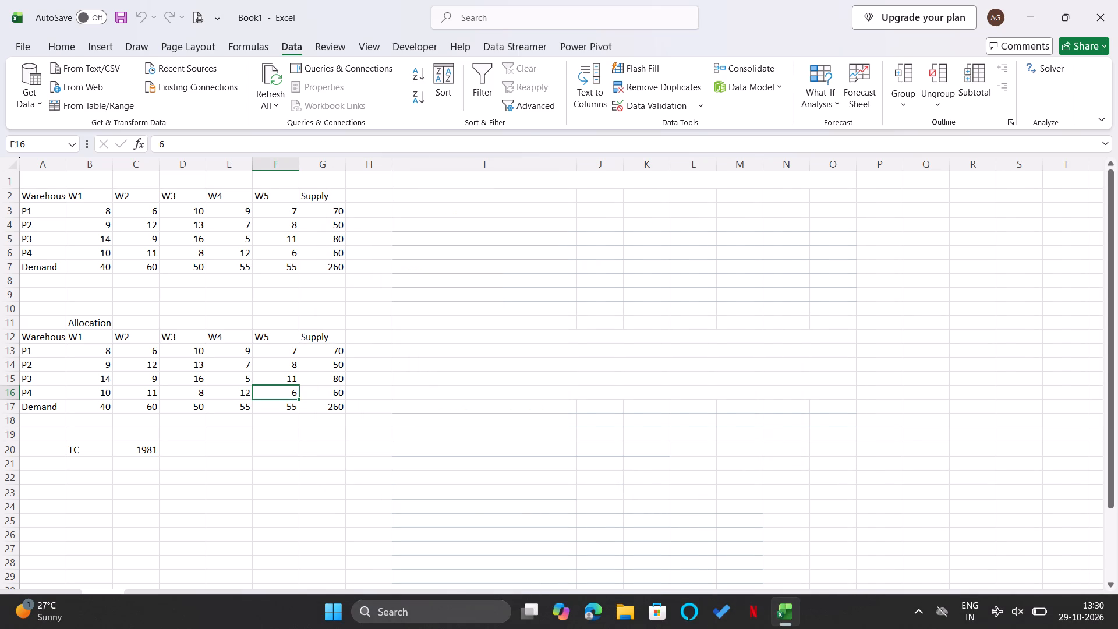
pyautogui.click(375, 370)
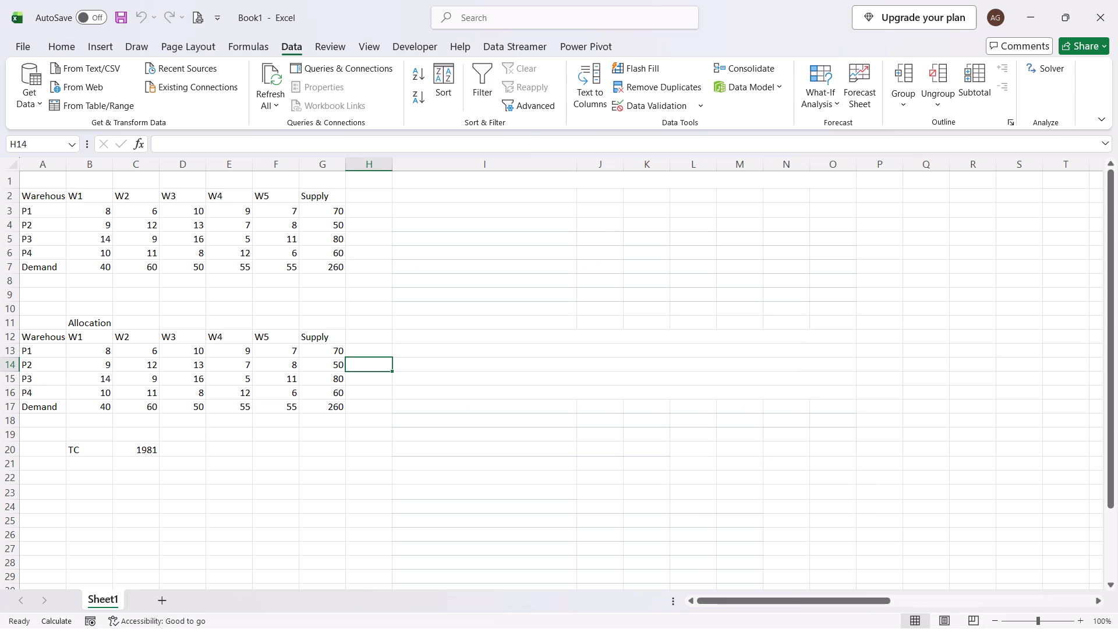
pyautogui.click(130, 335)
pyautogui.click(179, 354)
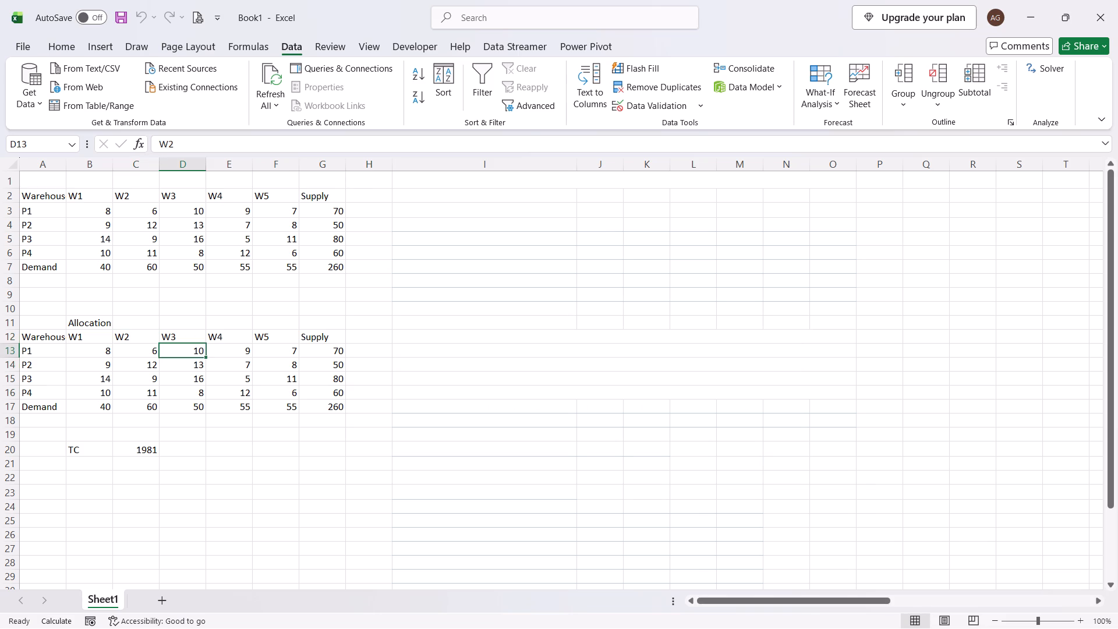
pyautogui.click(227, 348)
pyautogui.click(296, 354)
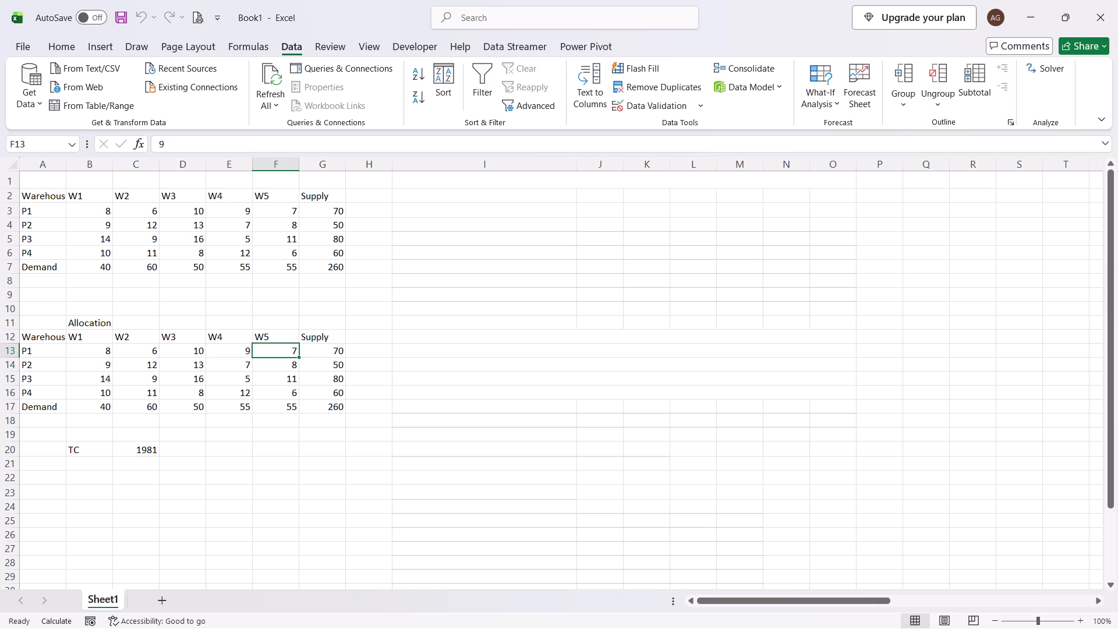
pyautogui.click(282, 400)
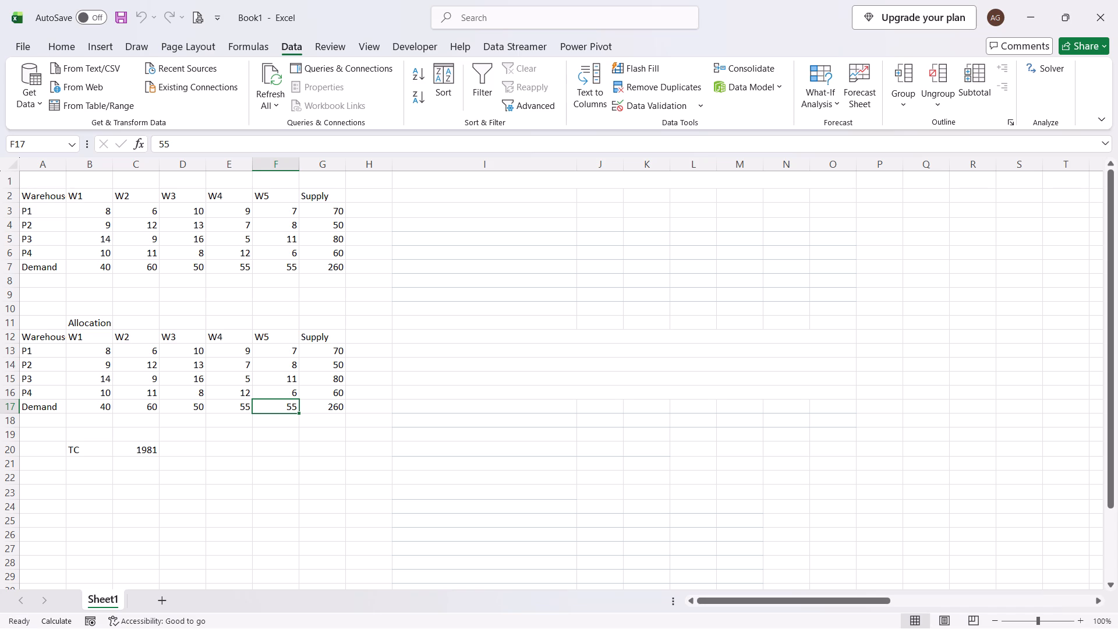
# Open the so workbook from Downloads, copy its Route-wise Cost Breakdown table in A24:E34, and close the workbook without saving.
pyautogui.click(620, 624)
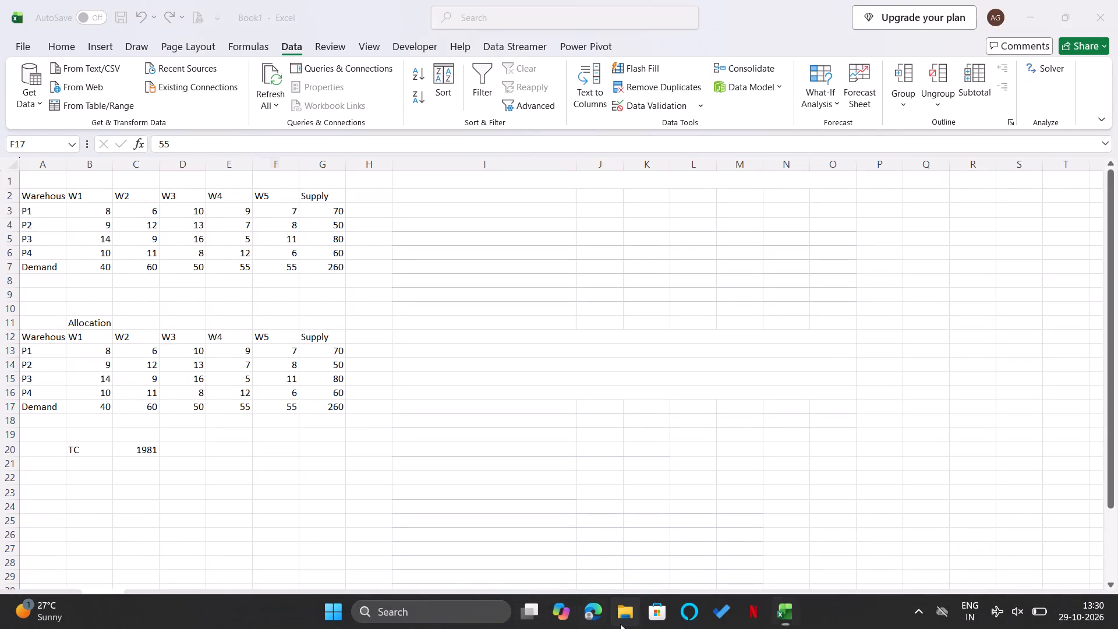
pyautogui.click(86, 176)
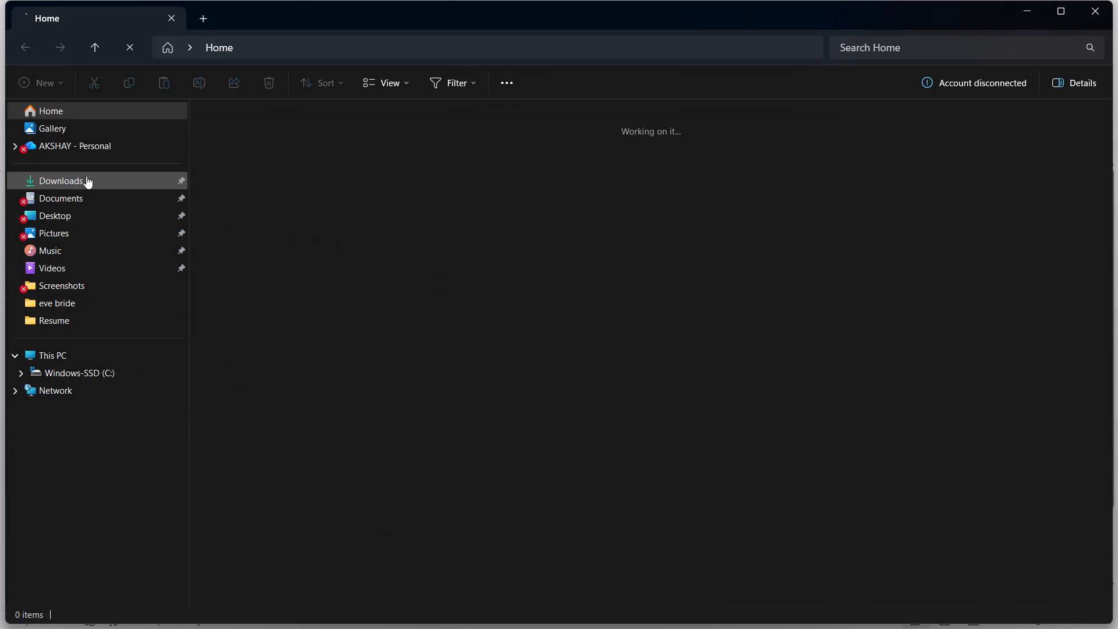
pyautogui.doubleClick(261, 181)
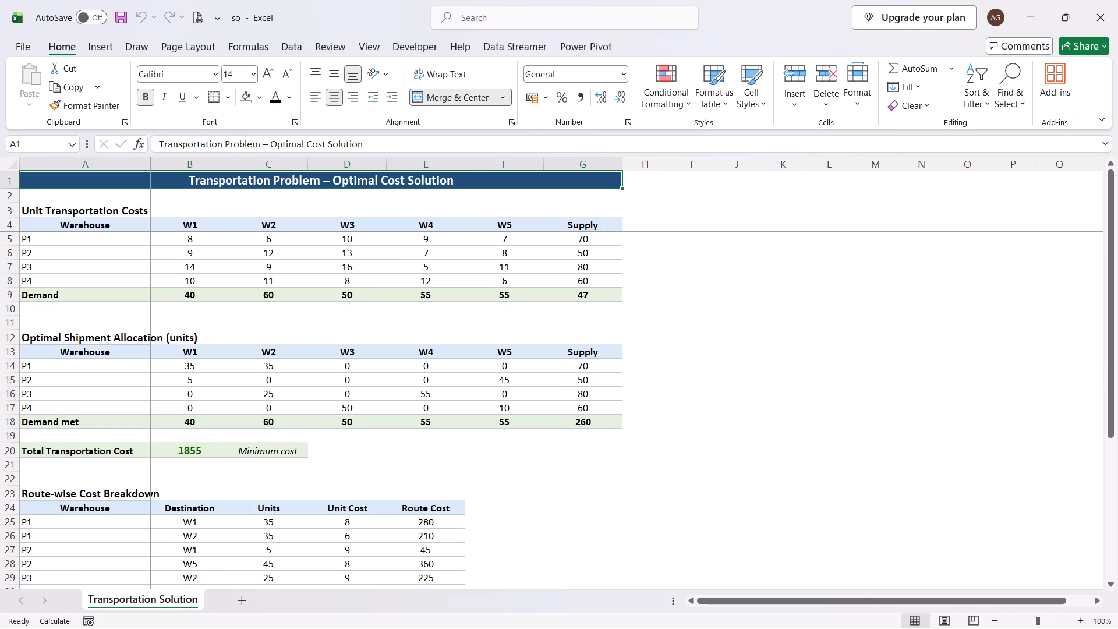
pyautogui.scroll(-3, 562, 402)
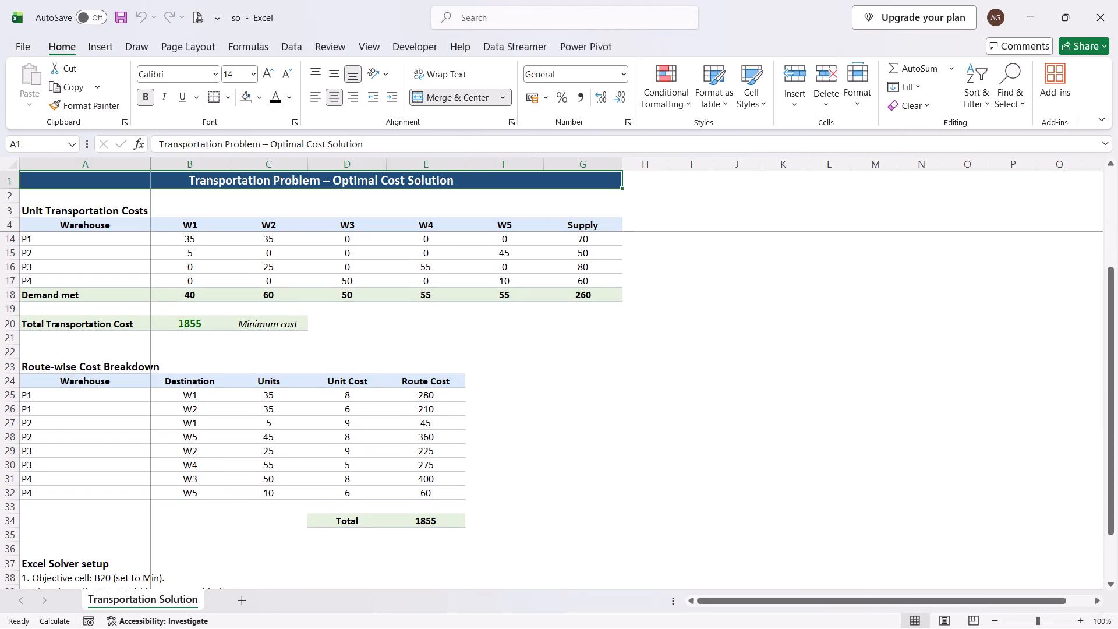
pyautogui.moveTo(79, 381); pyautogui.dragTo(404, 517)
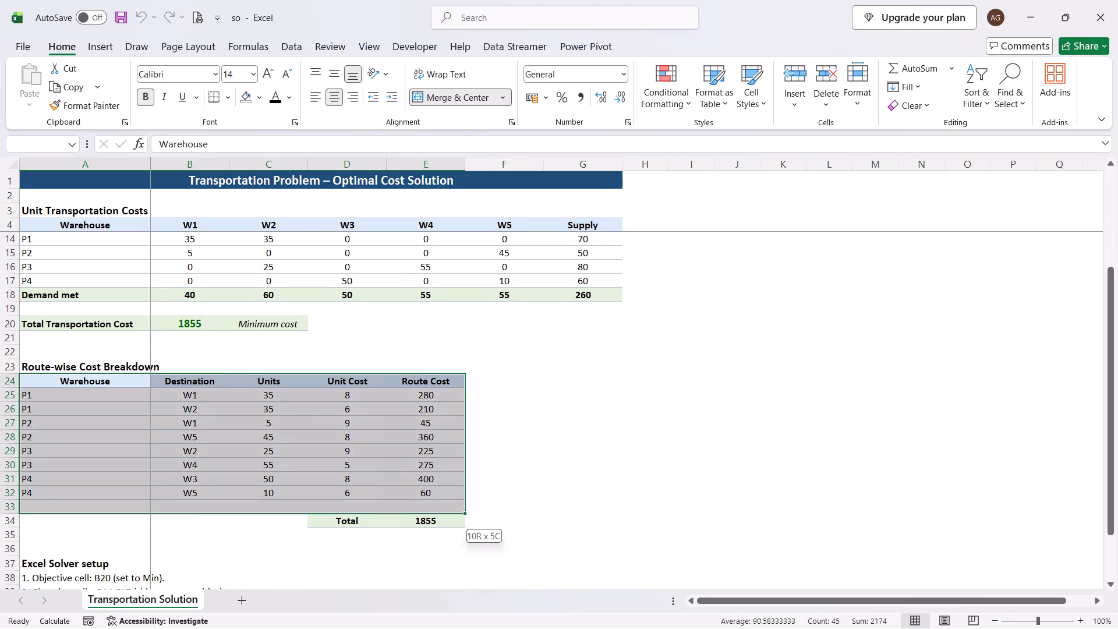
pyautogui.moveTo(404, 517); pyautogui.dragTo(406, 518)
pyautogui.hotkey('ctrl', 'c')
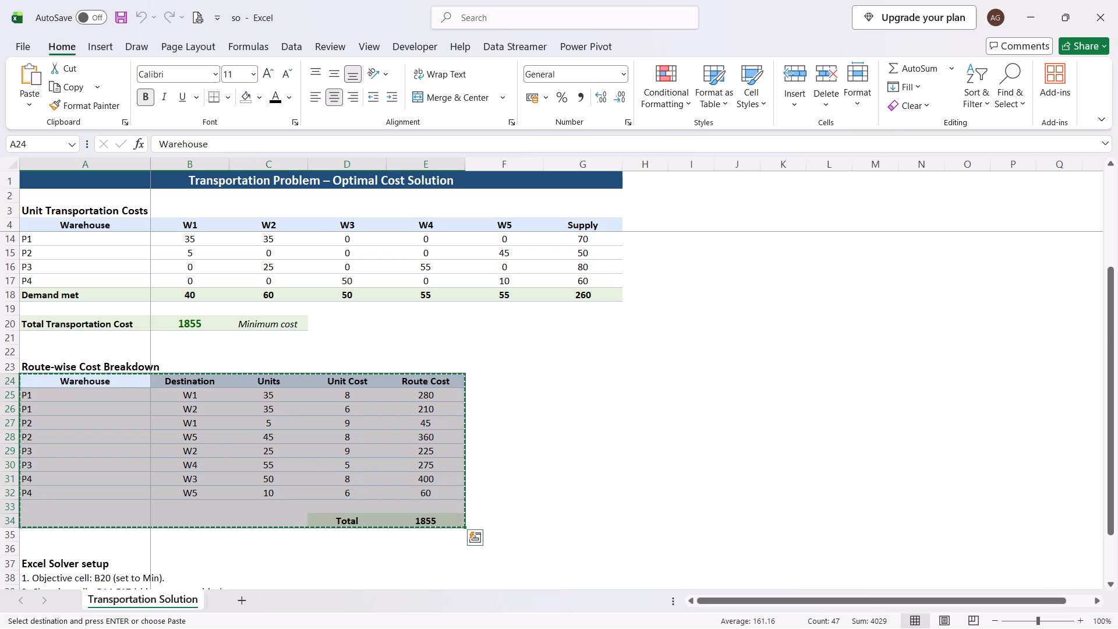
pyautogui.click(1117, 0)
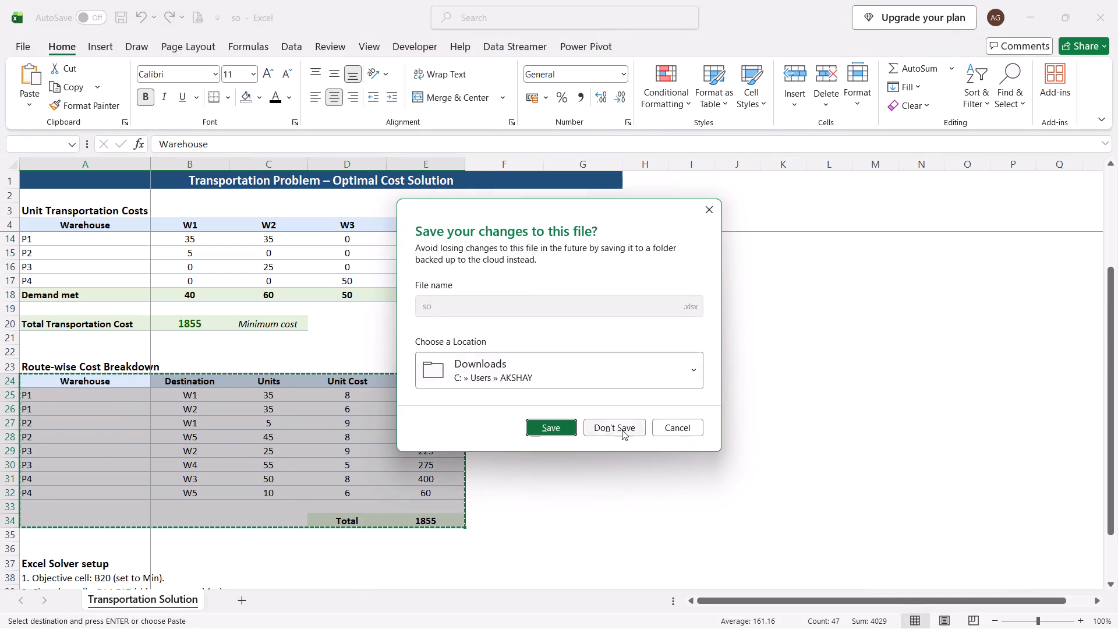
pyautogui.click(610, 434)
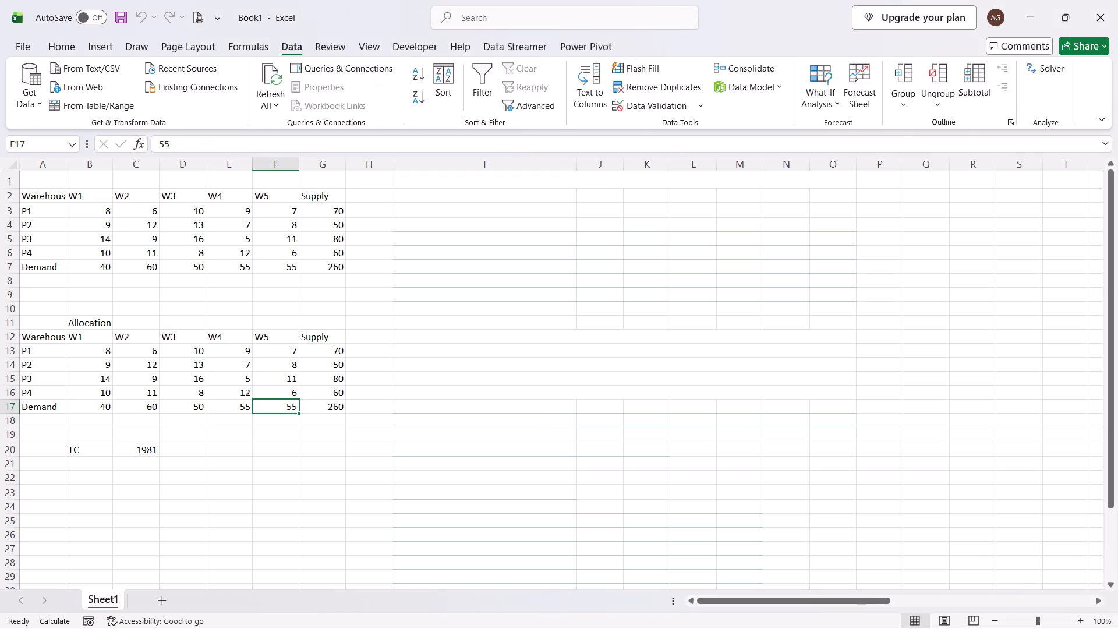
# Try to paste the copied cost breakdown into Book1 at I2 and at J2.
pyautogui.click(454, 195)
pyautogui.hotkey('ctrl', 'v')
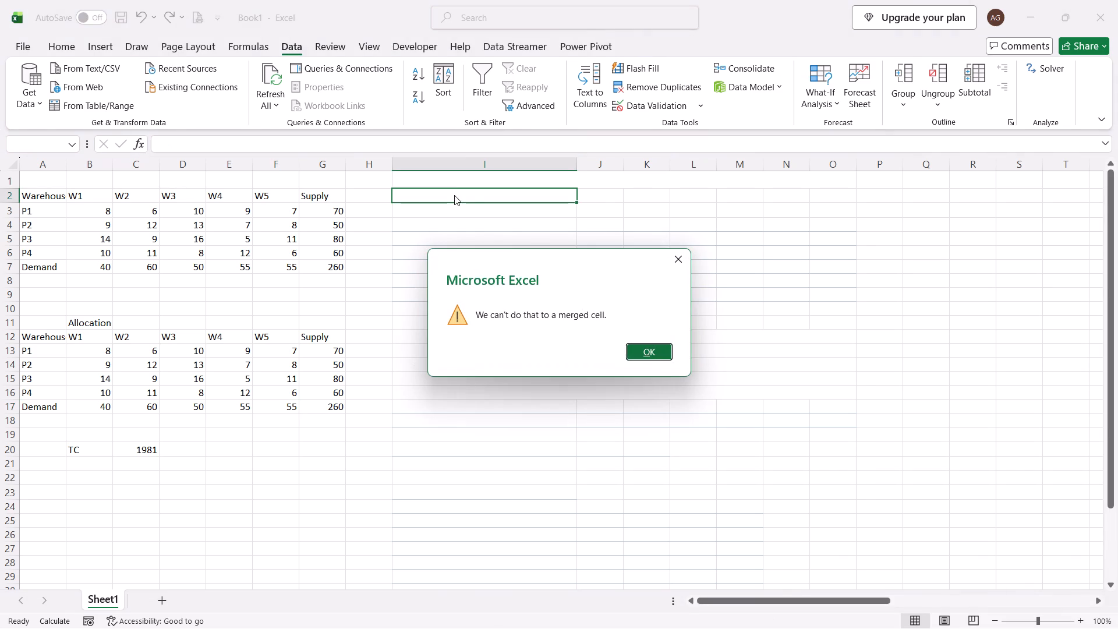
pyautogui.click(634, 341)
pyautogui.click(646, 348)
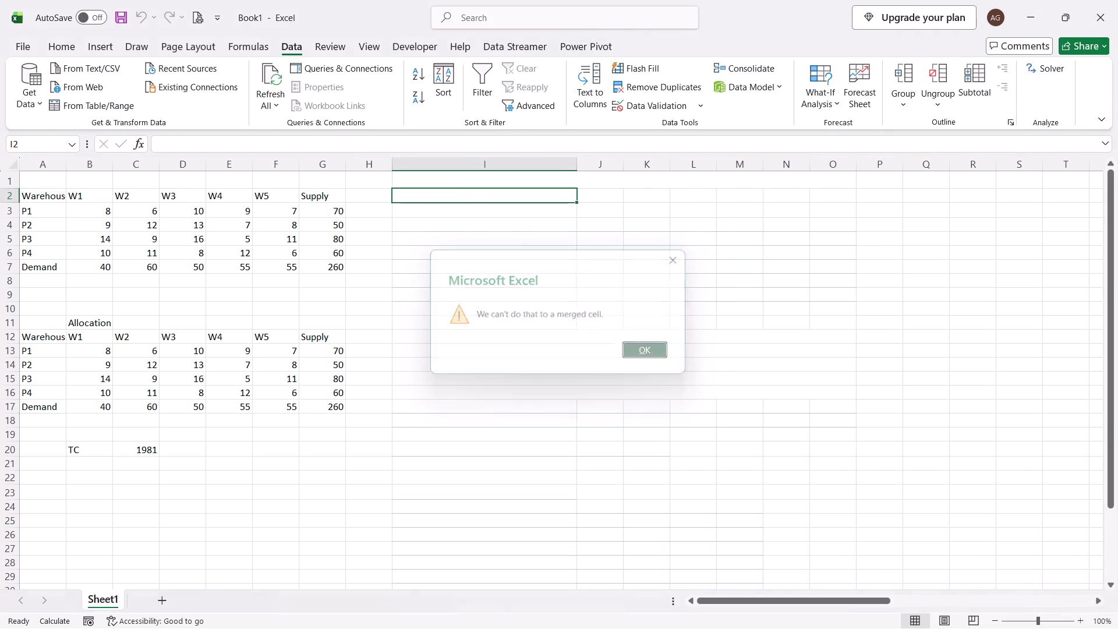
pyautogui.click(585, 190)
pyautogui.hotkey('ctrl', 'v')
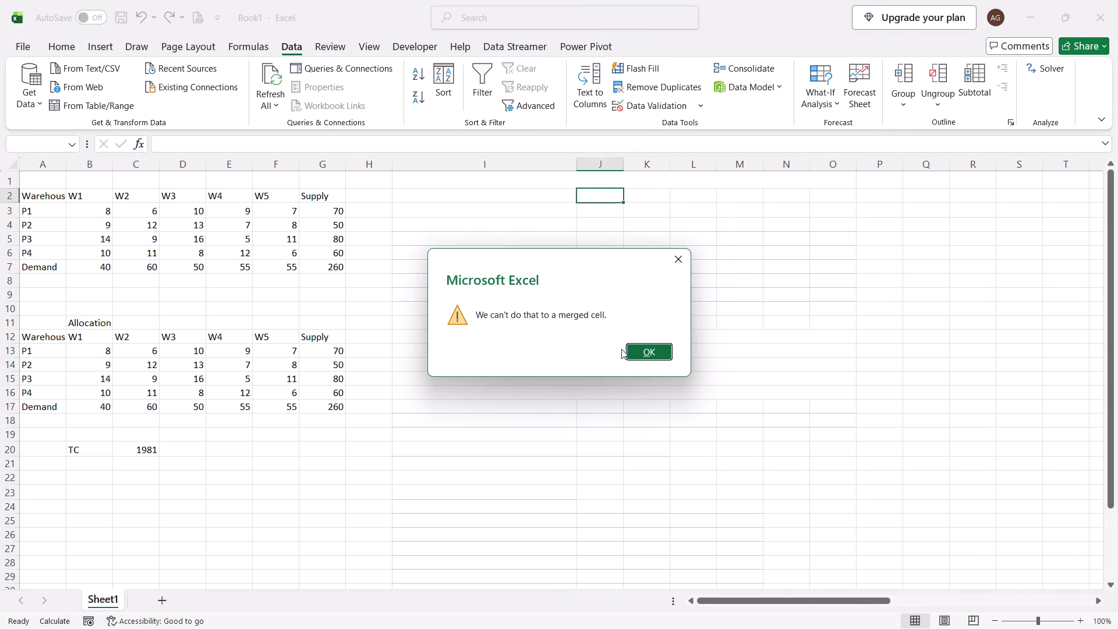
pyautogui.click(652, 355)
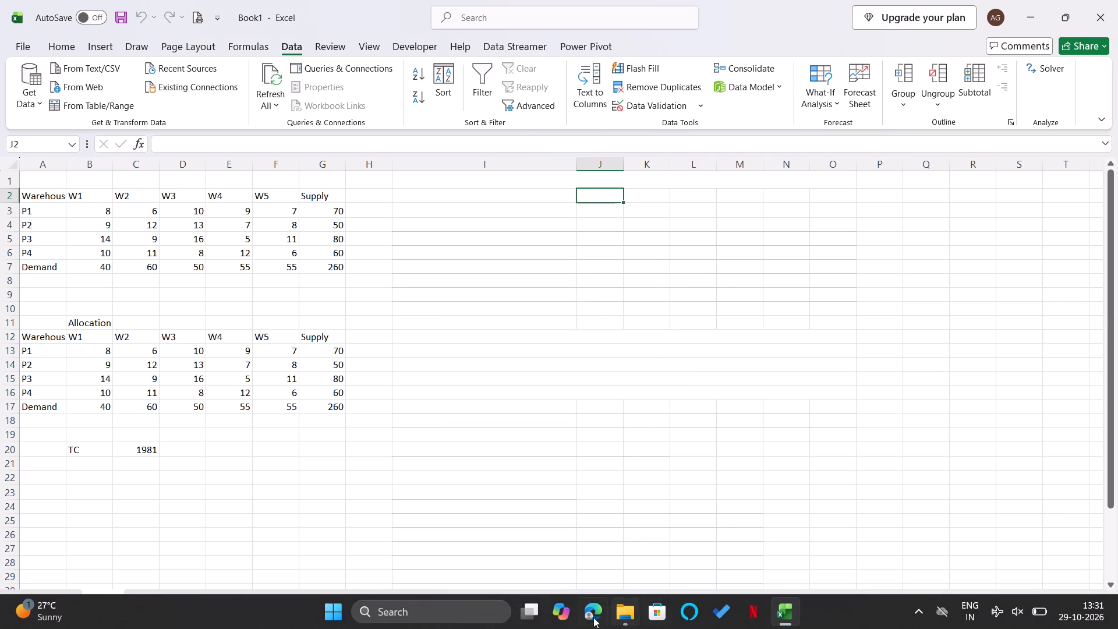
# Reopen the so workbook from Downloads and copy the Route-wise Cost Breakdown with its heading, A23:E34.
pyautogui.click(616, 612)
pyautogui.doubleClick(236, 165)
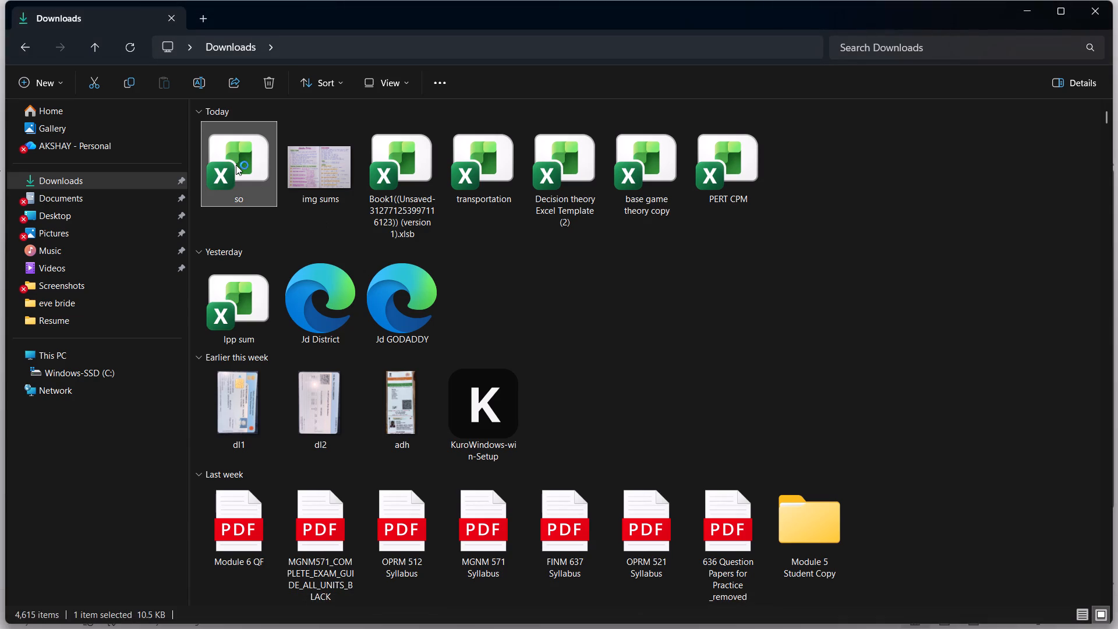
pyautogui.moveTo(570, 291); pyautogui.dragTo(590, 306)
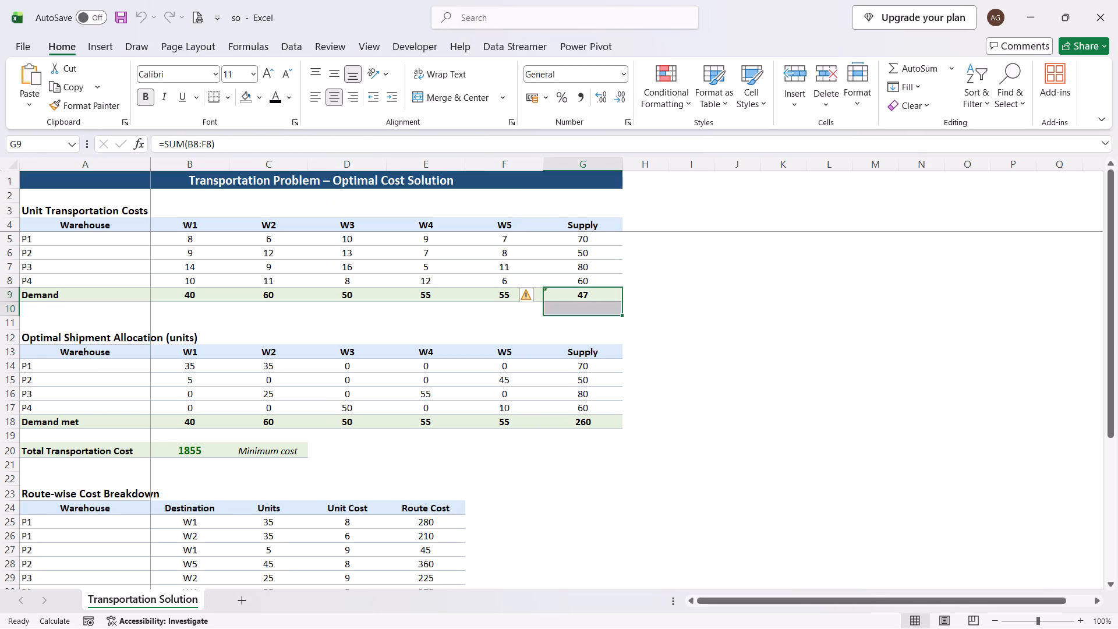
pyautogui.scroll(-1, 303, 487)
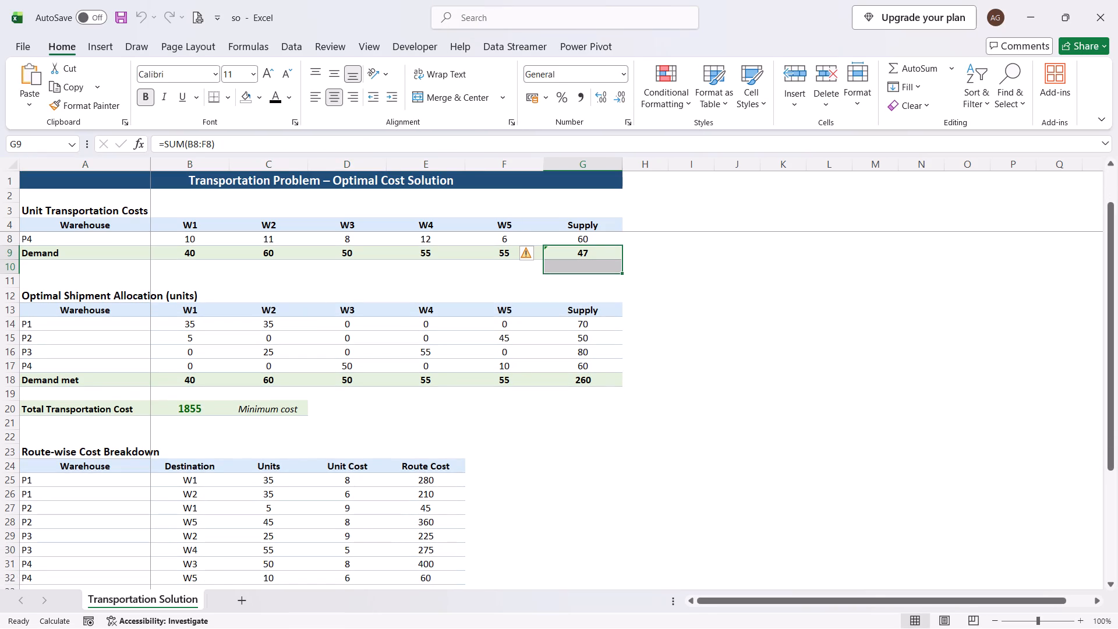
pyautogui.moveTo(43, 454); pyautogui.dragTo(426, 511)
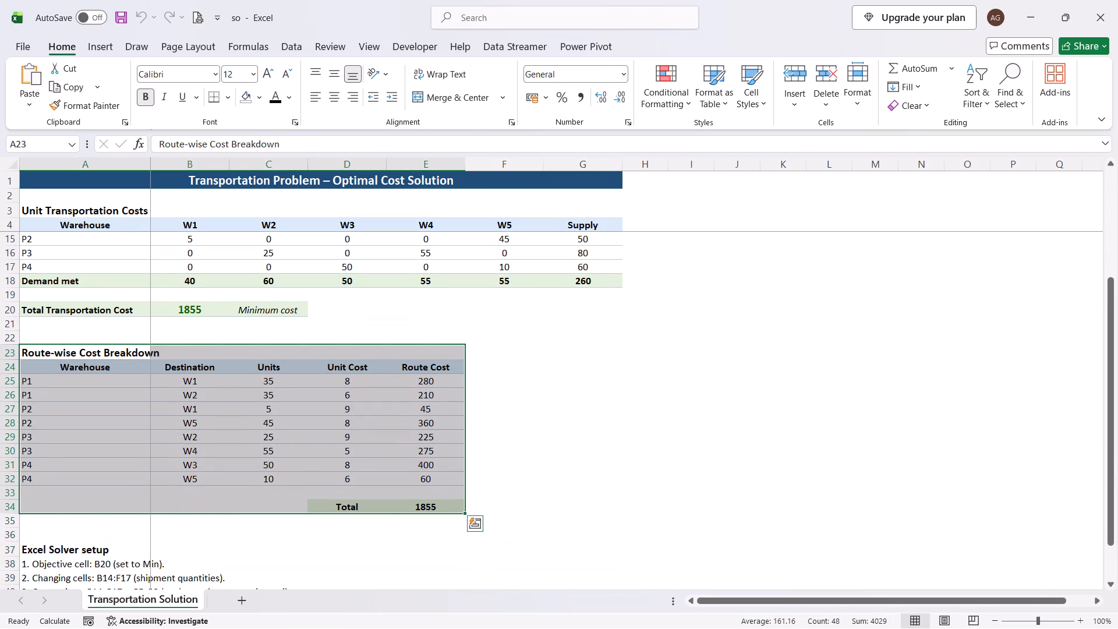
pyautogui.hotkey('ctrl', 'c')
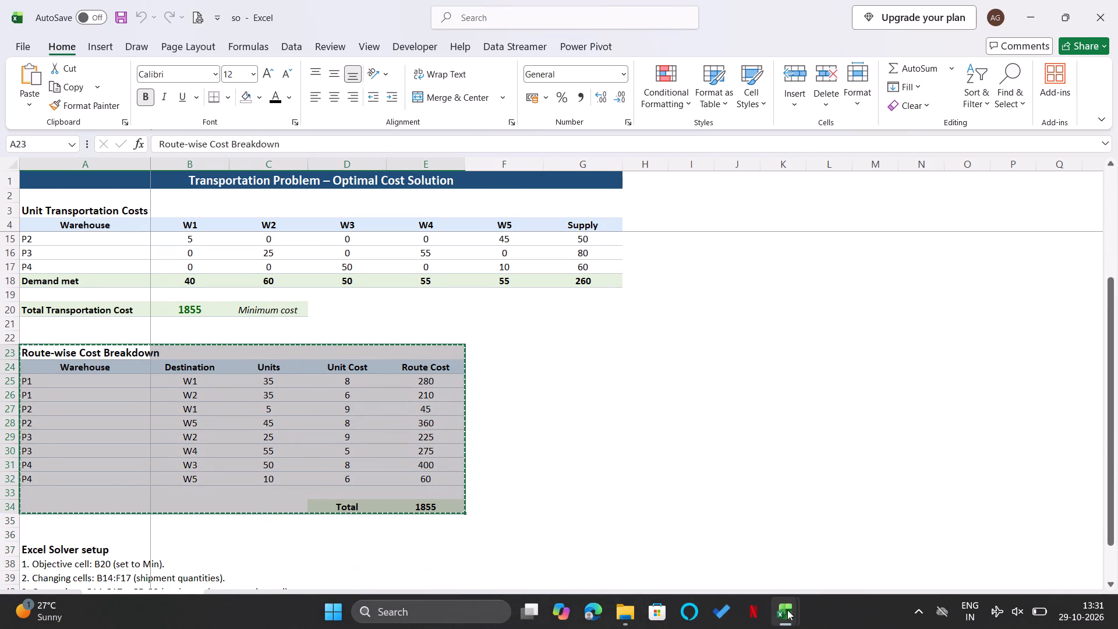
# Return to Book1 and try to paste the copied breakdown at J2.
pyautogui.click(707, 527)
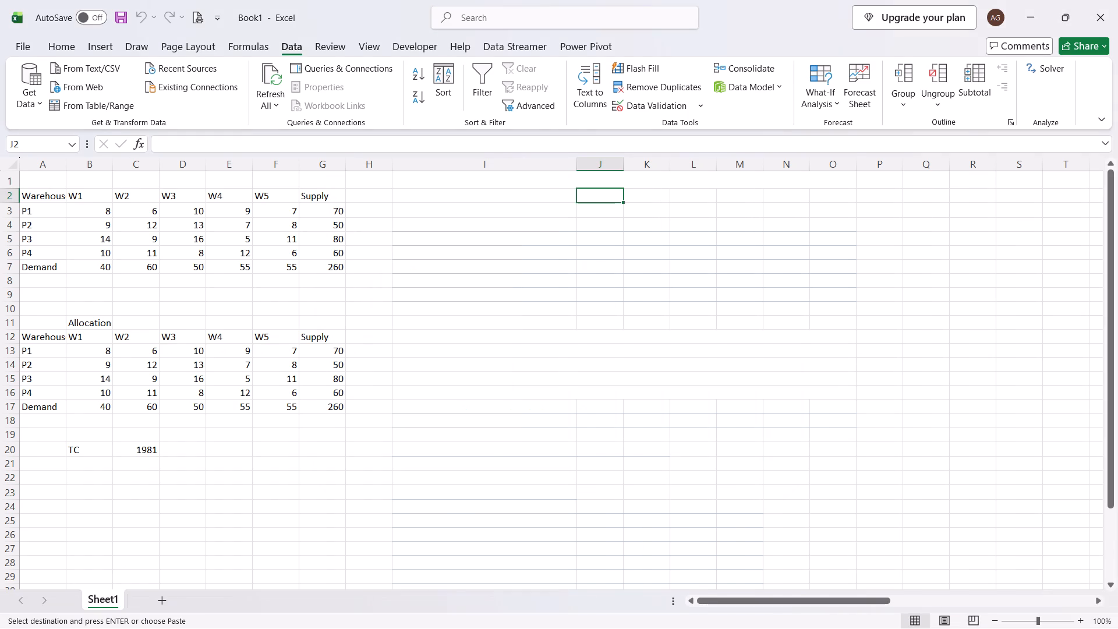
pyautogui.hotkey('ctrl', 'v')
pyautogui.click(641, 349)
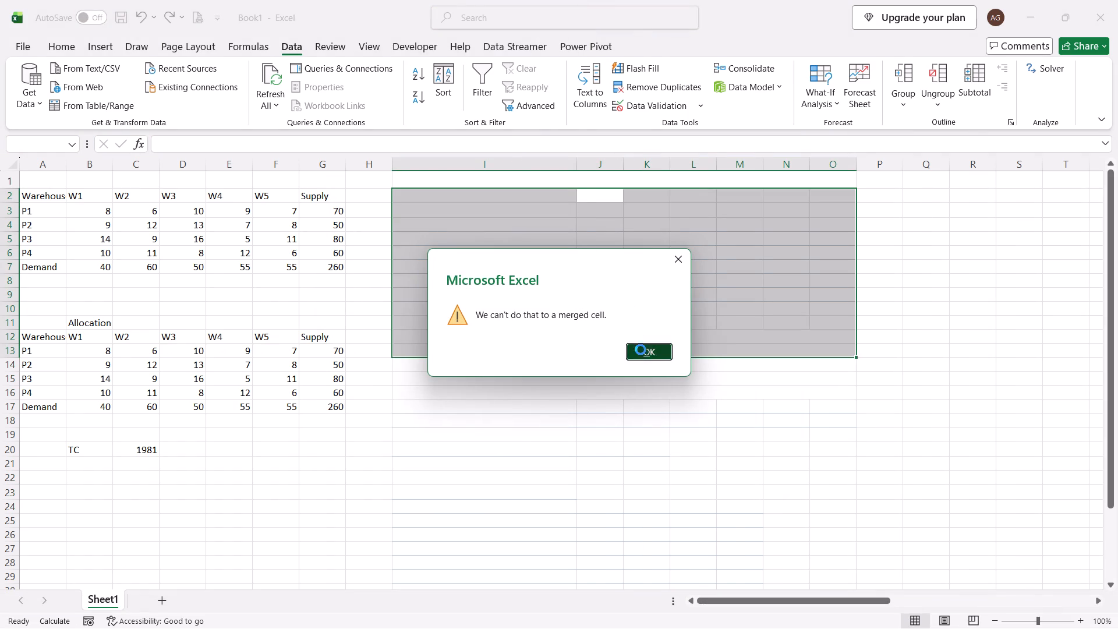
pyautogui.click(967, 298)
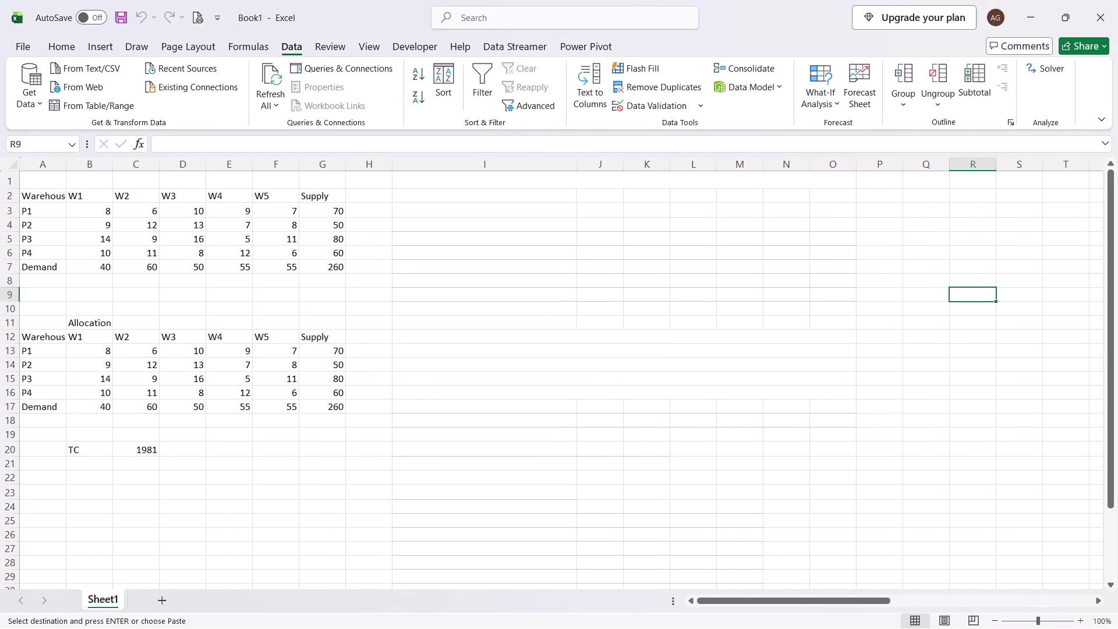
# Unmerge the merged cell I1:O1 in Book1.
pyautogui.hscroll(1, 608, 332)
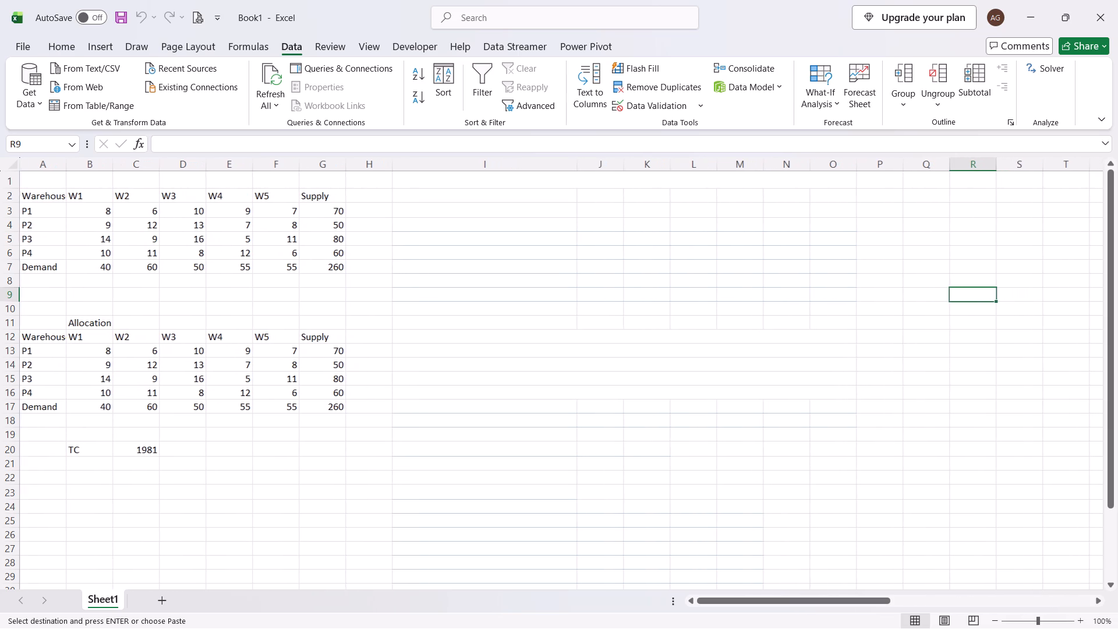
pyautogui.scroll(-1, 485, 362)
pyautogui.scroll(1, 448, 357)
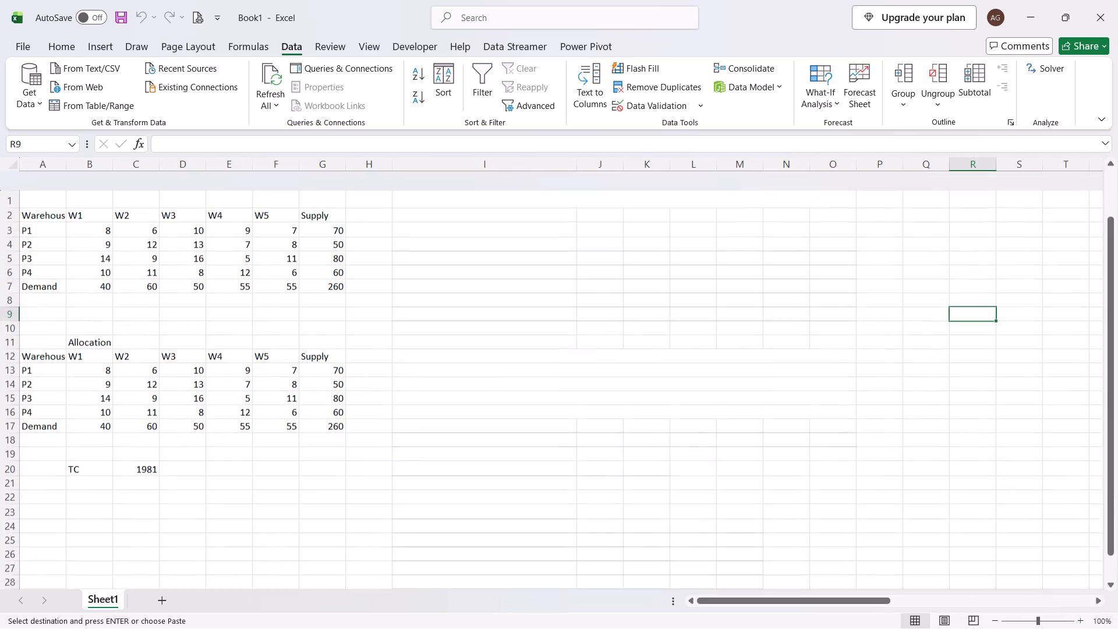
pyautogui.click(572, 169)
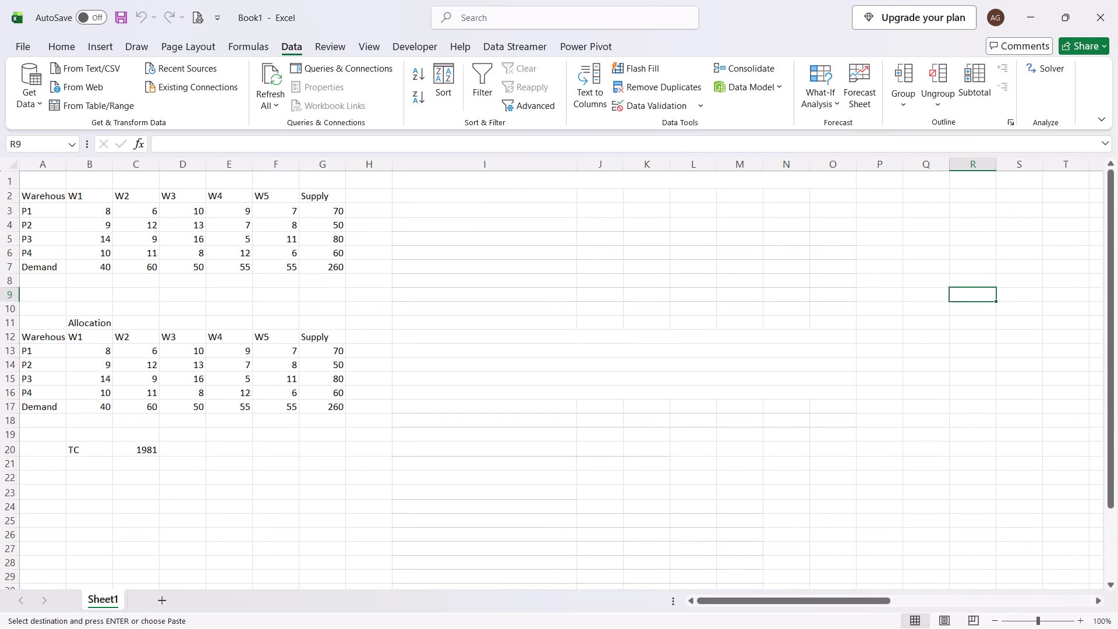
pyautogui.click(597, 185)
pyautogui.click(89, 44)
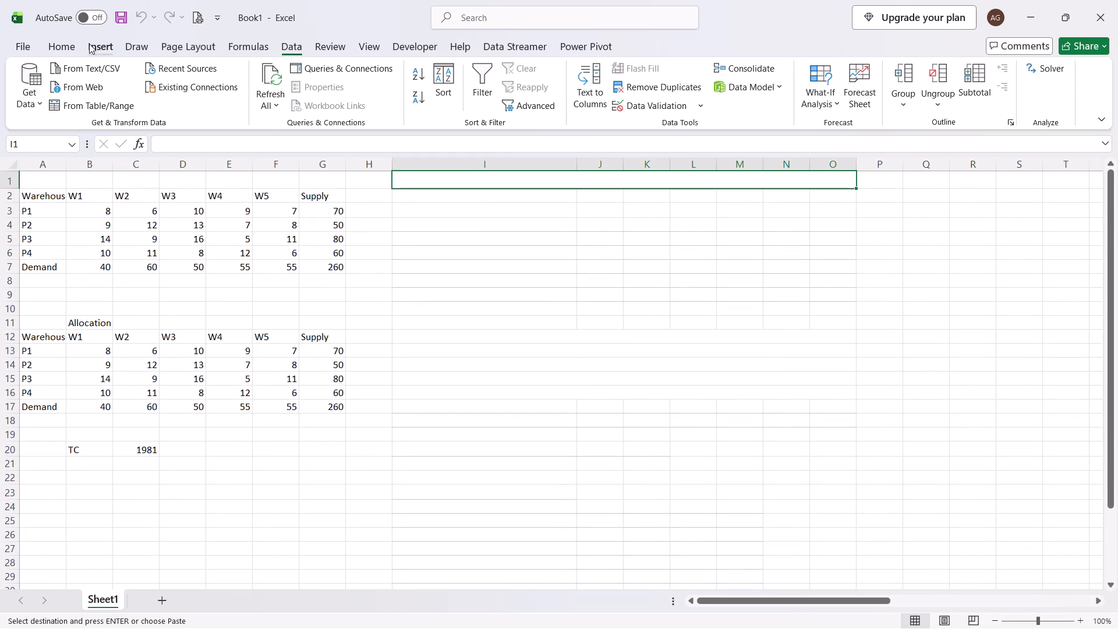
pyautogui.click(70, 46)
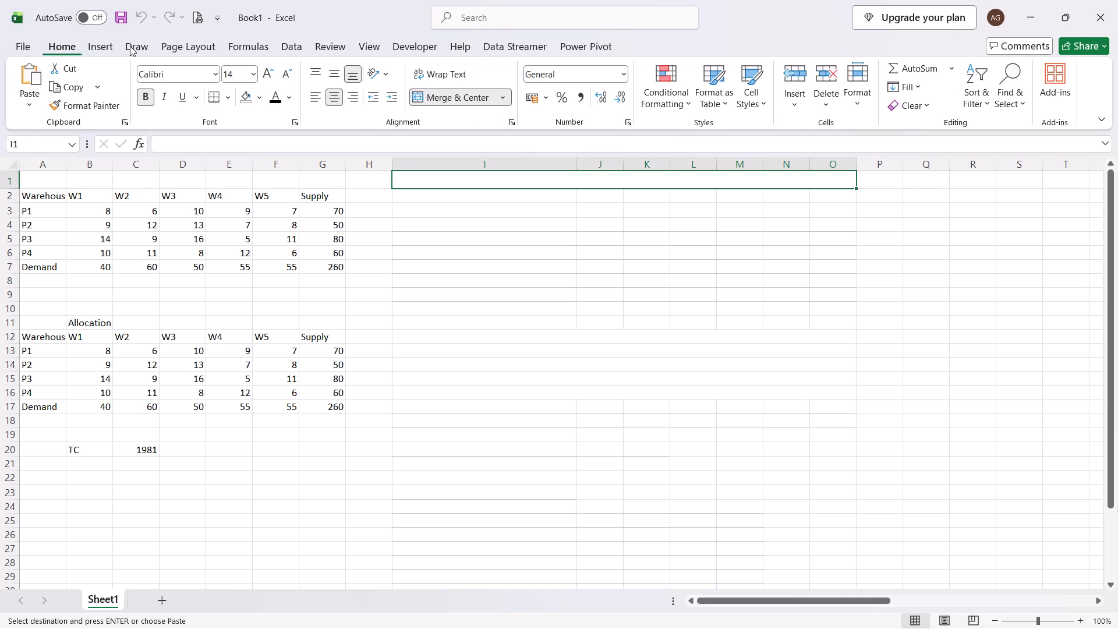
pyautogui.click(423, 98)
pyautogui.click(492, 235)
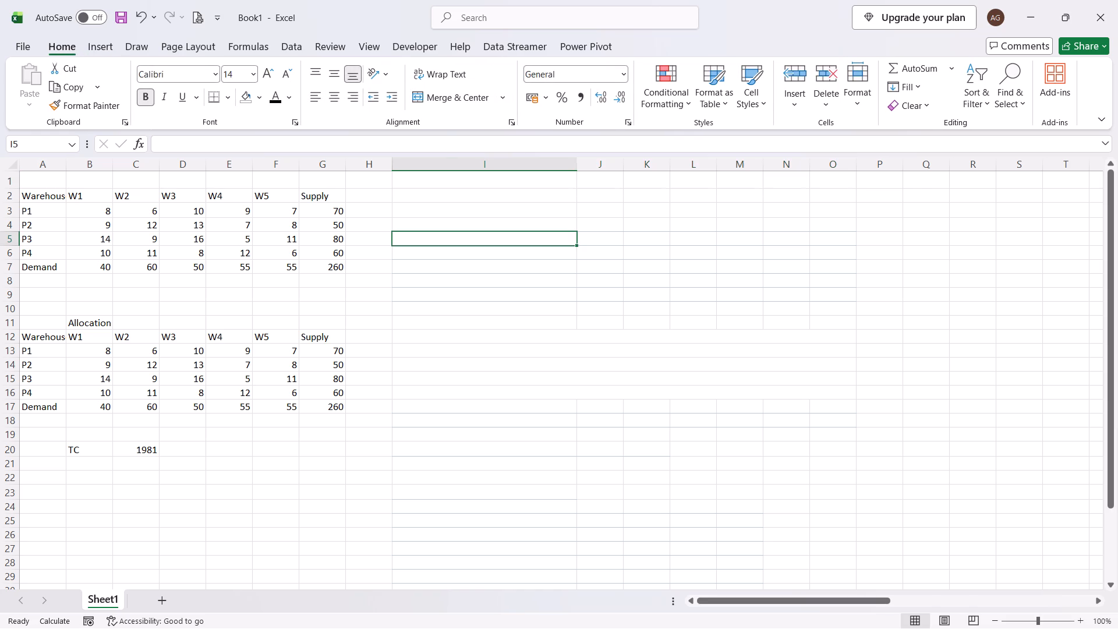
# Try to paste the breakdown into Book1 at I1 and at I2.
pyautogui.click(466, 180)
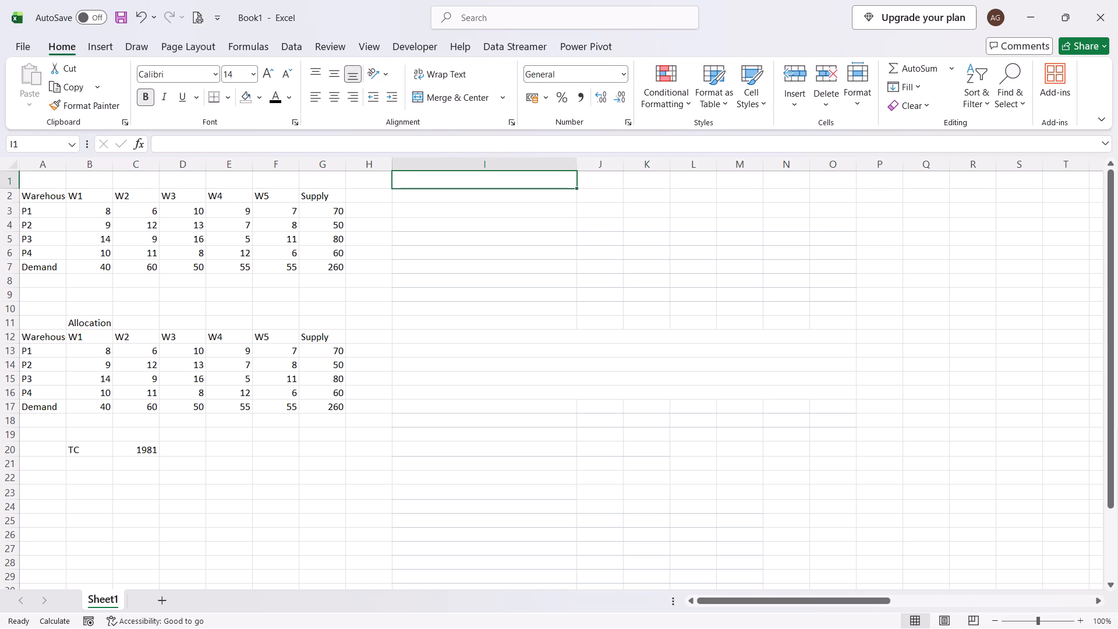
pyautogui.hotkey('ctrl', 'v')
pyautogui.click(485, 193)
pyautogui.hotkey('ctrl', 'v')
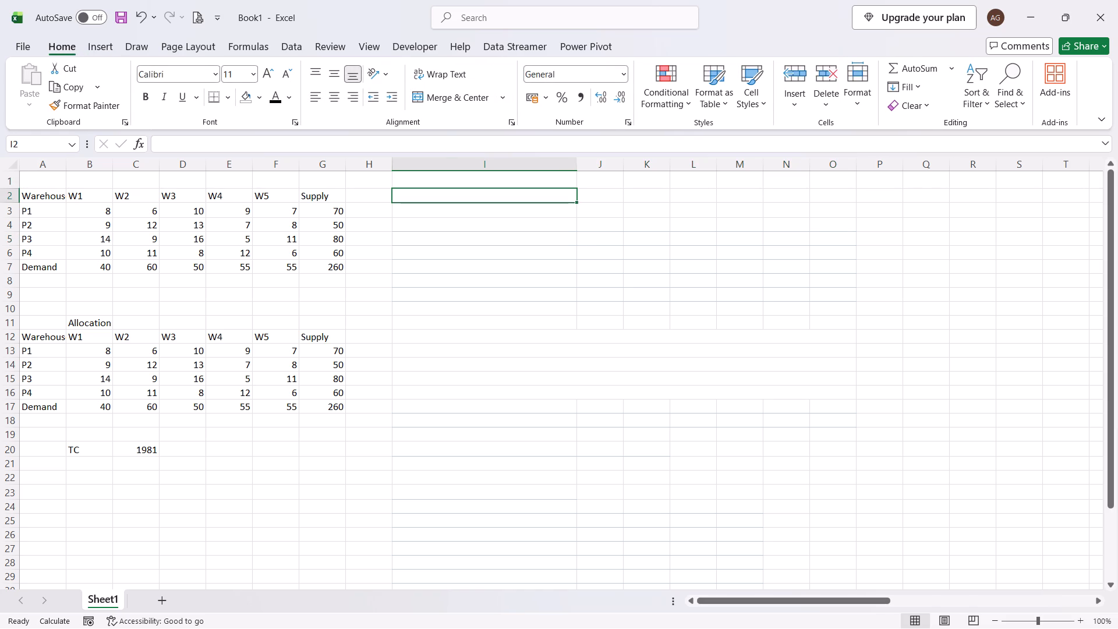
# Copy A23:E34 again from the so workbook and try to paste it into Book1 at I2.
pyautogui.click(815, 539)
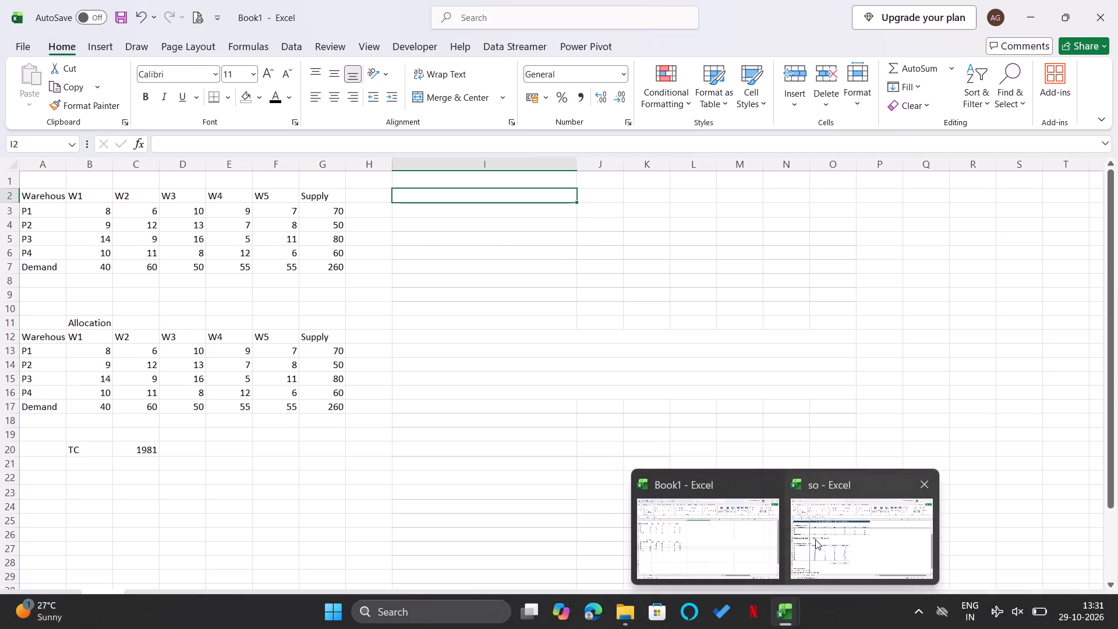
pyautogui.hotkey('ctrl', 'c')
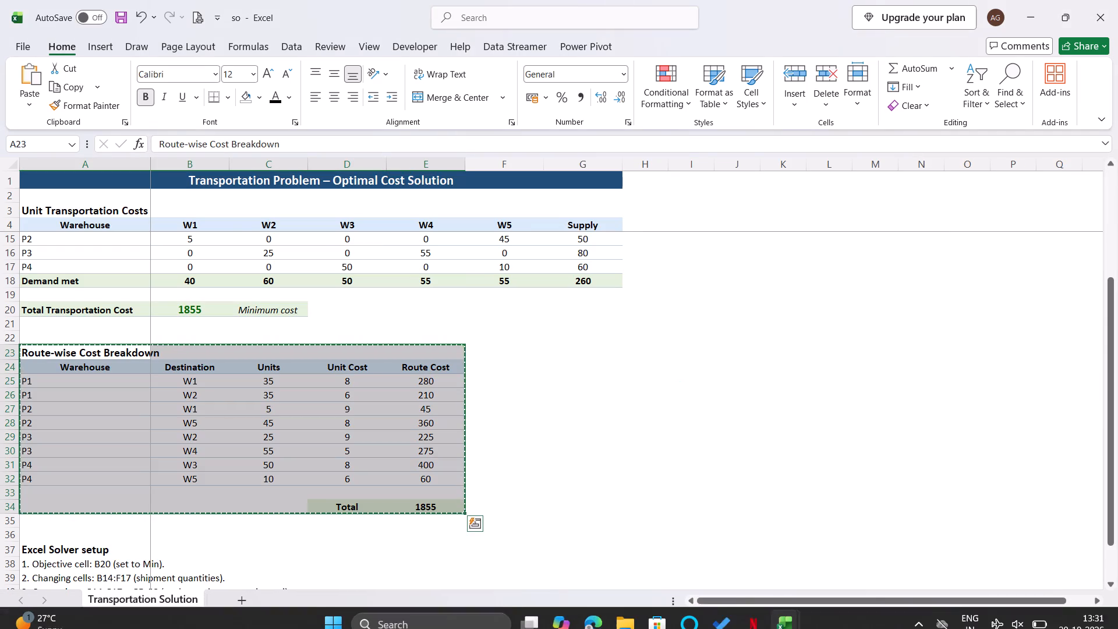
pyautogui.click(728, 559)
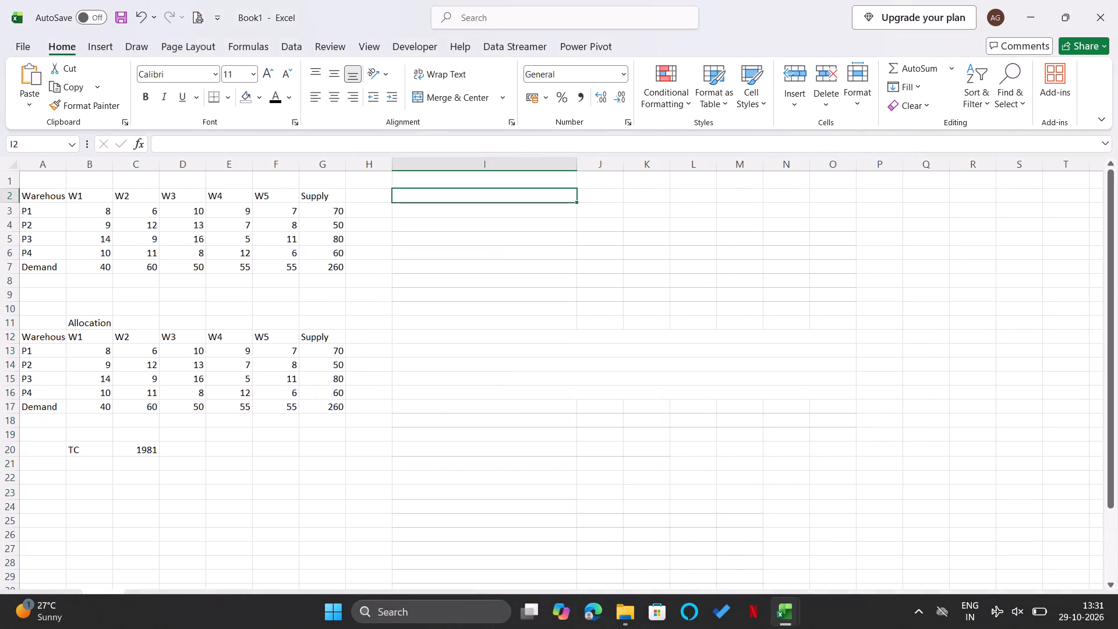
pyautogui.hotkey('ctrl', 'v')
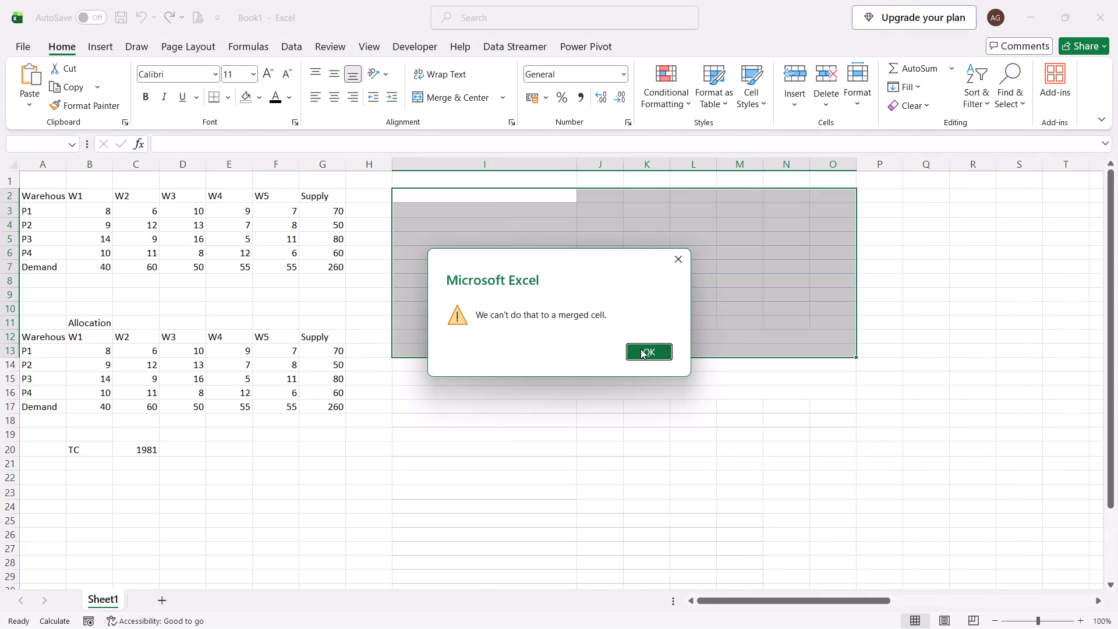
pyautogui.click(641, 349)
# Unmerge the cells in the range I2:O13 of Book1.
pyautogui.doubleClick(576, 162)
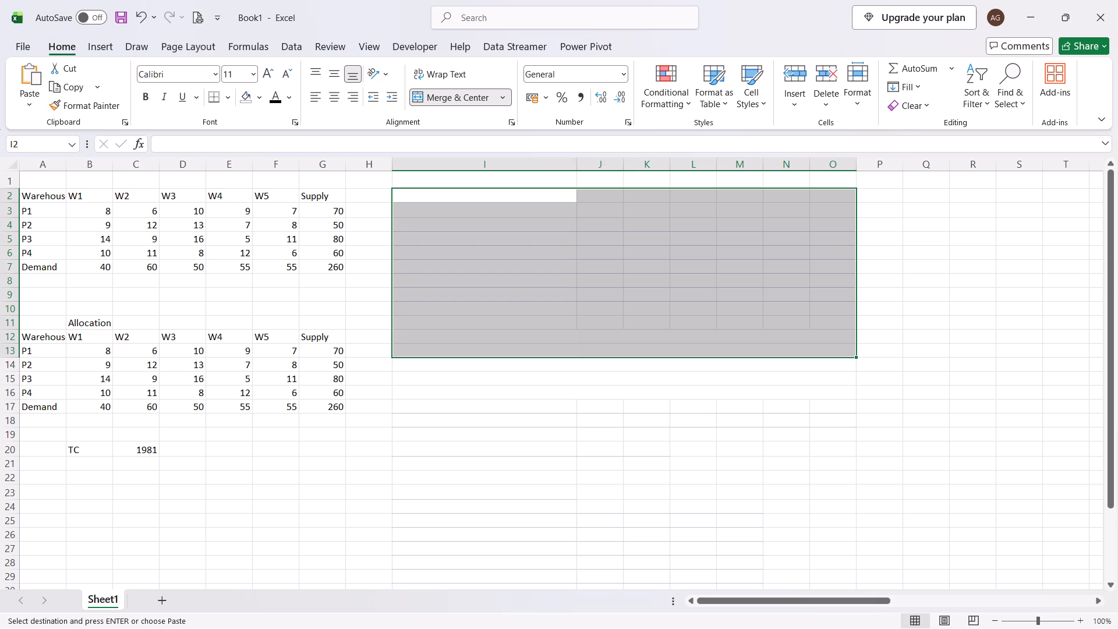
pyautogui.click(429, 98)
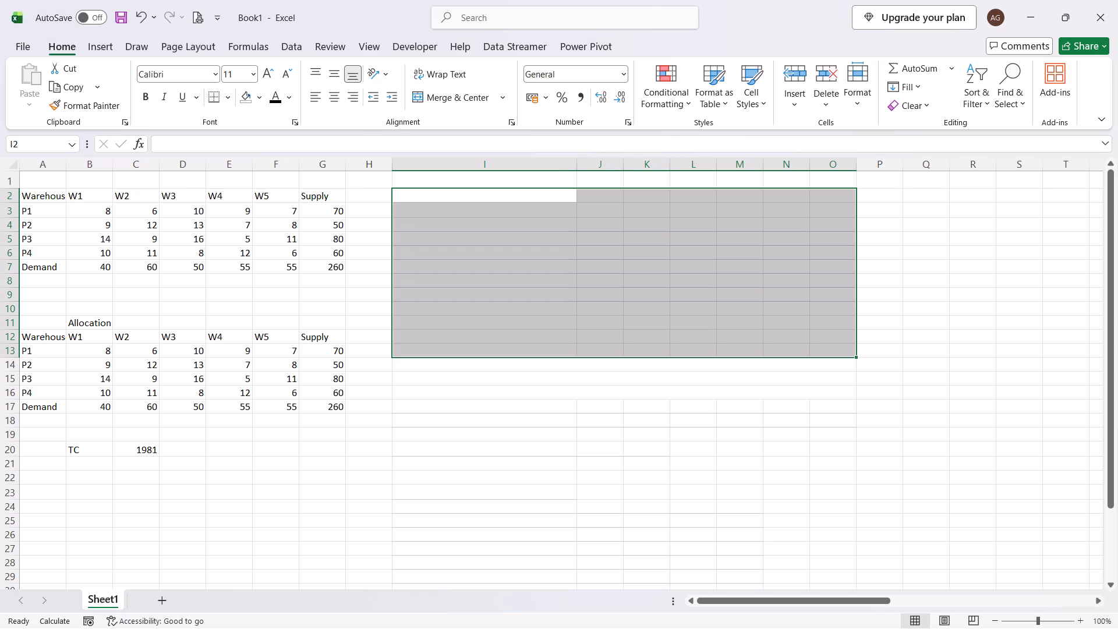
# Copy the Route-wise Cost Breakdown range A23:E34 again from the so workbook and paste it into Book1 at J1.
pyautogui.click(469, 379)
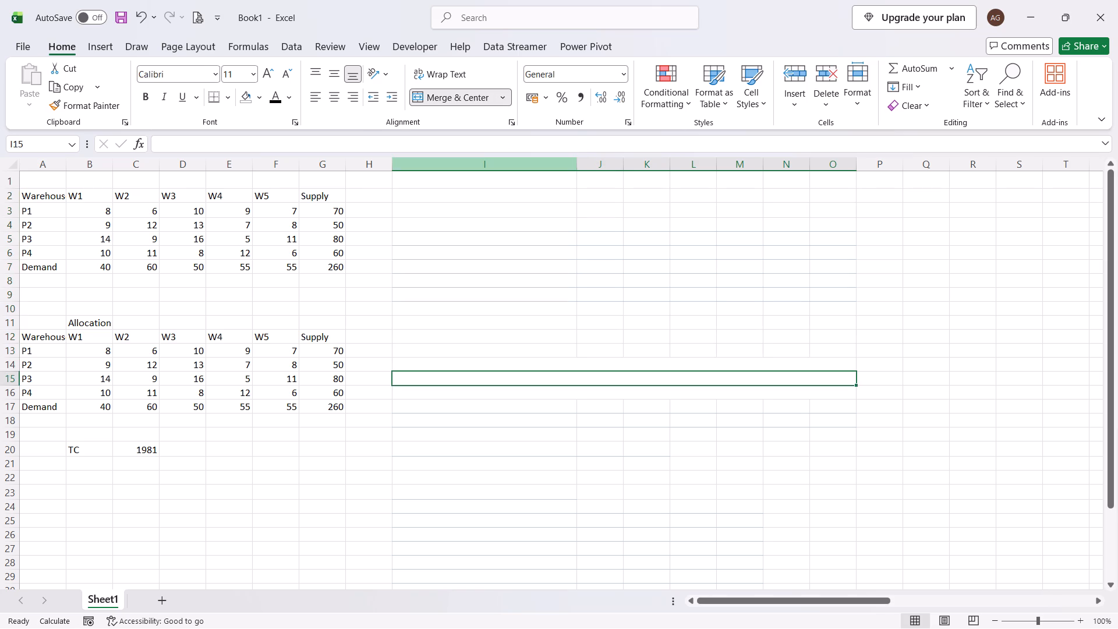
pyautogui.click(605, 186)
pyautogui.hotkey('ctrl', 'v')
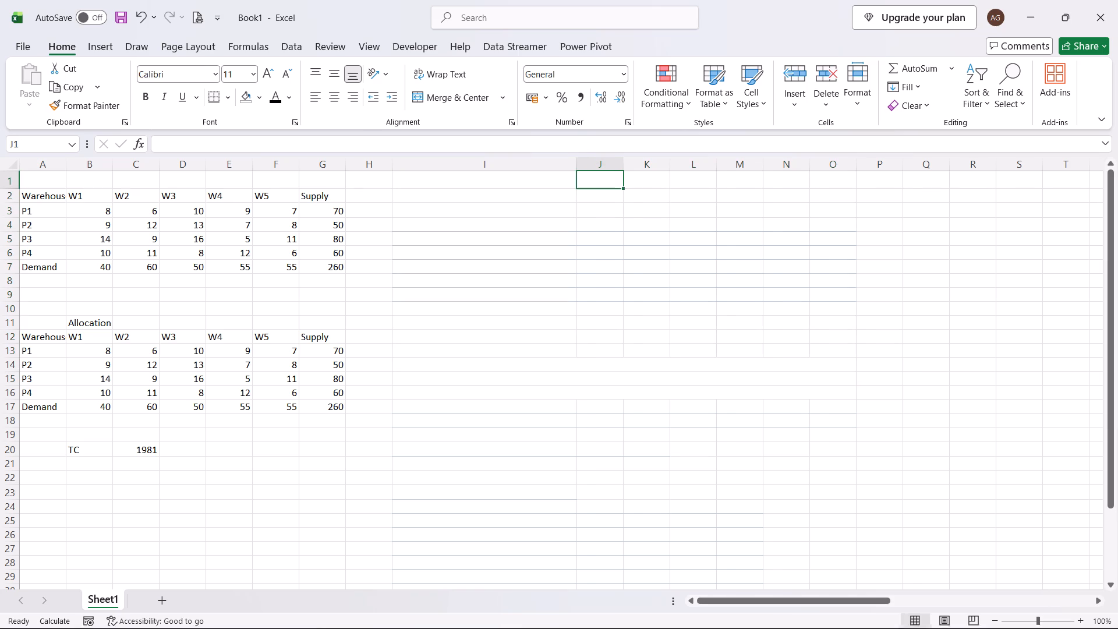
pyautogui.click(815, 547)
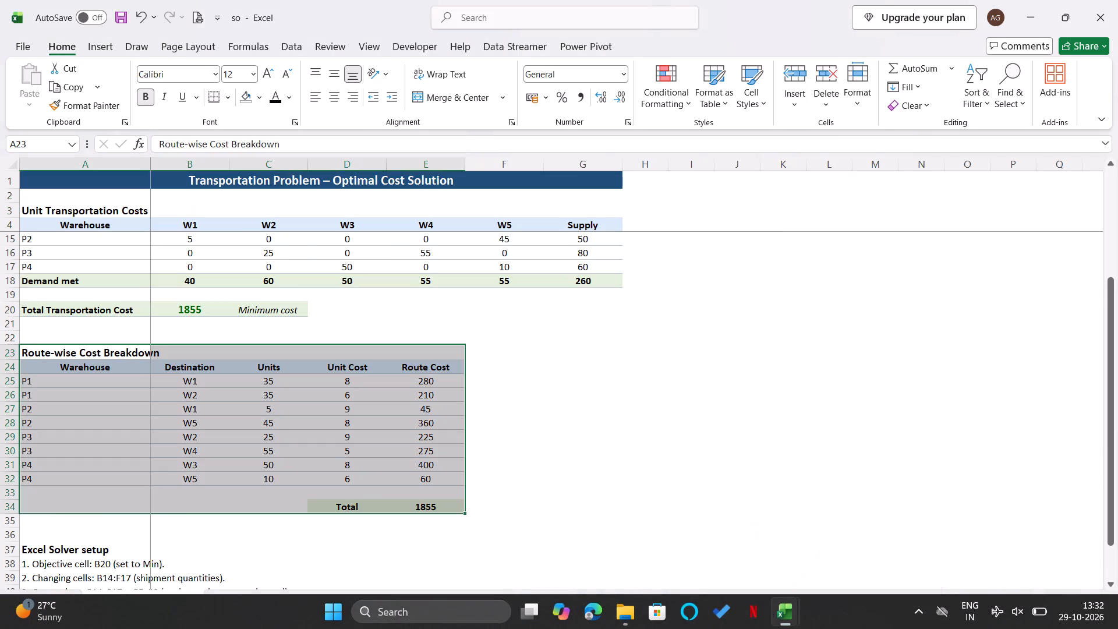
pyautogui.hotkey('ctrl', 'c')
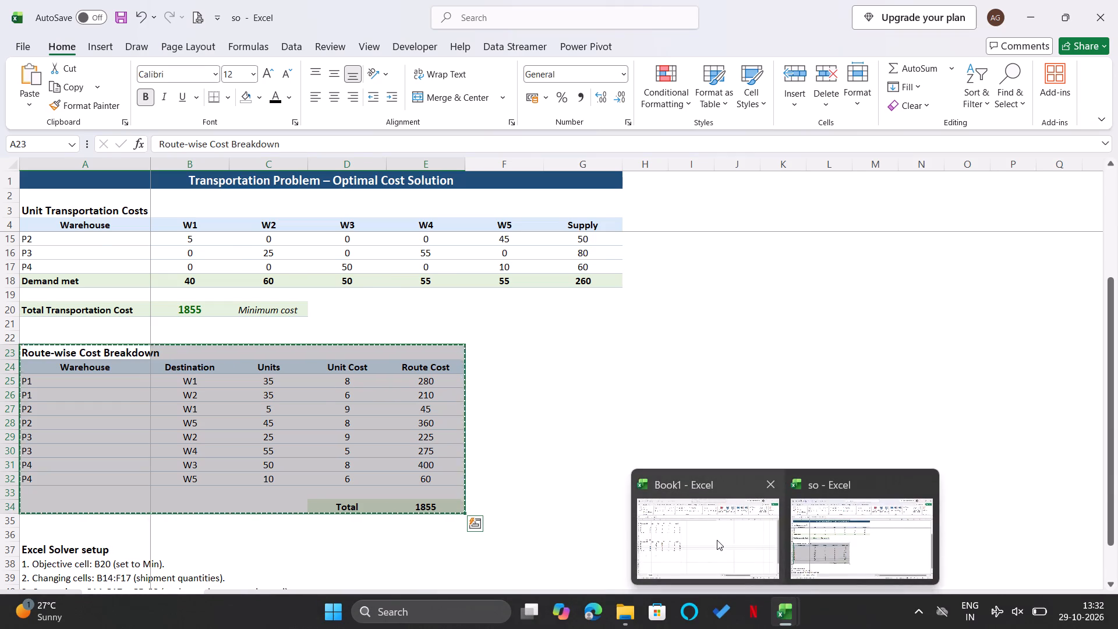
pyautogui.click(717, 540)
pyautogui.hotkey('ctrl', 'v')
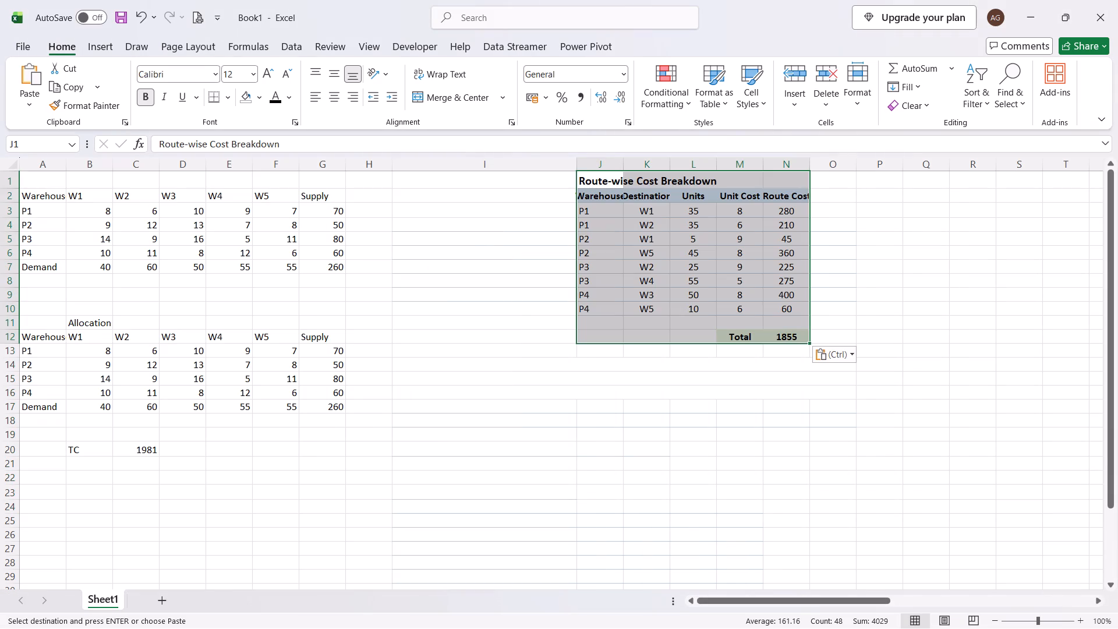
pyautogui.click(735, 399)
# Close the so workbook and return to Book1.
pyautogui.click(779, 612)
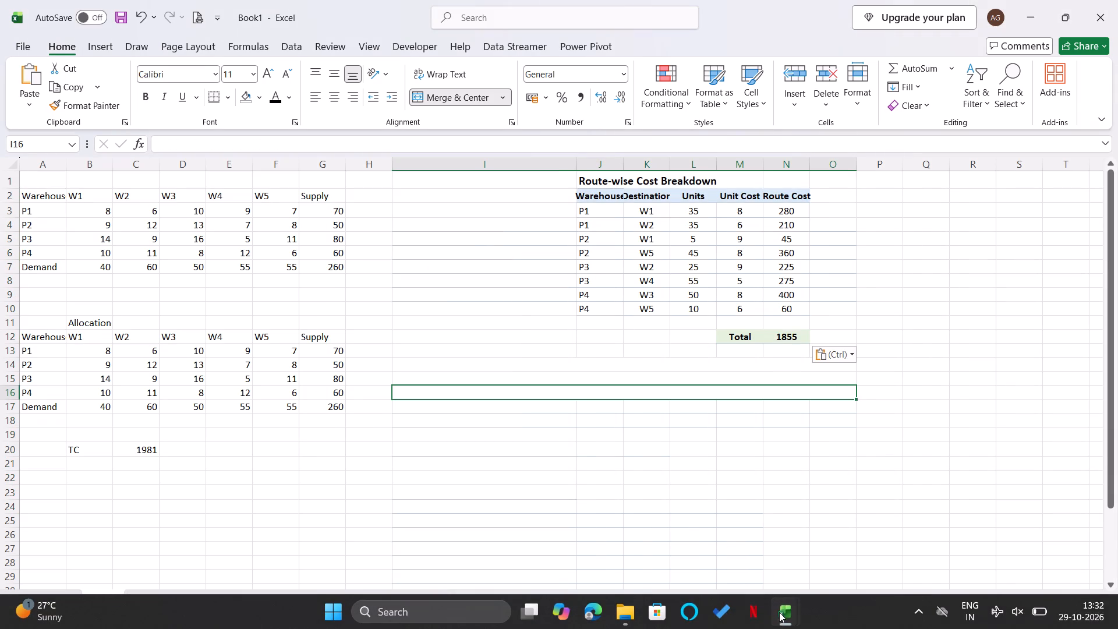
pyautogui.click(836, 549)
pyautogui.click(1117, 0)
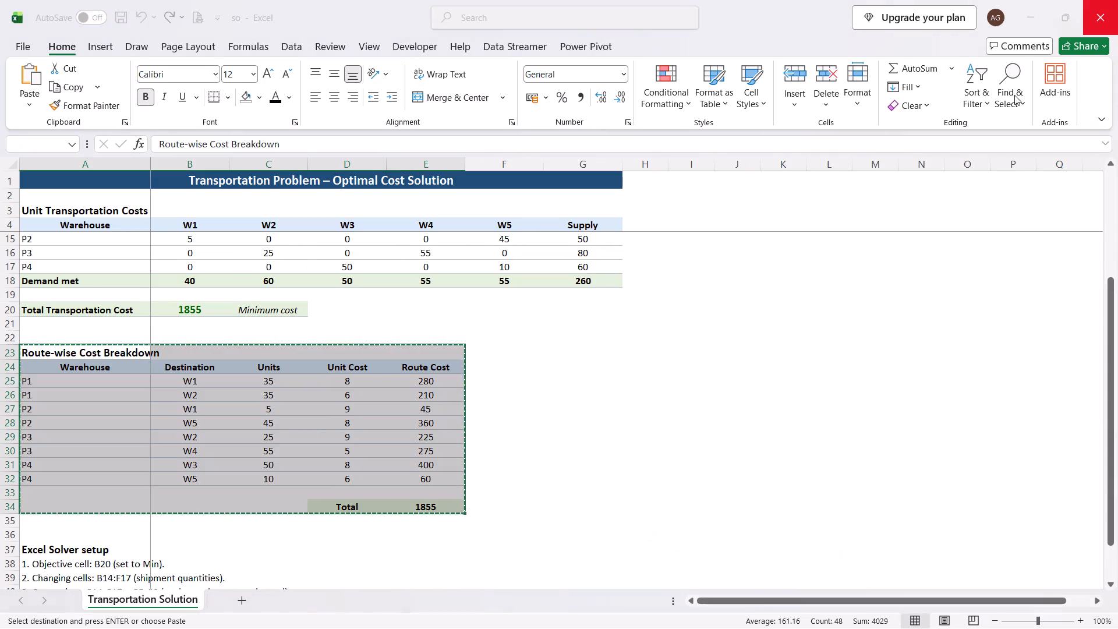
pyautogui.click(603, 419)
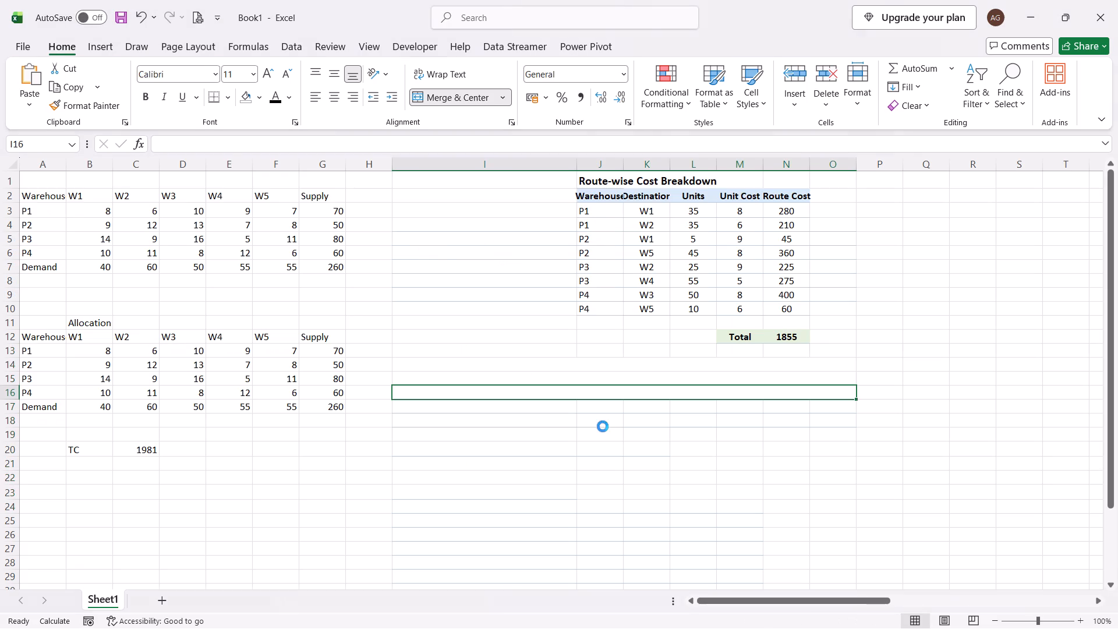
# Auto-fit the widths of columns J and K to the pasted breakdown.
pyautogui.doubleClick(627, 171)
pyautogui.doubleClick(767, 166)
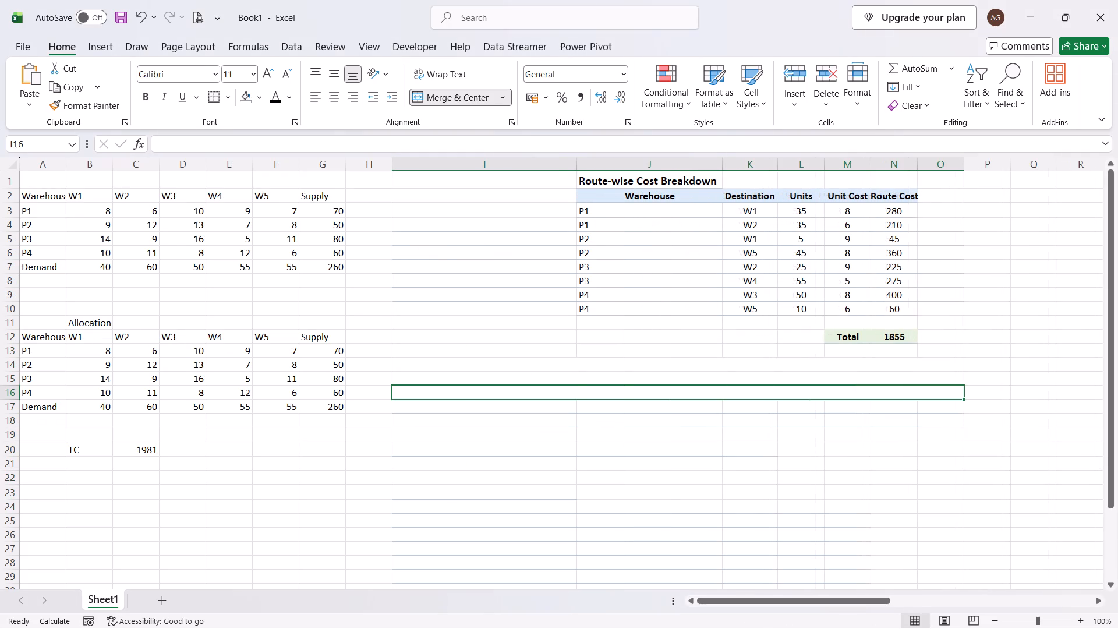
# Remove the blue shading from the breakdown's header cells J2:N2.
pyautogui.moveTo(650, 192); pyautogui.dragTo(804, 199)
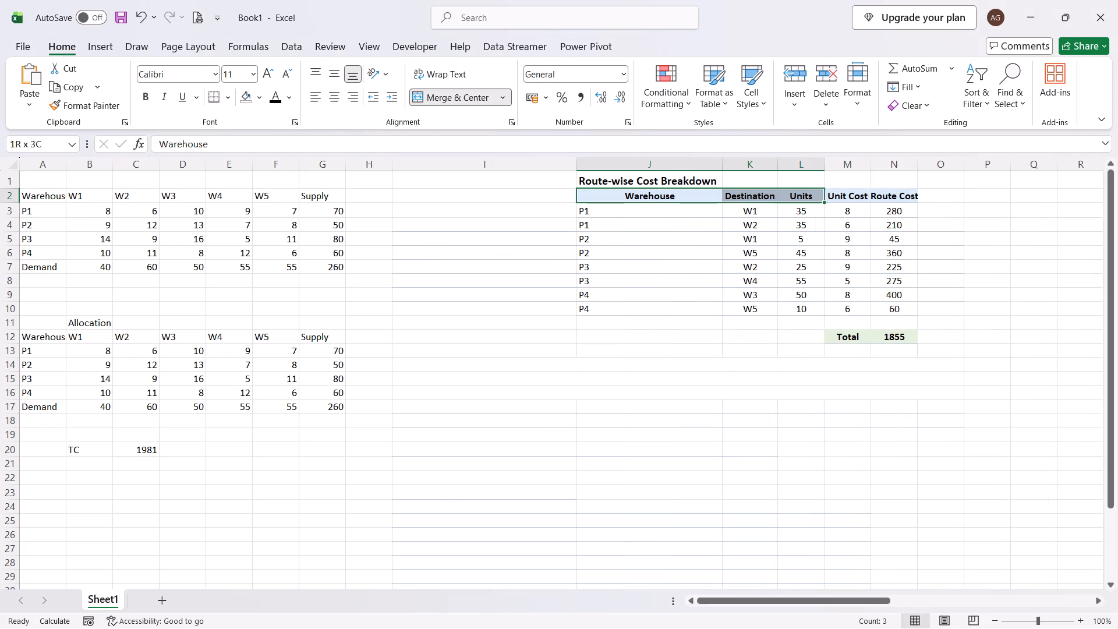
pyautogui.moveTo(804, 199); pyautogui.dragTo(833, 197)
pyautogui.moveTo(695, 280); pyautogui.dragTo(649, 201)
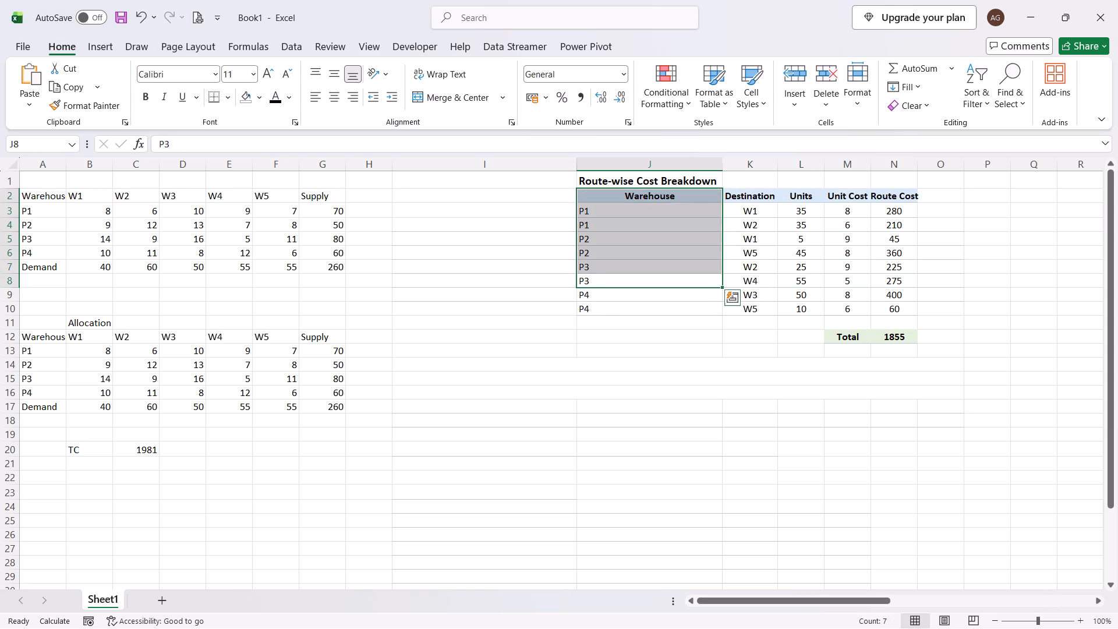
pyautogui.click(649, 201)
pyautogui.hotkey('shift', 'Right')
pyautogui.hotkey('shift', 'Right')
pyautogui.hotkey('shift', 'Right')
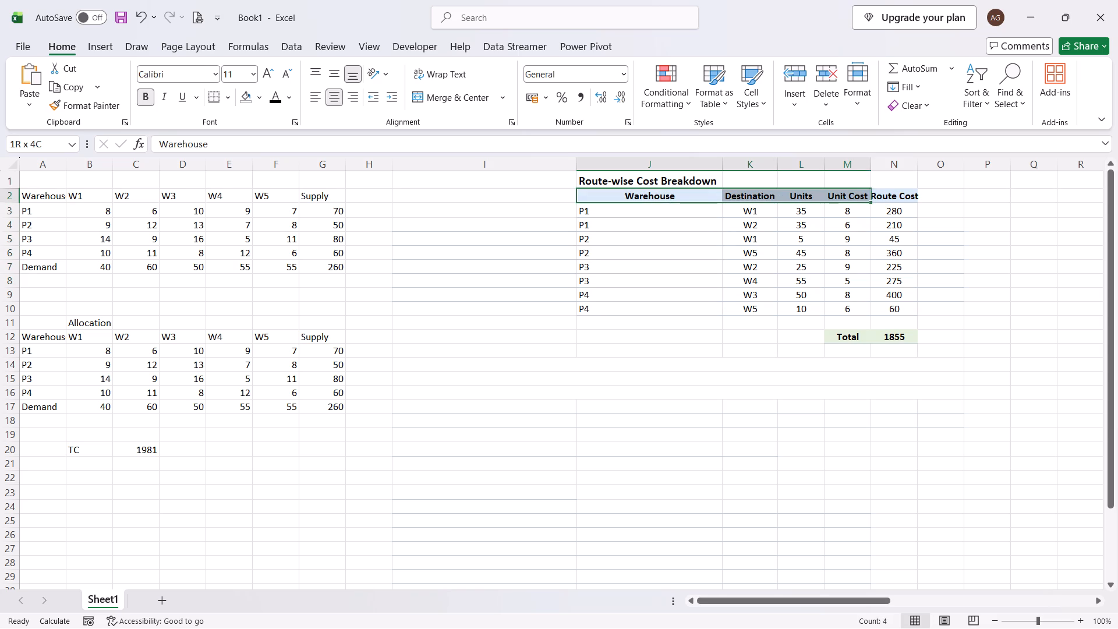
pyautogui.hotkey('shift', 'Right')
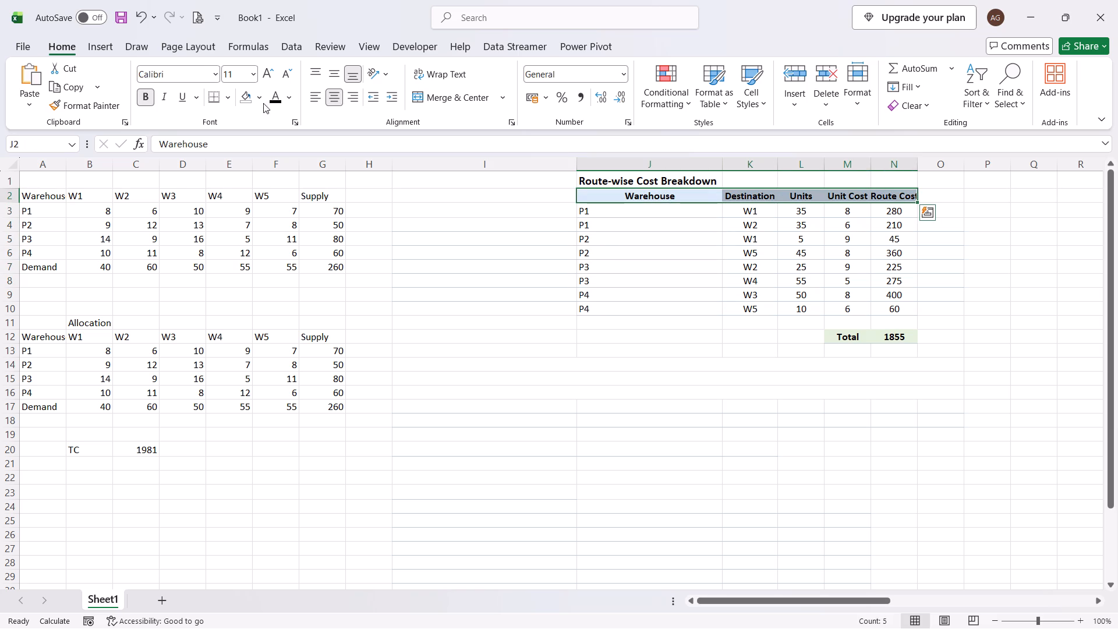
pyautogui.click(249, 103)
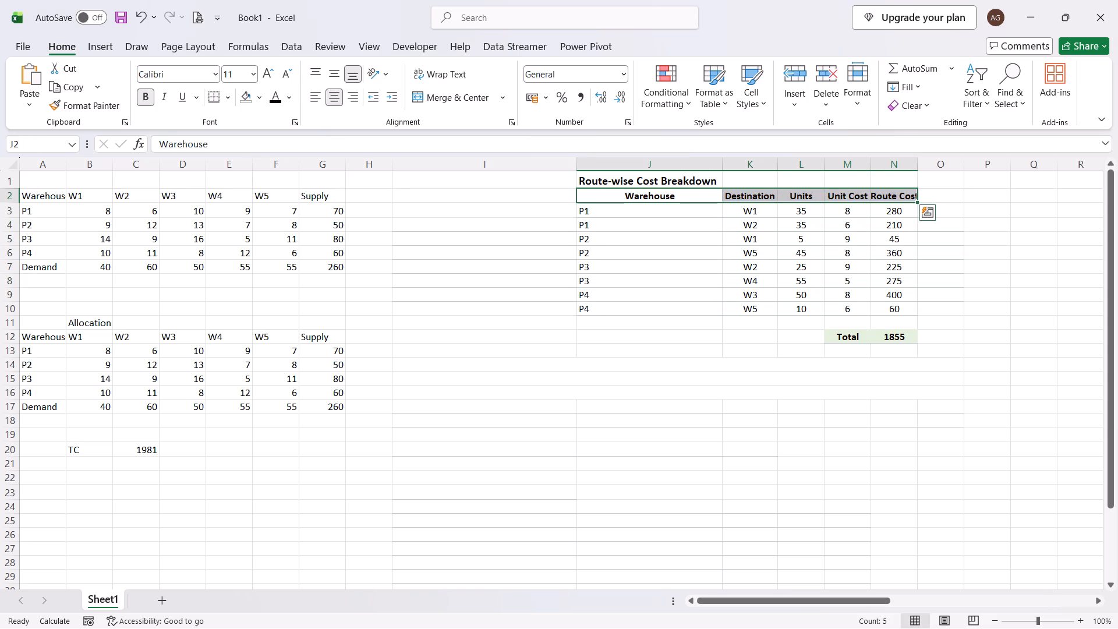
# Shorten the breakdown title in J1 to "Cost Breakdown".
pyautogui.click(607, 179)
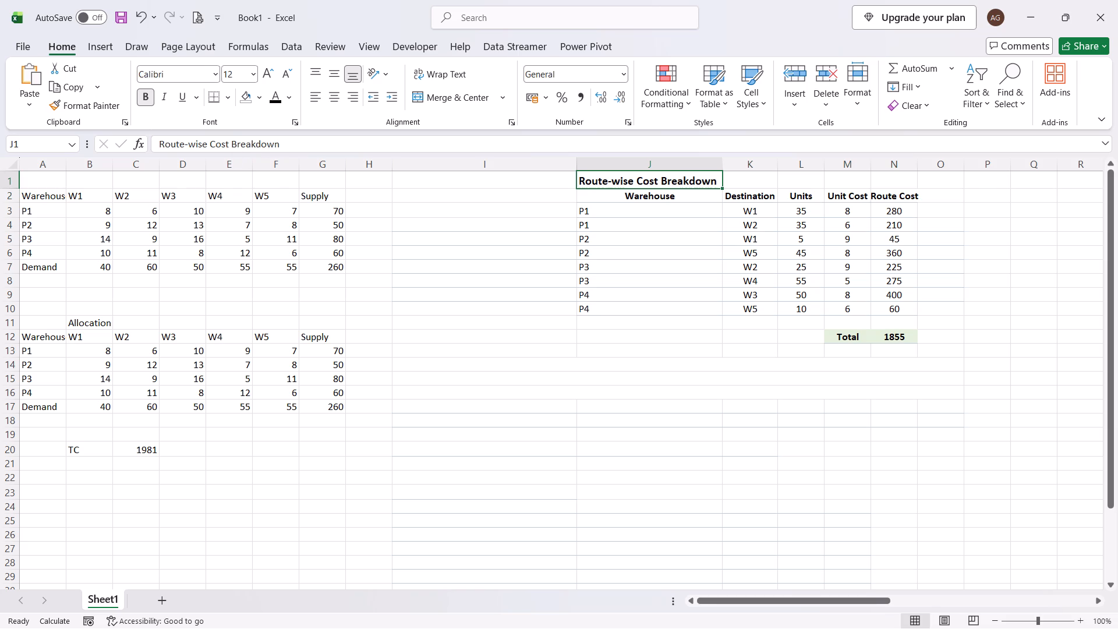
pyautogui.moveTo(209, 144); pyautogui.dragTo(164, 141)
pyautogui.press('BackSpace')
pyautogui.press('BackSpace')
pyautogui.press('BackSpace')
pyautogui.click(492, 303)
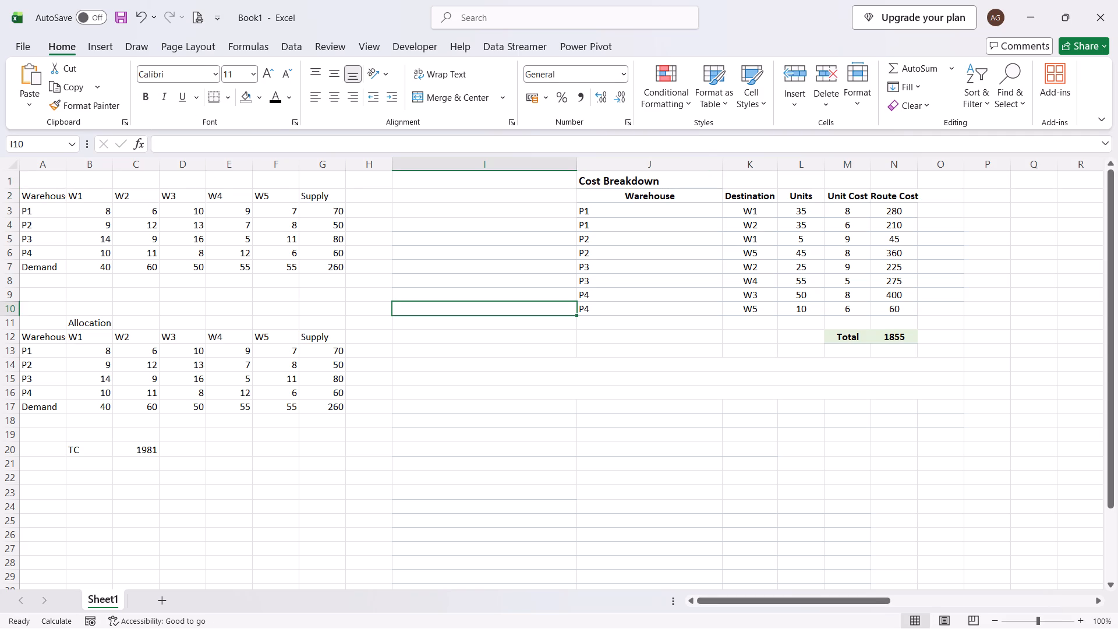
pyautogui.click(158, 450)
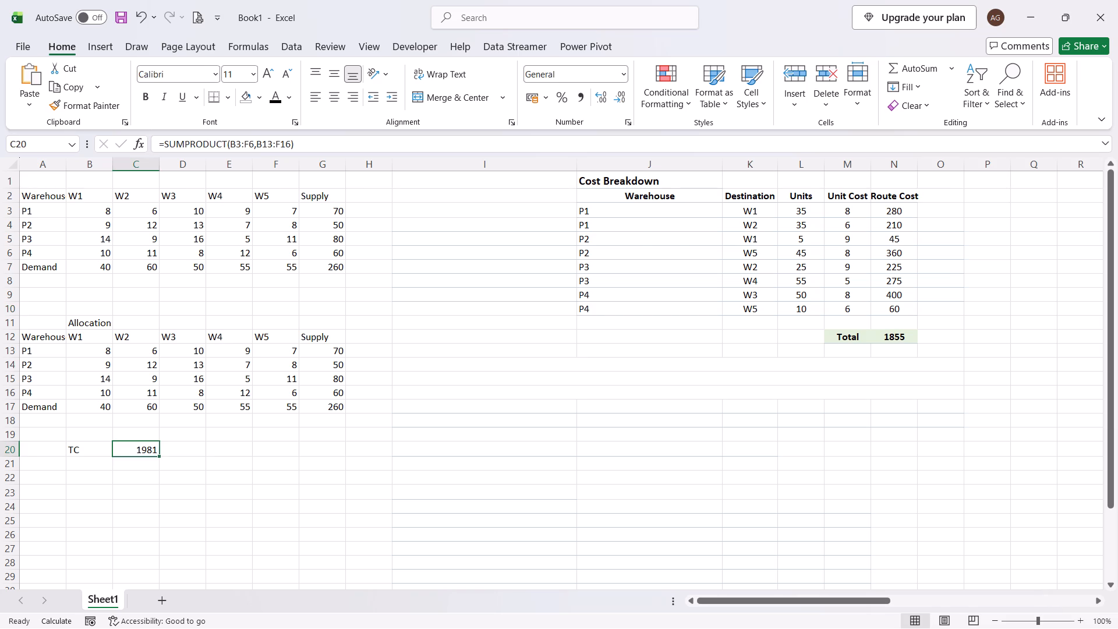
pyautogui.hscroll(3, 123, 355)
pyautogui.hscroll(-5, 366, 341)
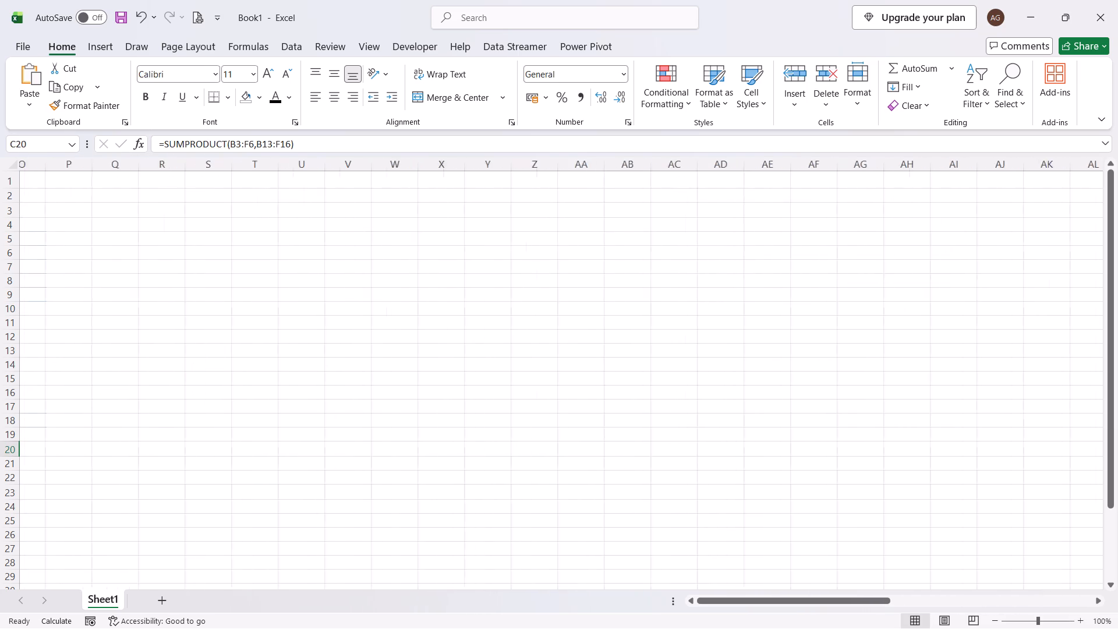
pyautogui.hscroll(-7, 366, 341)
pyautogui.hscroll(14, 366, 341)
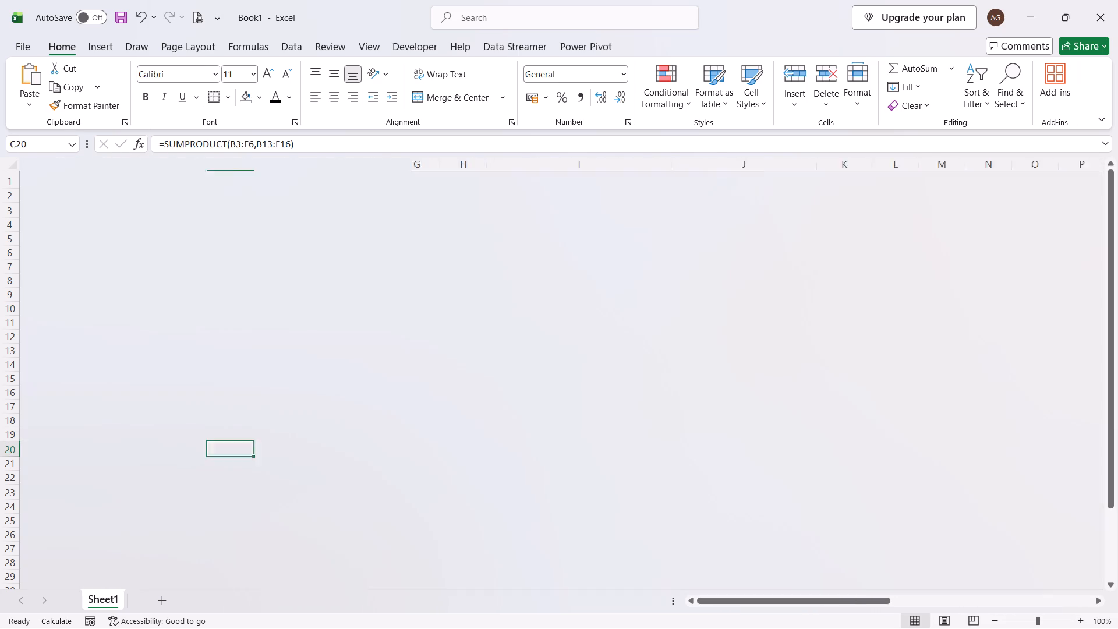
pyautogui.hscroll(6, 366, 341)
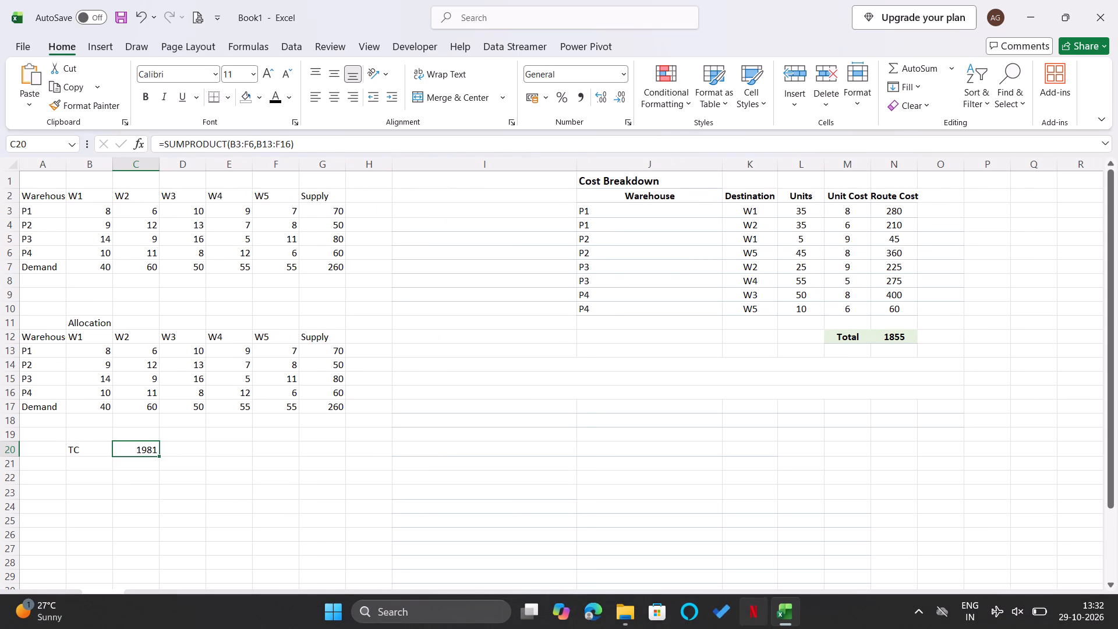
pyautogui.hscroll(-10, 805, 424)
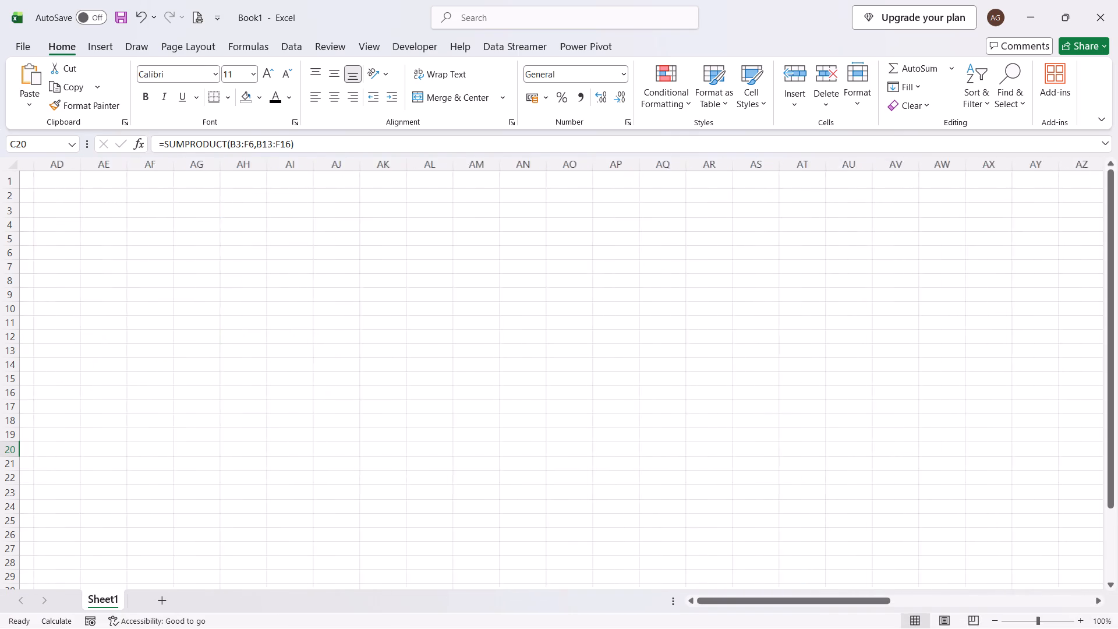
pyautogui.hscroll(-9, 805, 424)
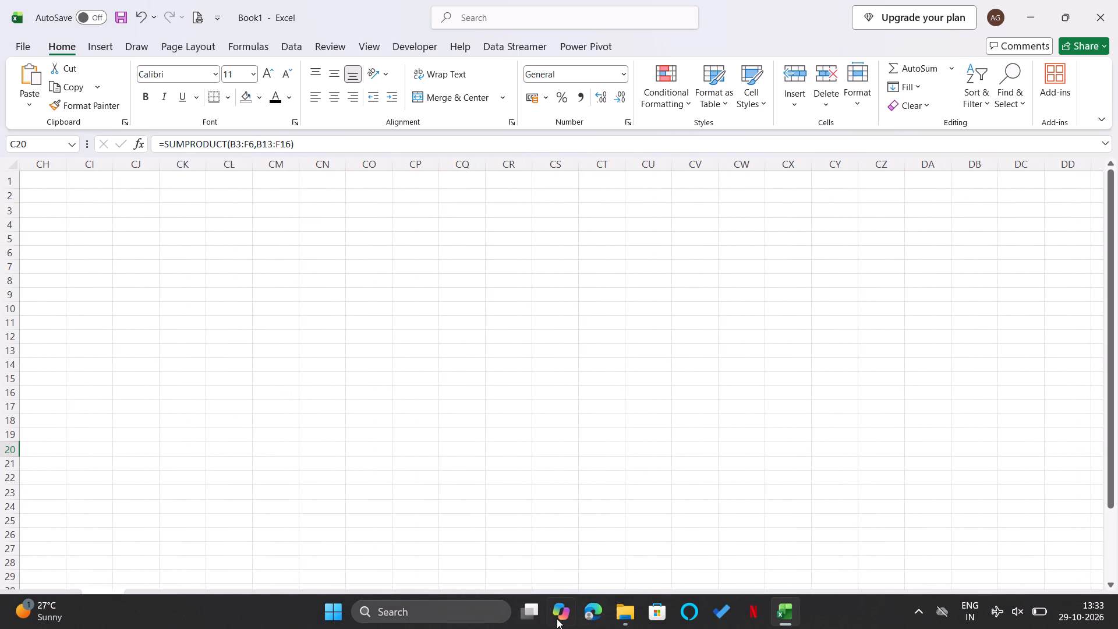
# Open the so workbook again from the Downloads folder.
pyautogui.click(632, 608)
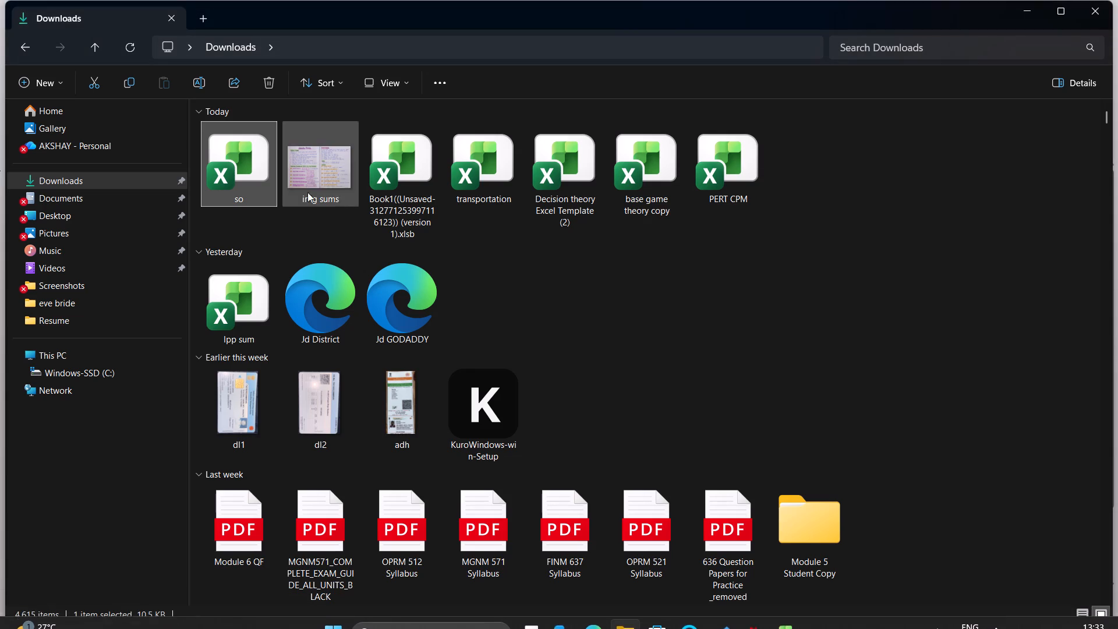
pyautogui.doubleClick(228, 170)
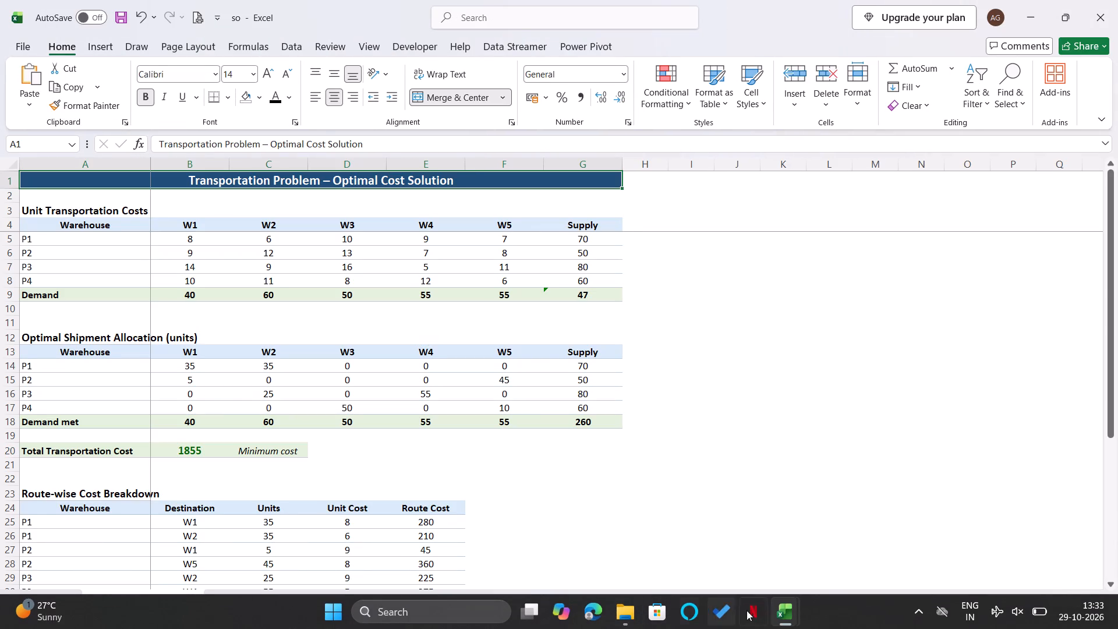
# Switch to Book1 and enter 35 in both B13 and C13, the P1 row of the Allocation table.
pyautogui.click(710, 542)
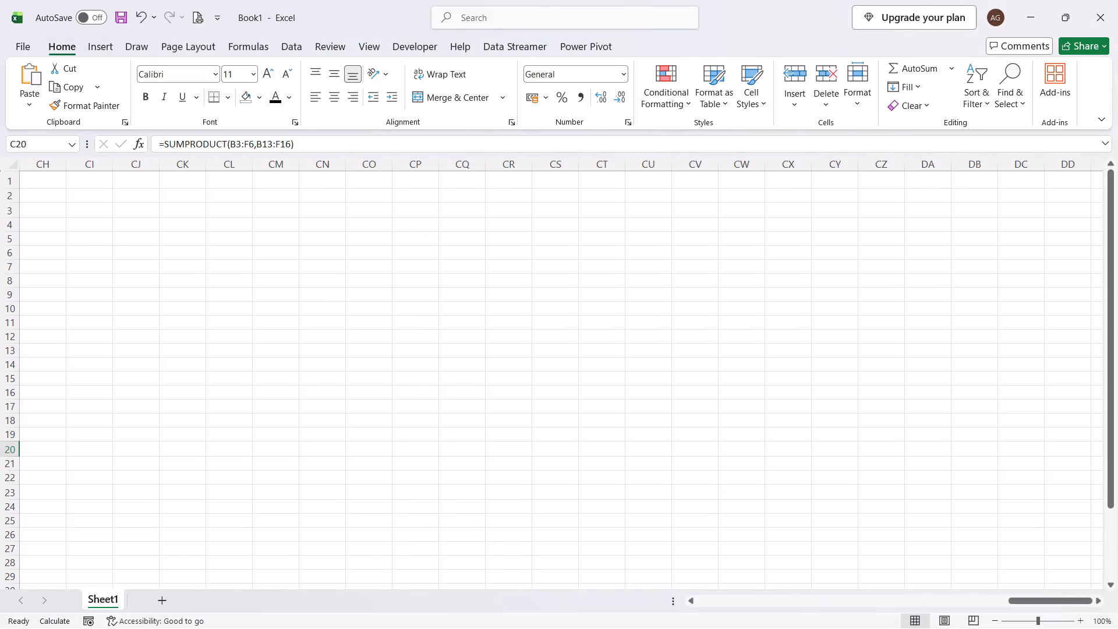
pyautogui.hscroll(15, 359, 393)
pyautogui.hscroll(8, 359, 393)
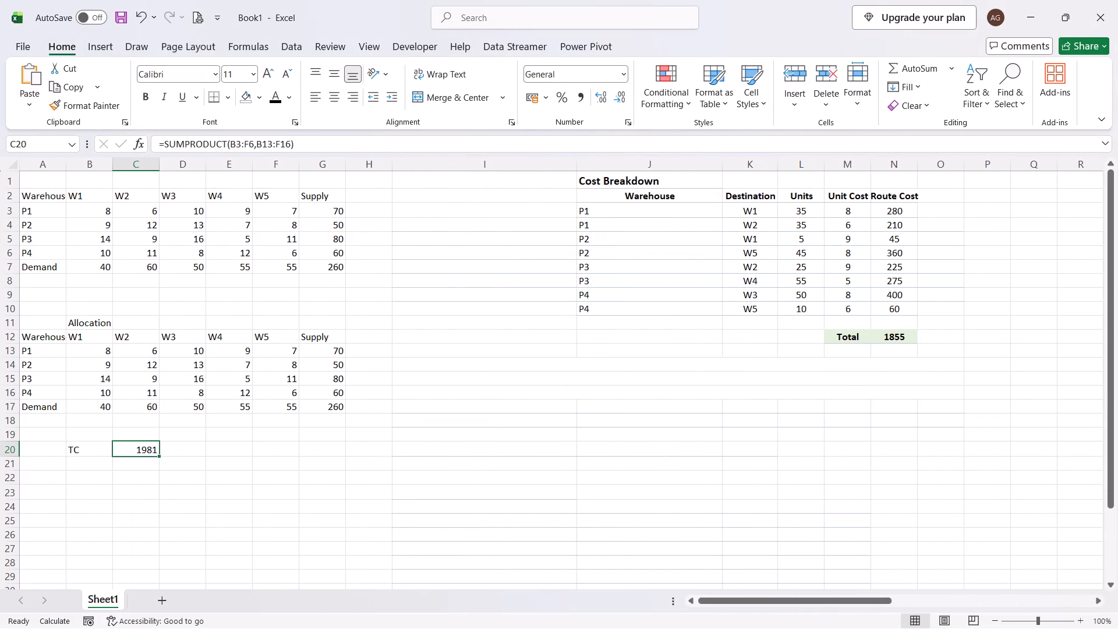
pyautogui.click(105, 353)
pyautogui.write('35')
pyautogui.press('Right')
pyautogui.write('35')
pyautogui.press('Right')
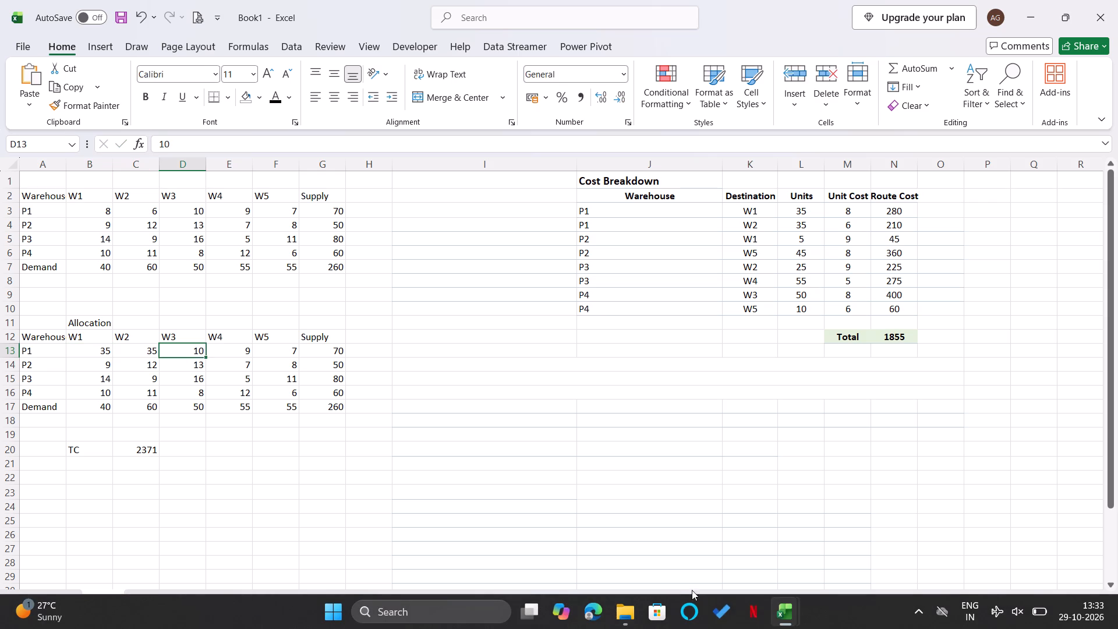
# Consult the optimal allocation in the so workbook and enter 45 in F14, 50 in E15 and 5 in D16 of Book1.
pyautogui.click(819, 547)
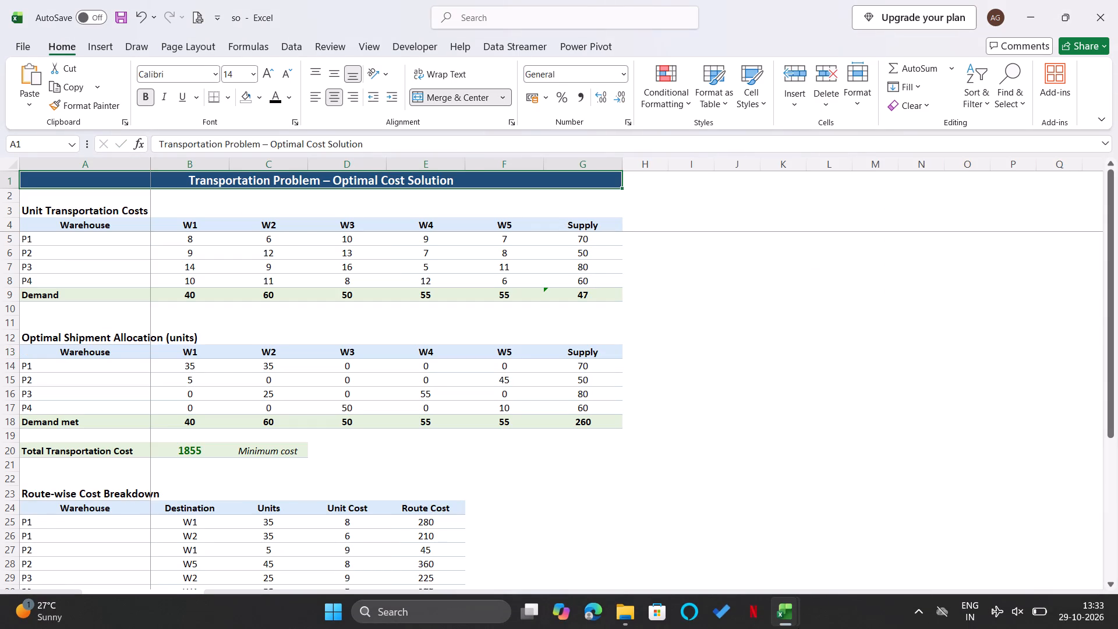
pyautogui.click(723, 547)
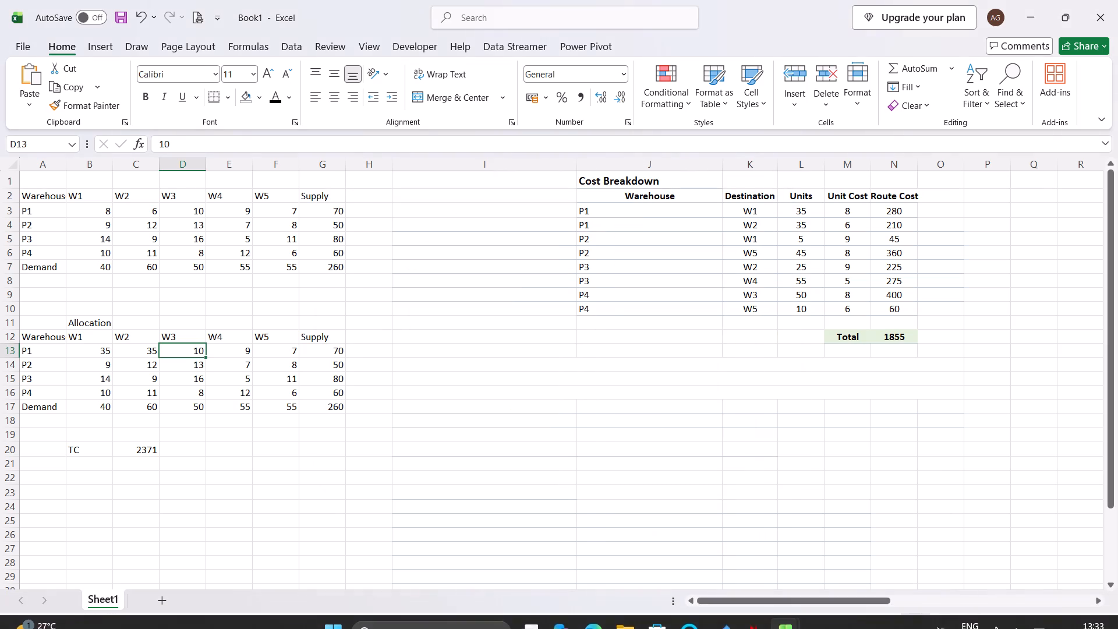
pyautogui.click(290, 363)
pyautogui.write('45')
pyautogui.press('Return')
pyautogui.click(242, 373)
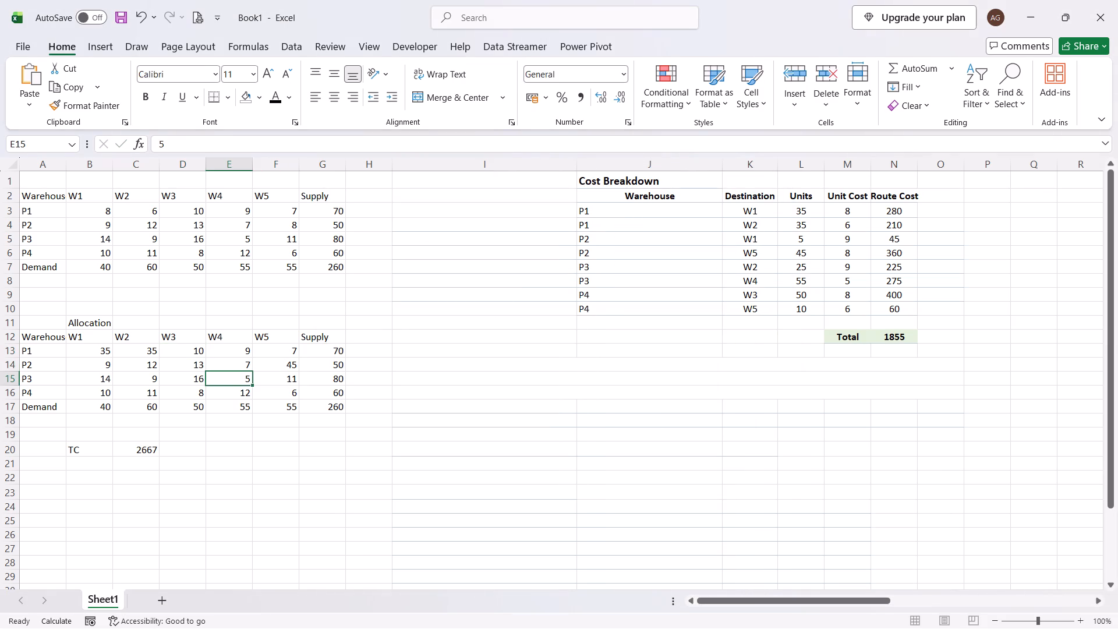
pyautogui.write('50')
pyautogui.press('Return')
pyautogui.click(199, 390)
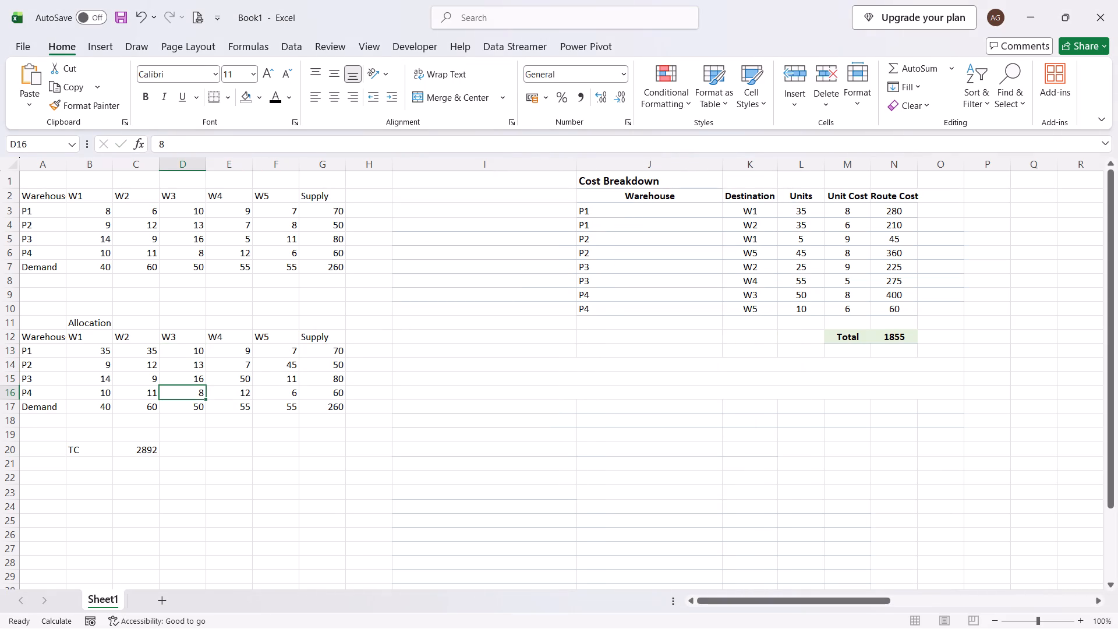
pyautogui.press('5')
pyautogui.press('5')
pyautogui.press('Return')
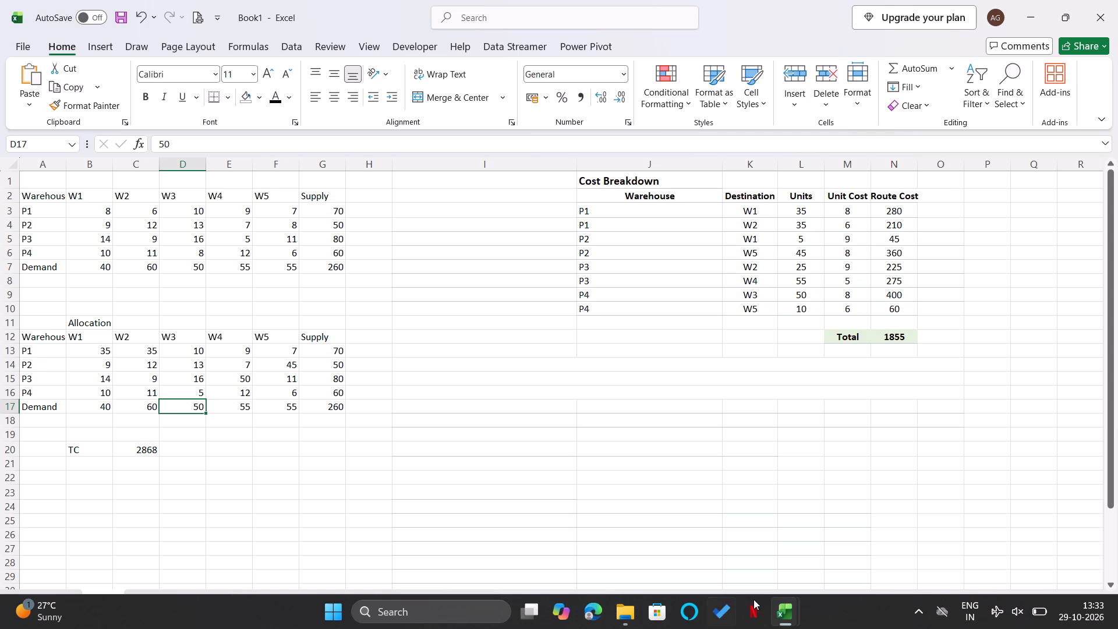
# Check the optimal allocation in the so workbook, then set D16 to 50 and E15 to 55 in Book1's Allocation table.
pyautogui.click(829, 549)
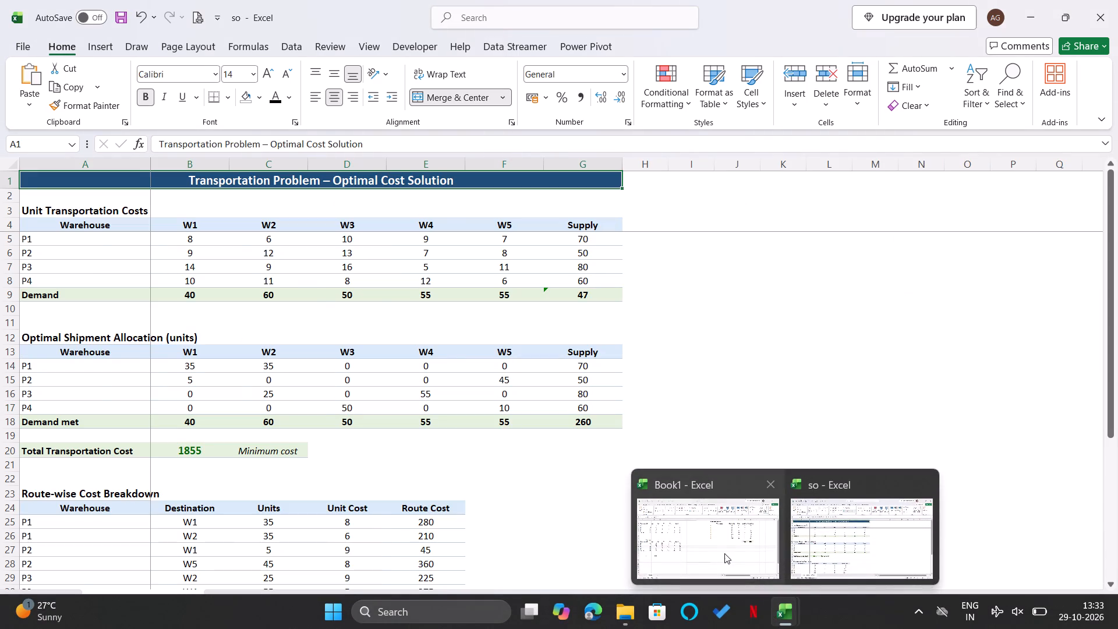
pyautogui.click(724, 553)
pyautogui.click(191, 388)
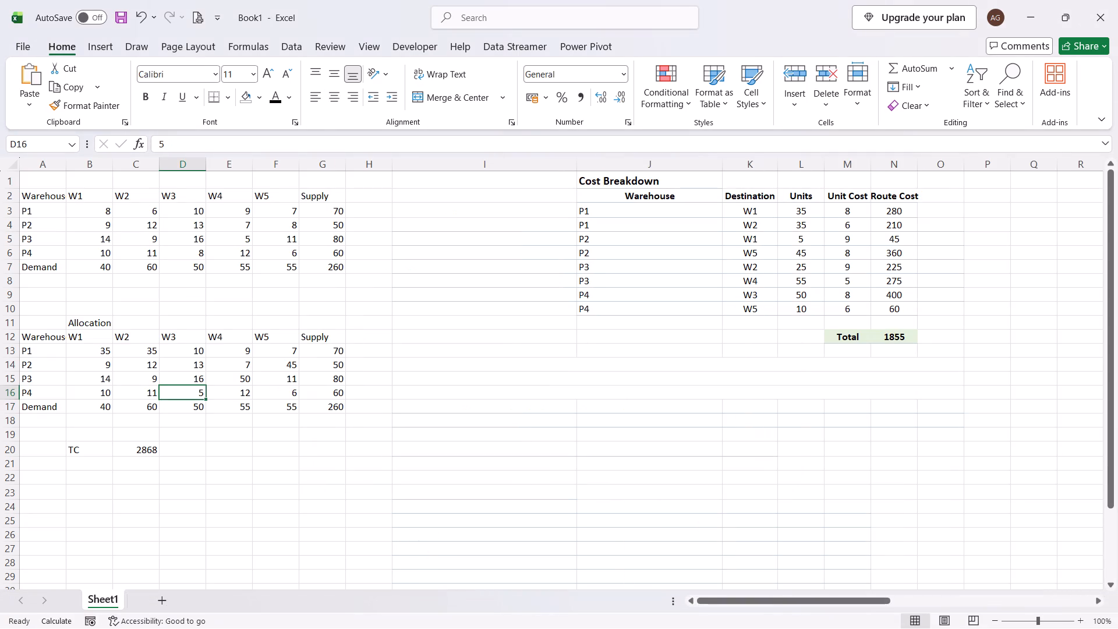
pyautogui.write('50')
pyautogui.press('Return')
pyautogui.click(242, 380)
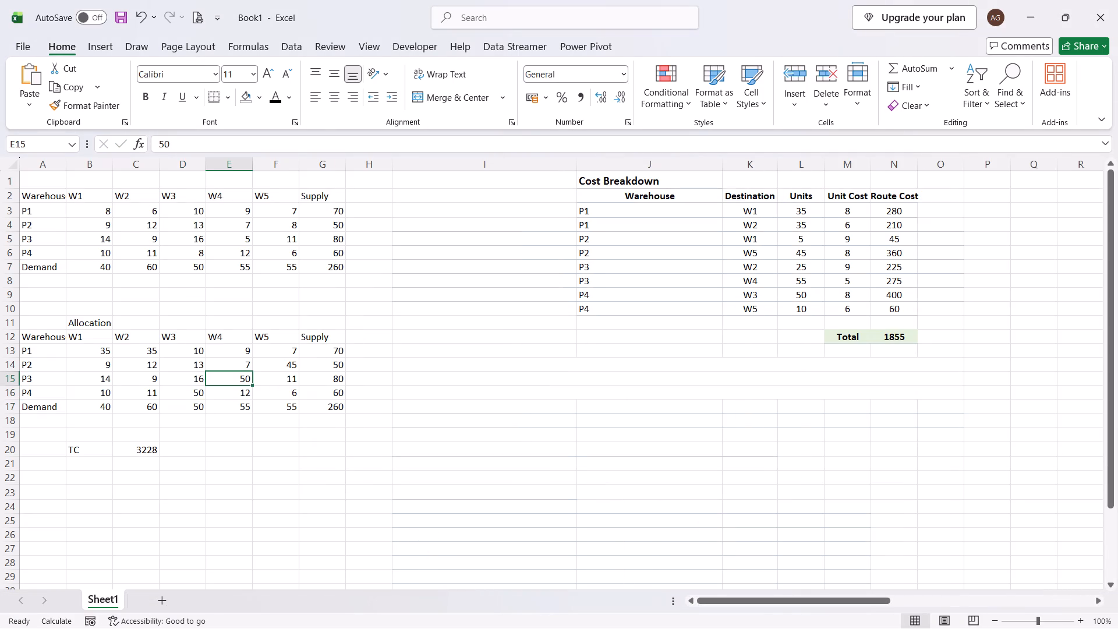
pyautogui.write('55')
pyautogui.press('Return')
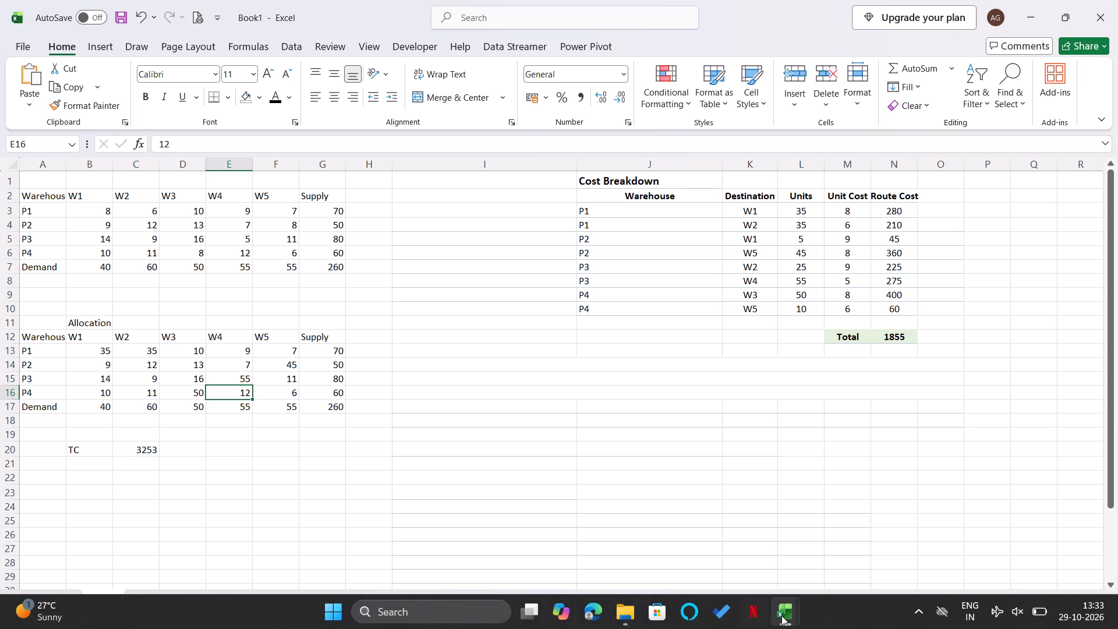
# Consult the so workbook's optimal allocation again and enter 25 in C15 of Book1, the P3–W2 cell.
pyautogui.click(714, 553)
pyautogui.click(837, 549)
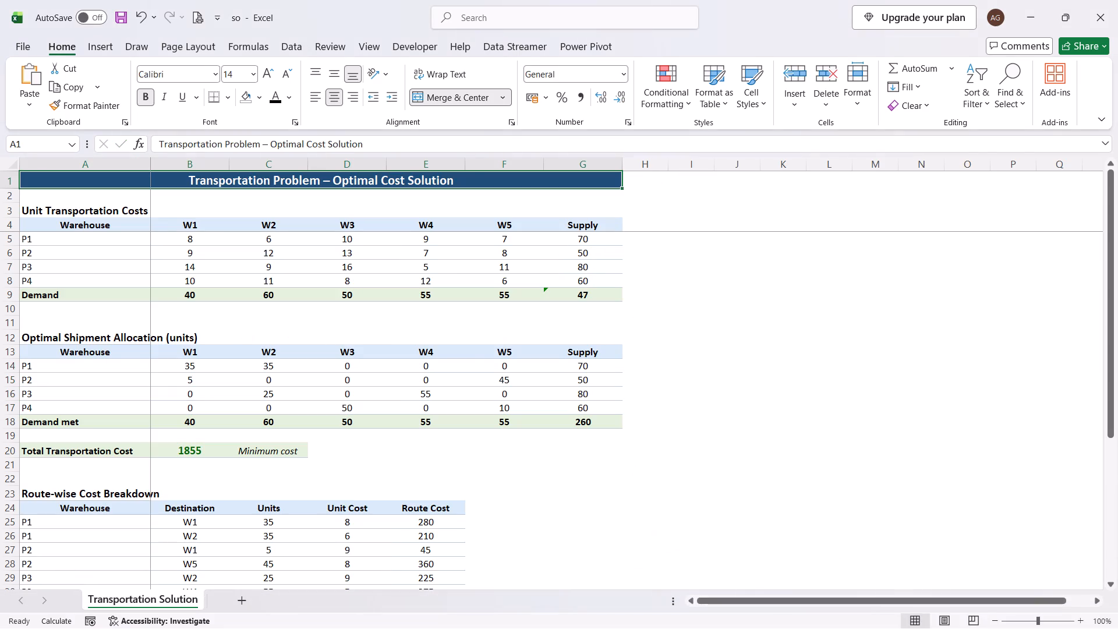
pyautogui.click(699, 545)
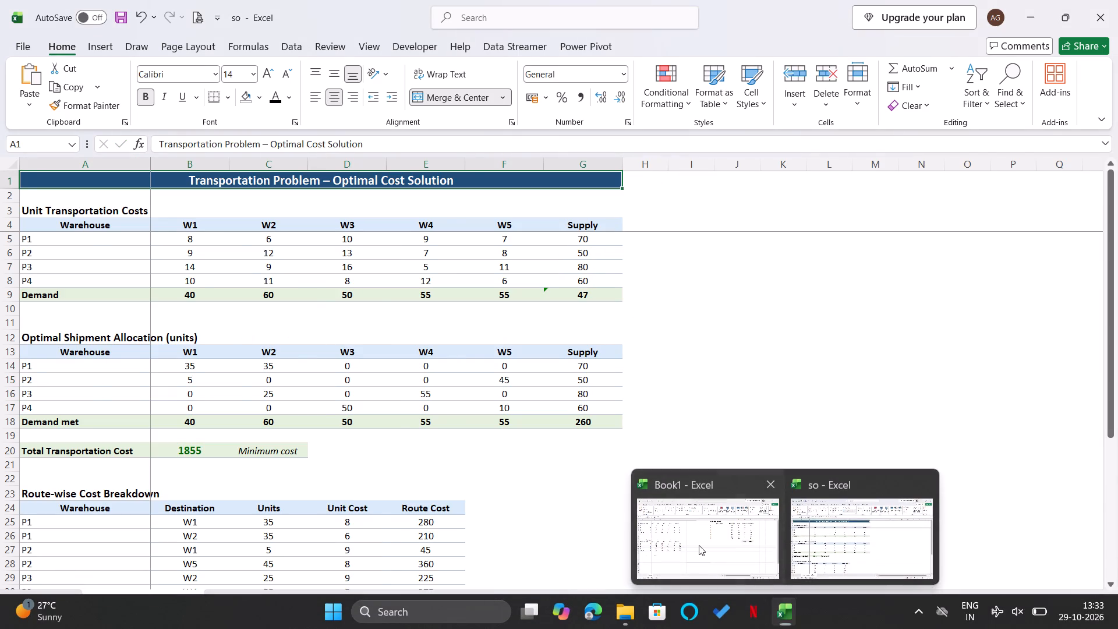
pyautogui.click(151, 380)
pyautogui.write('25')
pyautogui.press('Return')
# Enter 0 in D13 and paste it as values into E13:F13, B14:E14, B15, D15, F15, B16:C16 and E16:F16.
pyautogui.click(194, 351)
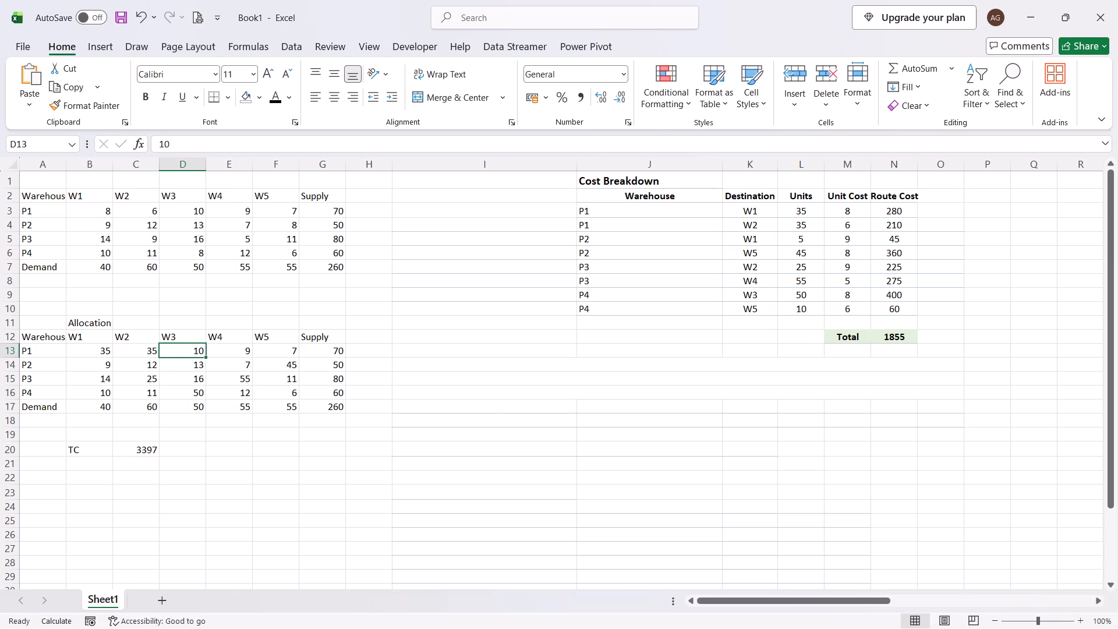
pyautogui.press('0')
pyautogui.press('Return')
pyautogui.click(196, 351)
pyautogui.hotkey('ctrl', 'c')
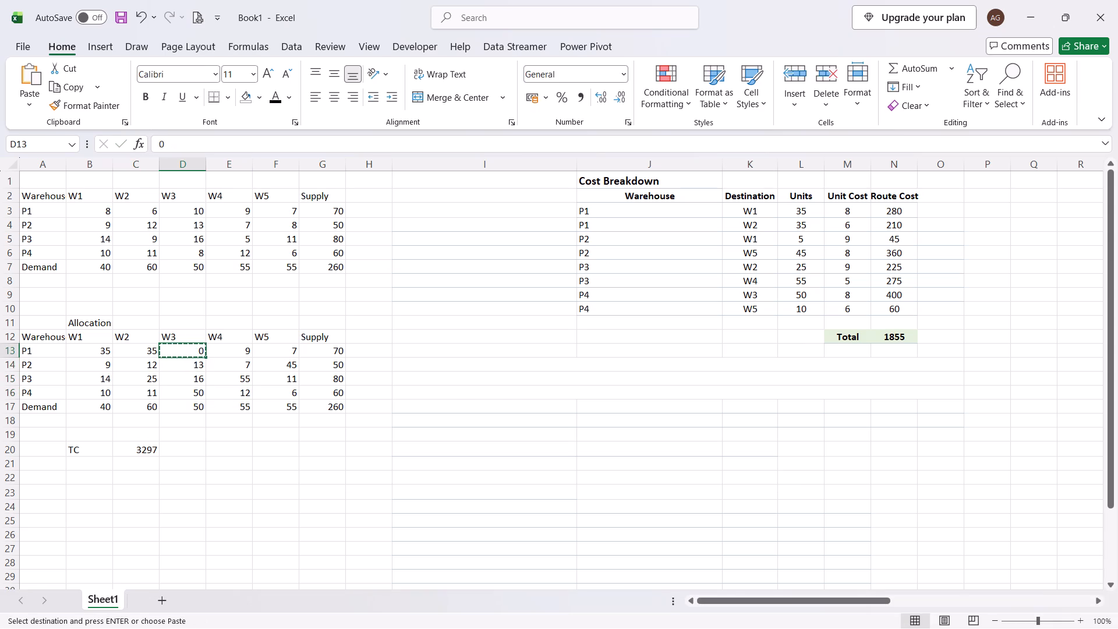
pyautogui.moveTo(224, 355); pyautogui.dragTo(266, 353)
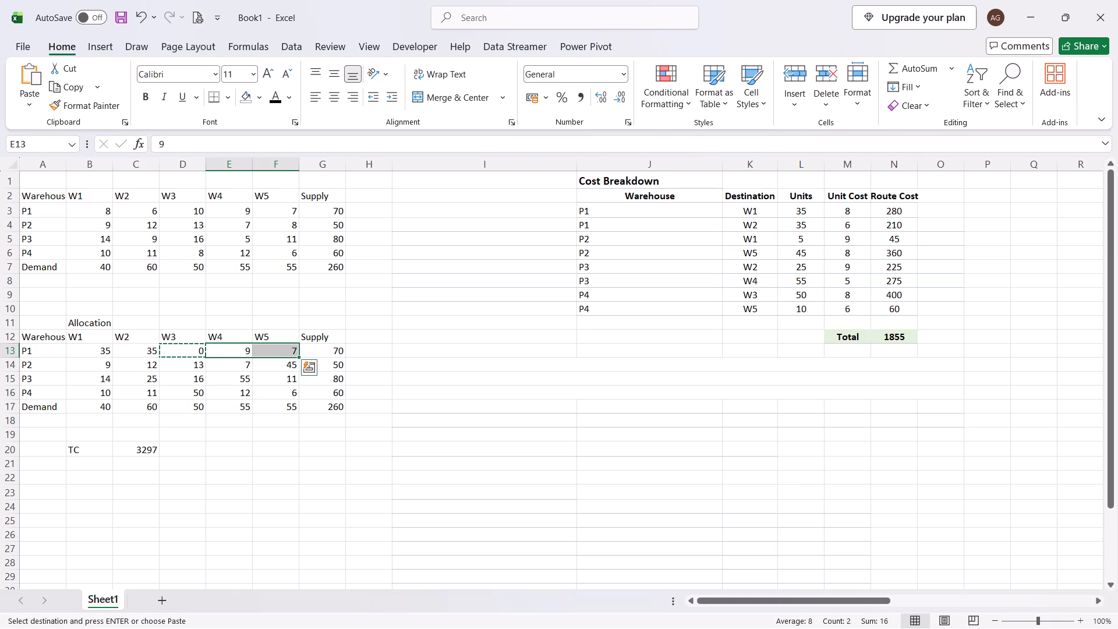
pyautogui.keyDown('ctrl'); pyautogui.moveTo(238, 366); pyautogui.dragTo(124, 370); pyautogui.keyUp('ctrl')
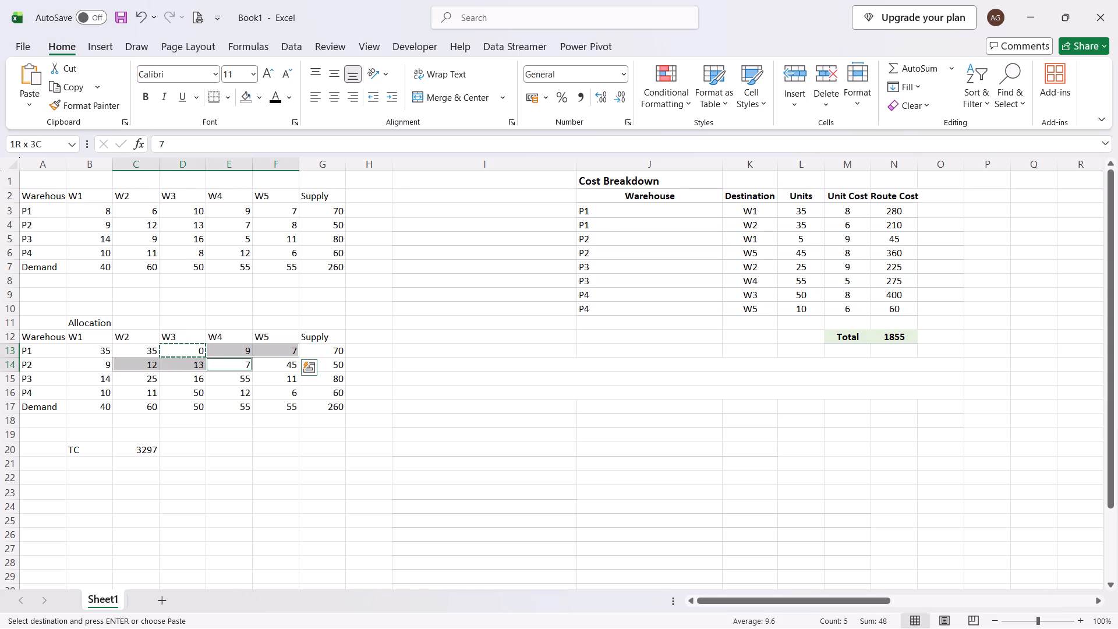
pyautogui.keyDown('ctrl'); pyautogui.moveTo(124, 370); pyautogui.dragTo(112, 369); pyautogui.keyUp('ctrl')
pyautogui.keyDown('ctrl'); pyautogui.click(104, 381); pyautogui.keyUp('ctrl')
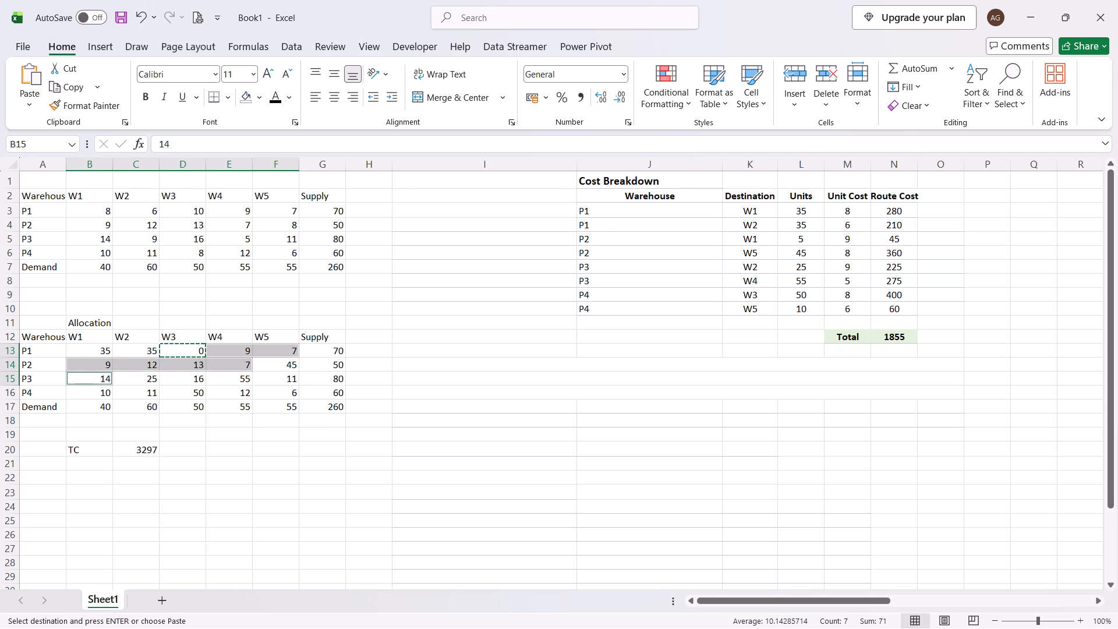
pyautogui.keyDown('ctrl'); pyautogui.click(188, 378); pyautogui.keyUp('ctrl')
pyautogui.keyDown('ctrl'); pyautogui.click(281, 379); pyautogui.keyUp('ctrl')
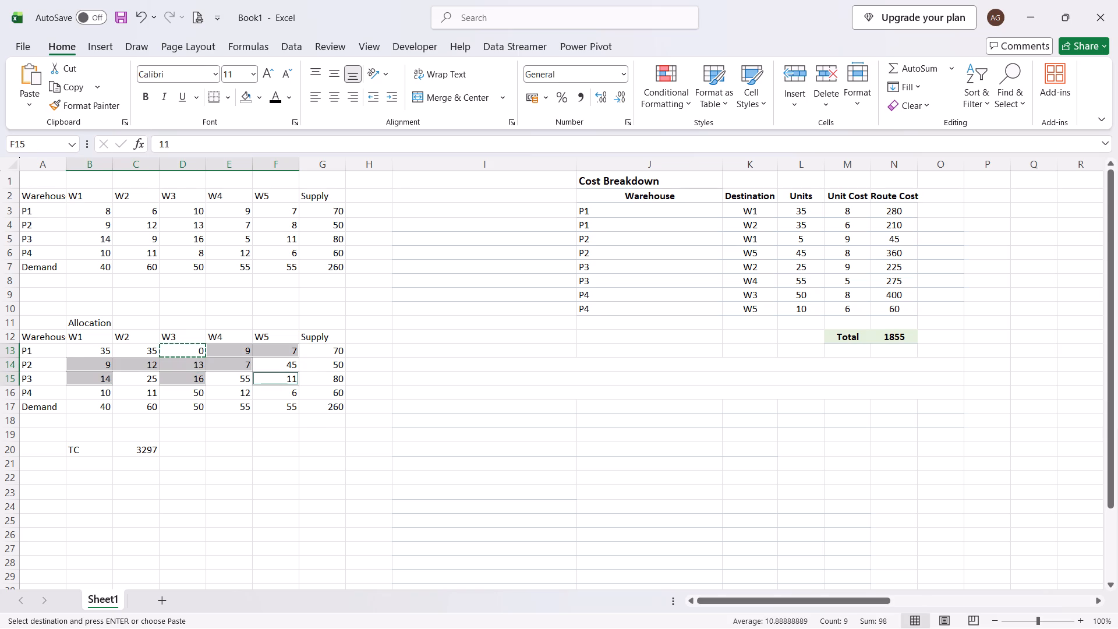
pyautogui.keyDown('ctrl'); pyautogui.click(277, 399); pyautogui.keyUp('ctrl')
pyautogui.keyDown('ctrl'); pyautogui.click(240, 393); pyautogui.keyUp('ctrl')
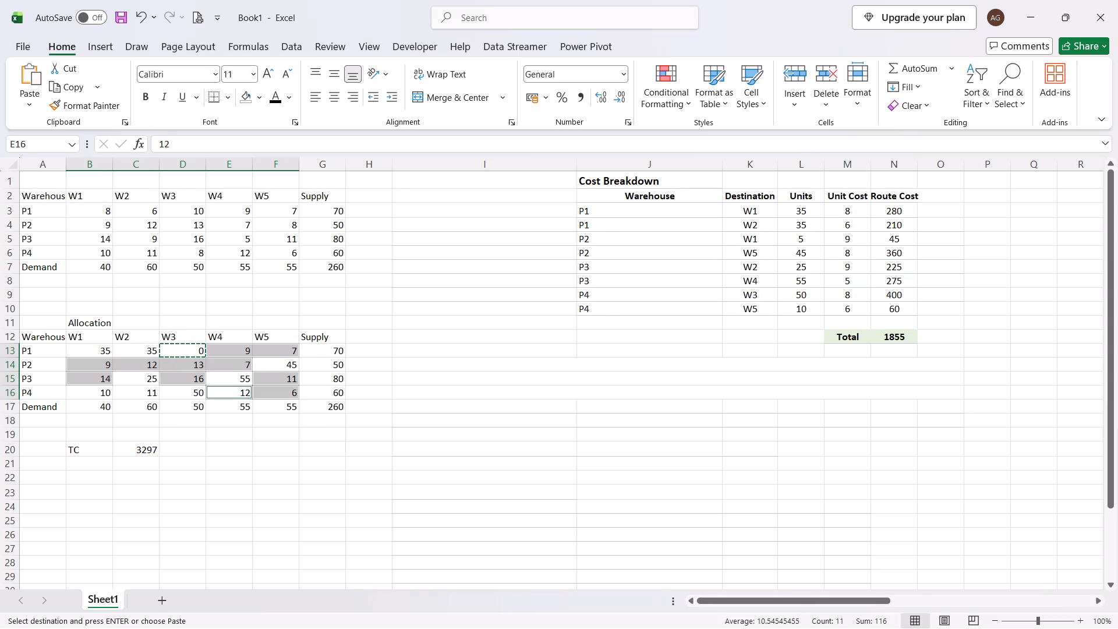
pyautogui.keyDown('ctrl'); pyautogui.moveTo(149, 394); pyautogui.dragTo(104, 395); pyautogui.keyUp('ctrl')
pyautogui.hotkey('ctrl', 'alt', 'v')
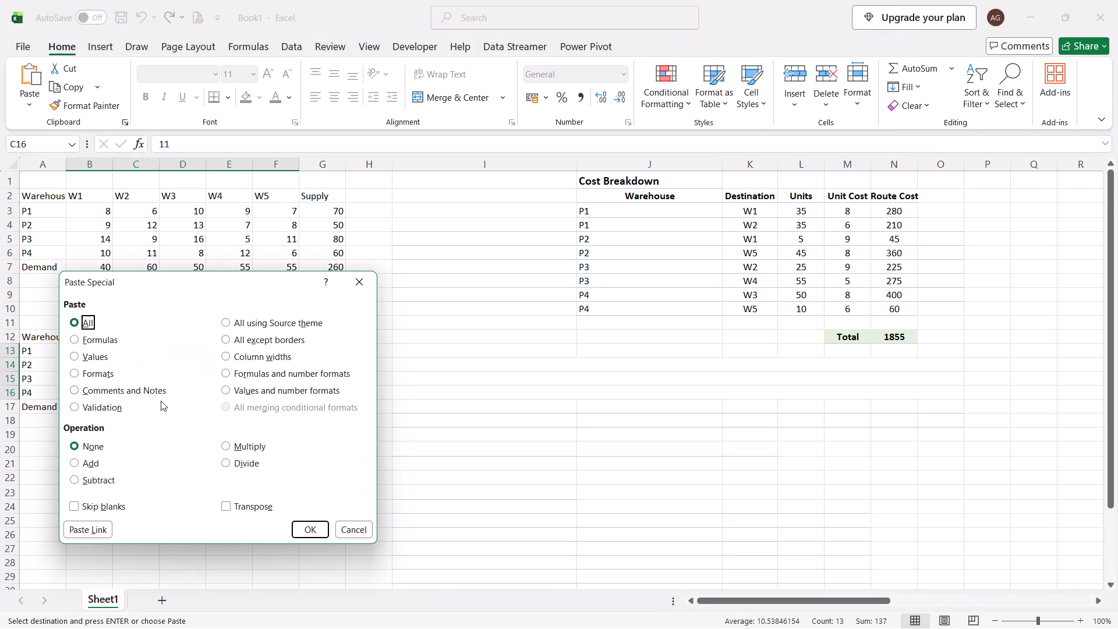
pyautogui.click(88, 359)
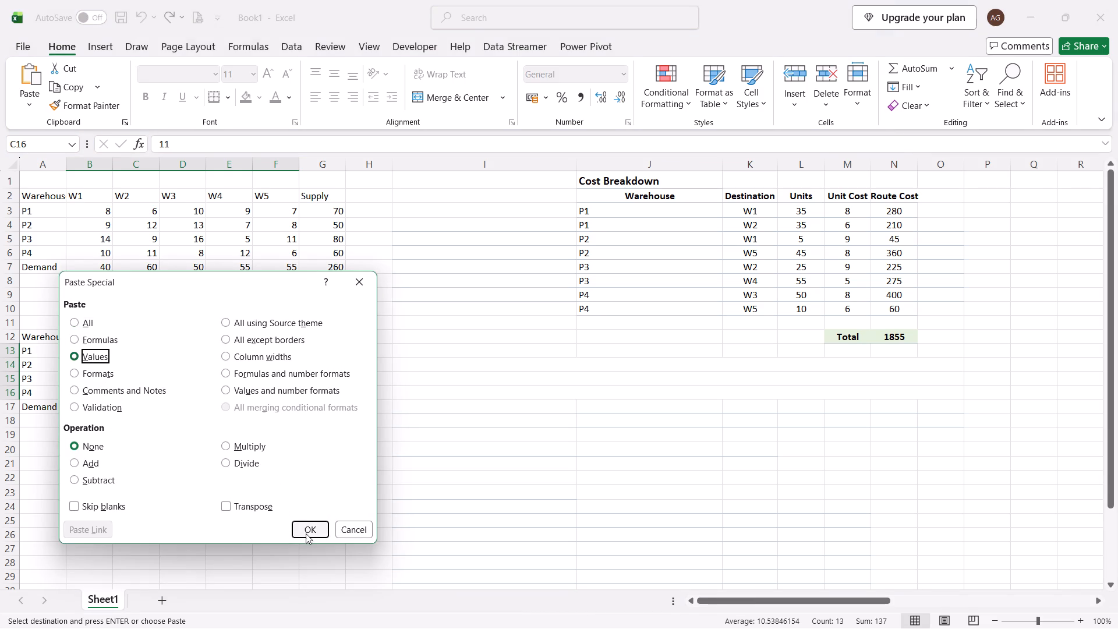
pyautogui.click(305, 532)
# Compare with the so workbook and enter 10 in F16 of Book1, the P4–W5 allocation.
pyautogui.click(387, 492)
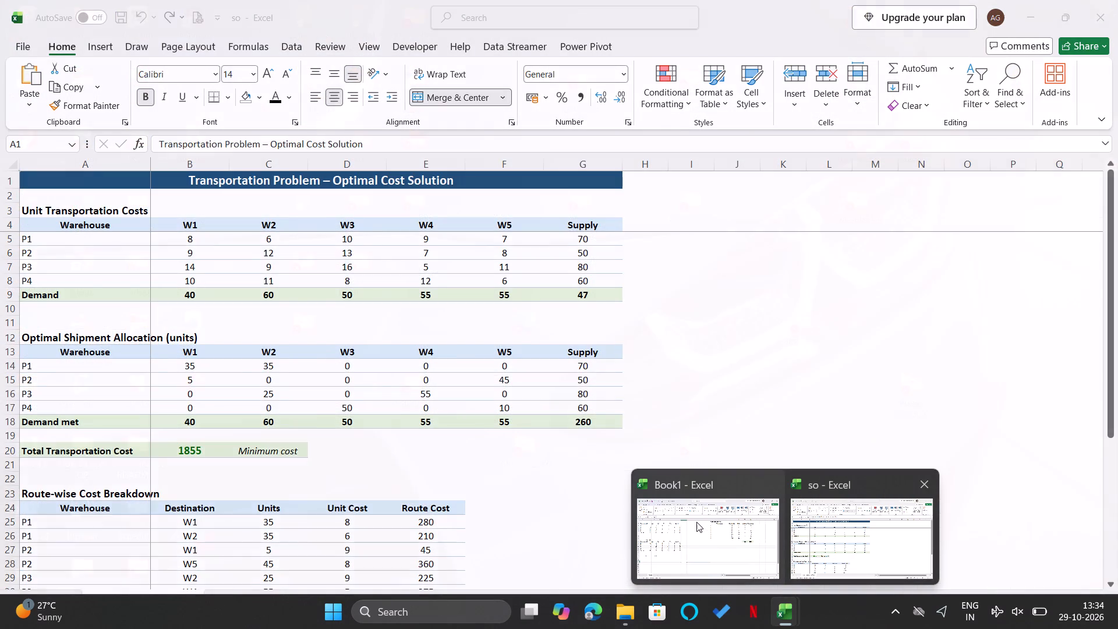
pyautogui.click(518, 501)
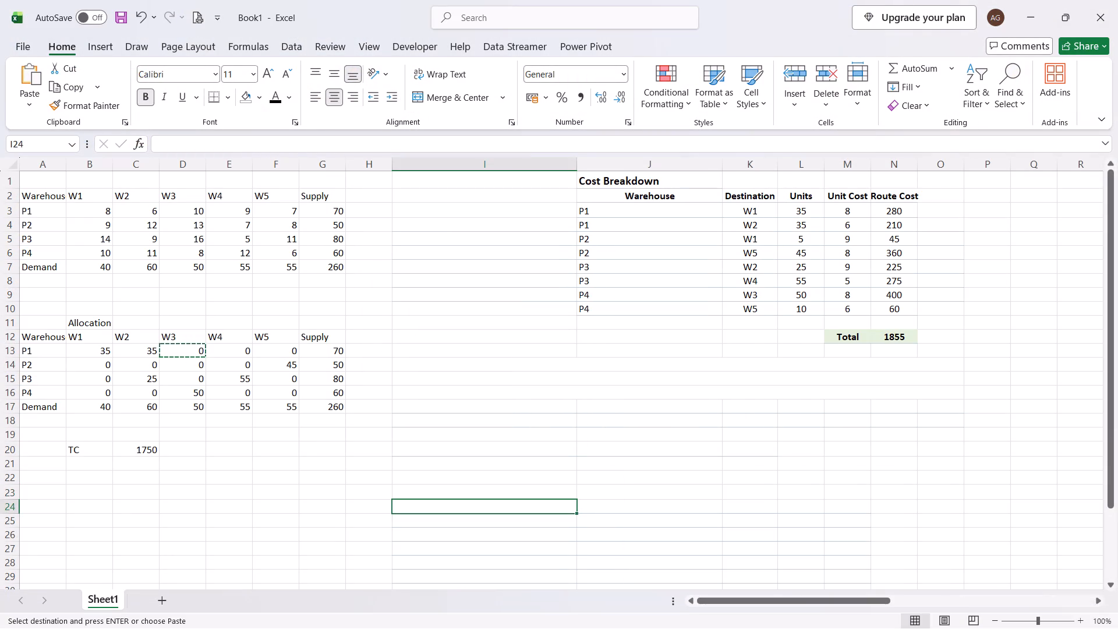
pyautogui.click(282, 393)
pyautogui.write('10')
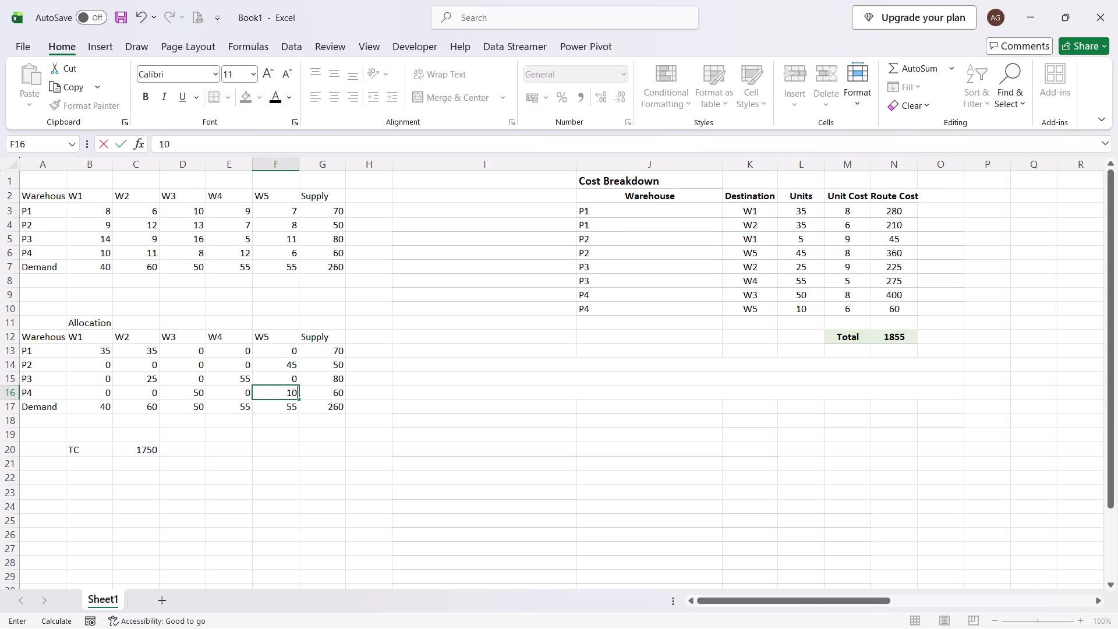
pyautogui.press('Return')
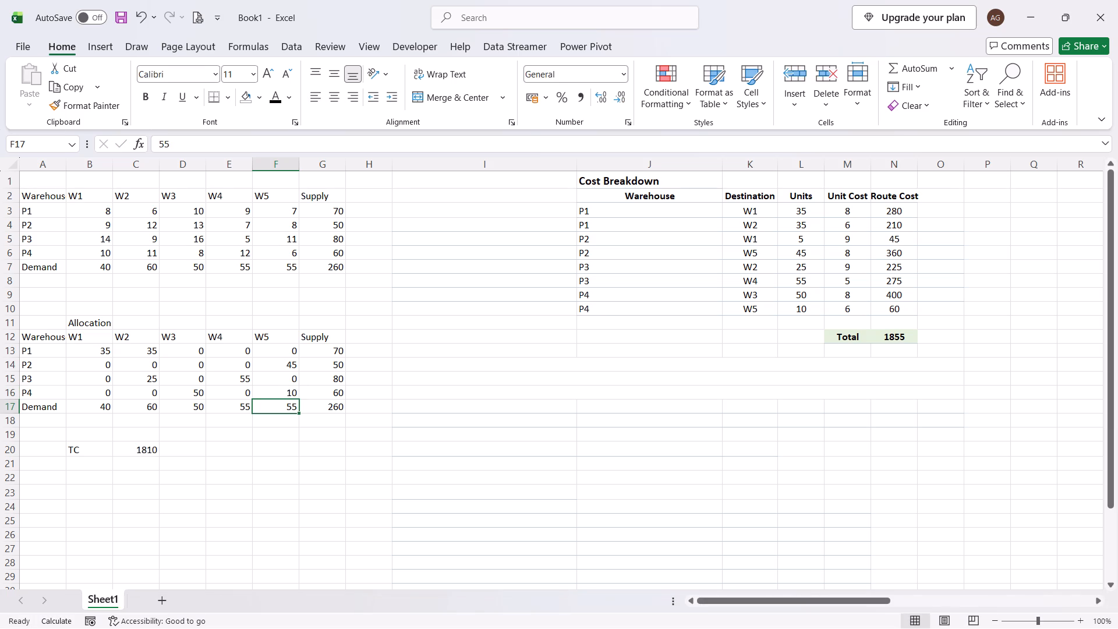
# Link the two P1 Units cells in the Cost Breakdown to the Allocation table: L3 to =B13 and L4 to =C13.
pyautogui.click(802, 209)
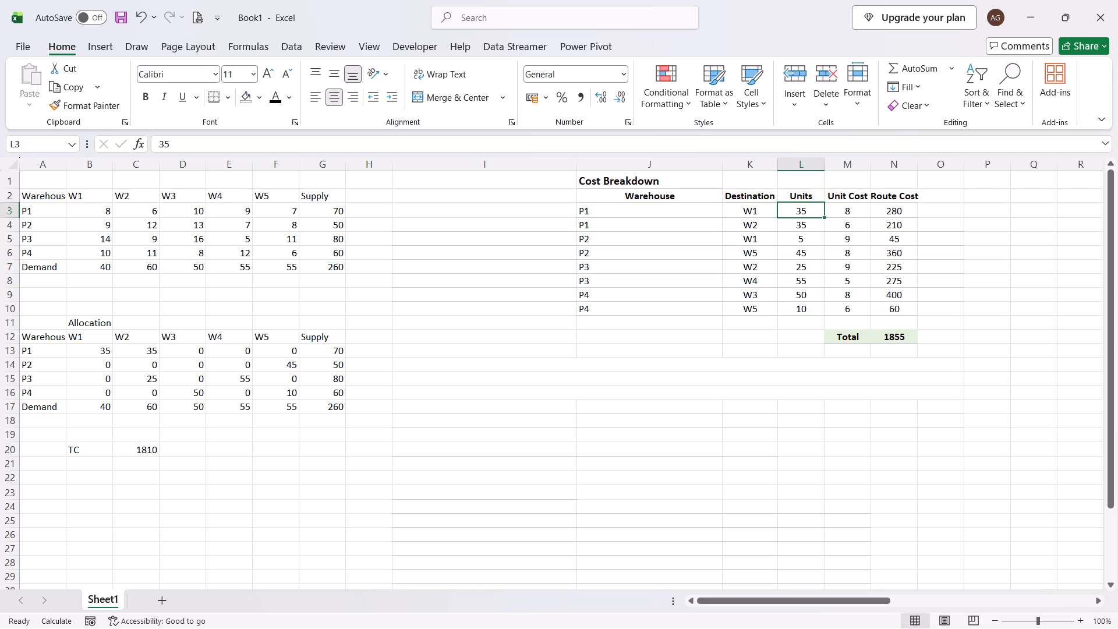
pyautogui.press('=')
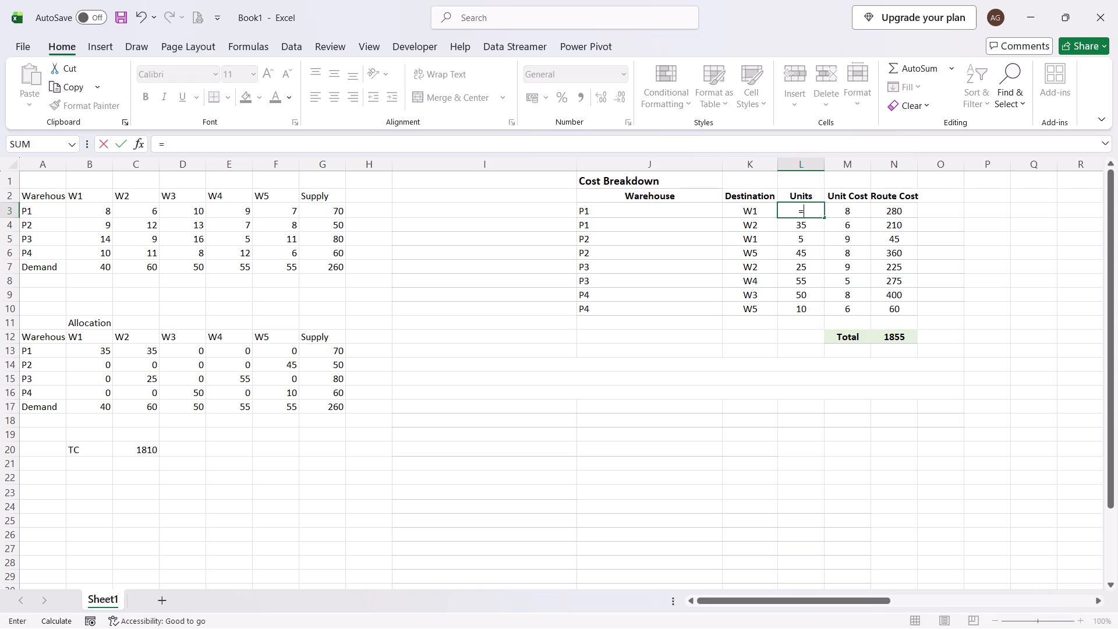
pyautogui.click(99, 352)
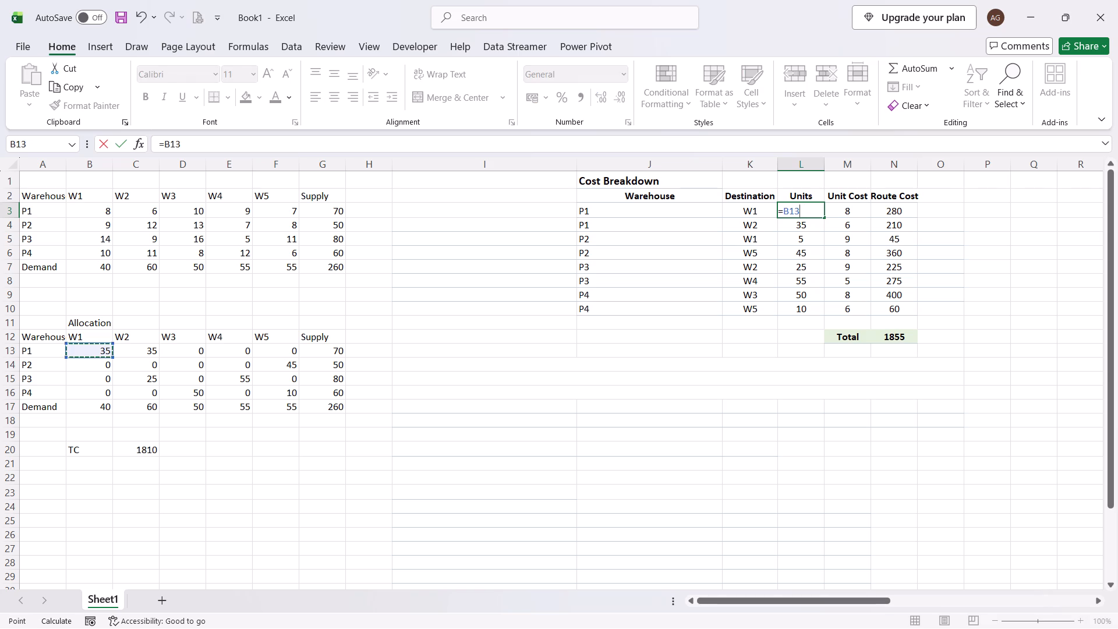
pyautogui.press('Return')
pyautogui.press('=')
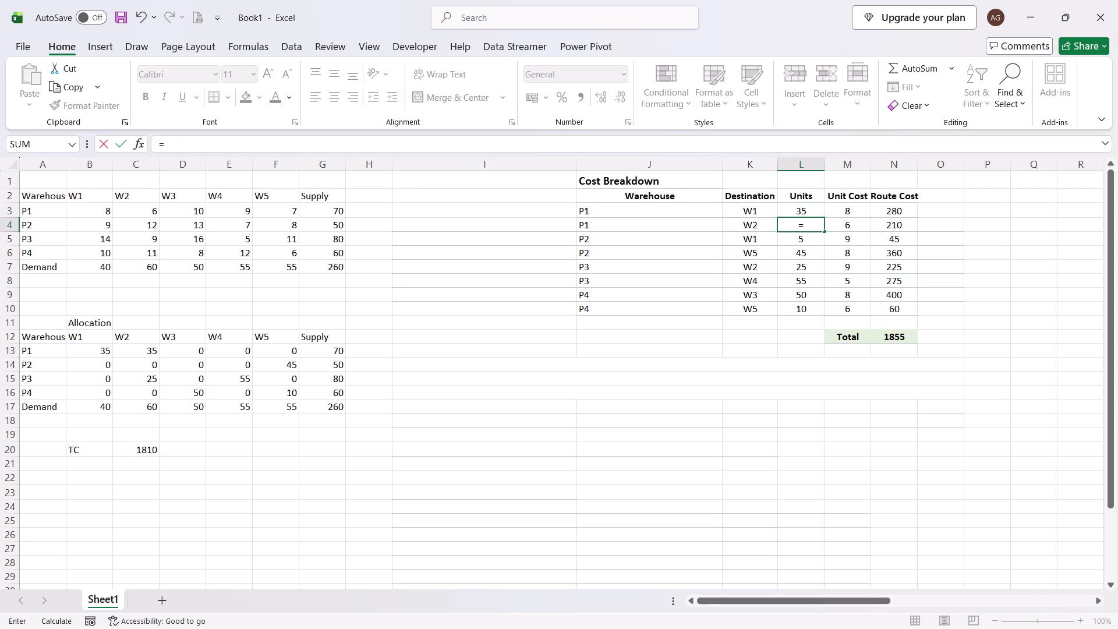
pyautogui.click(153, 351)
pyautogui.press('Return')
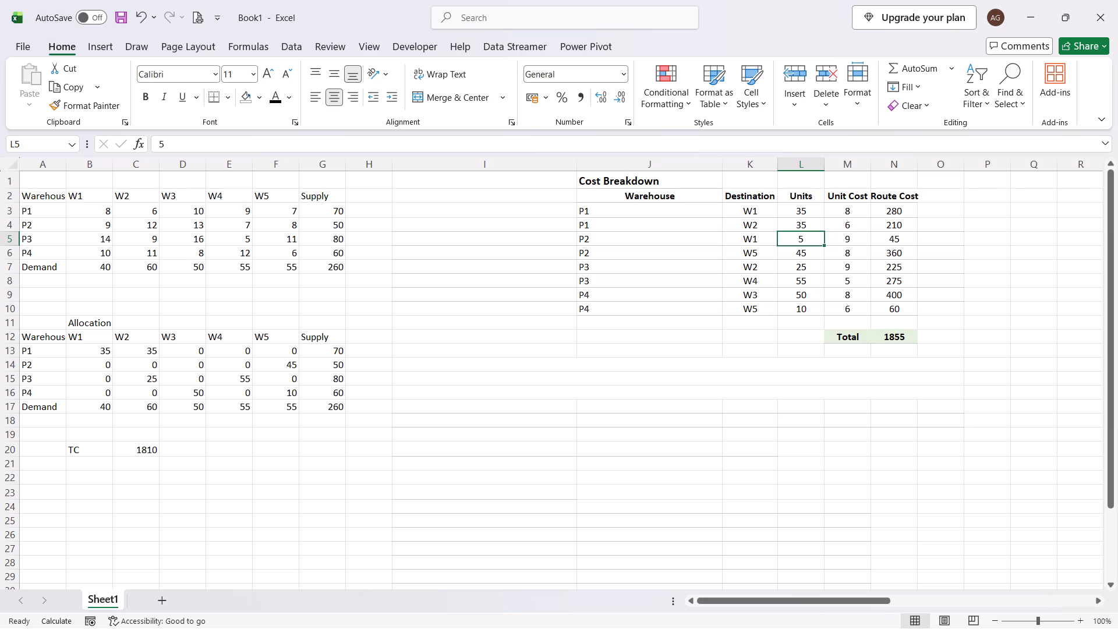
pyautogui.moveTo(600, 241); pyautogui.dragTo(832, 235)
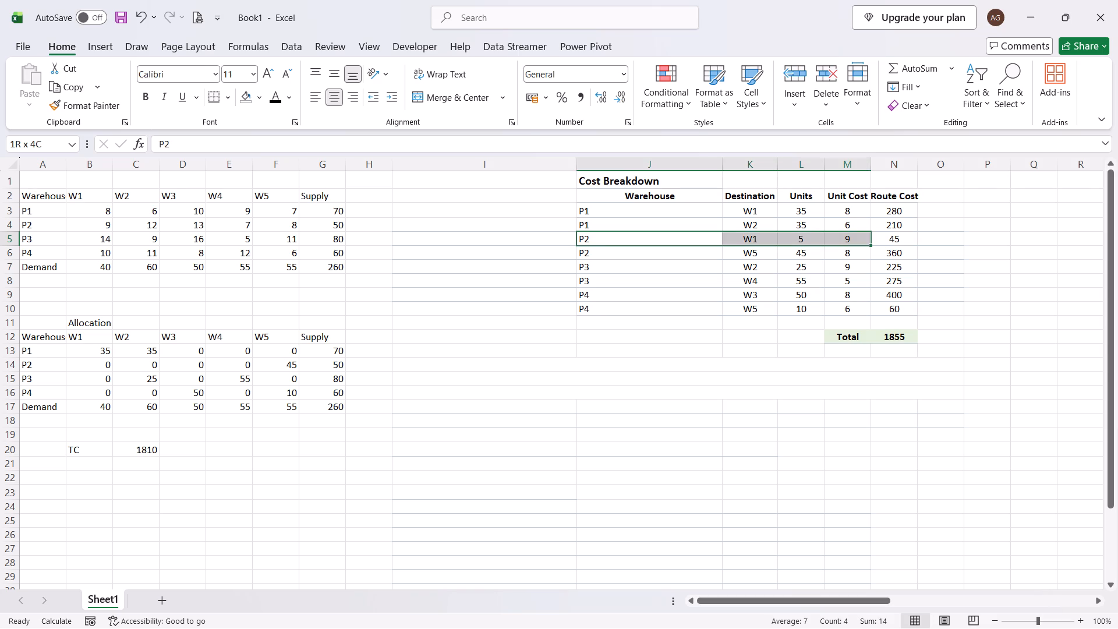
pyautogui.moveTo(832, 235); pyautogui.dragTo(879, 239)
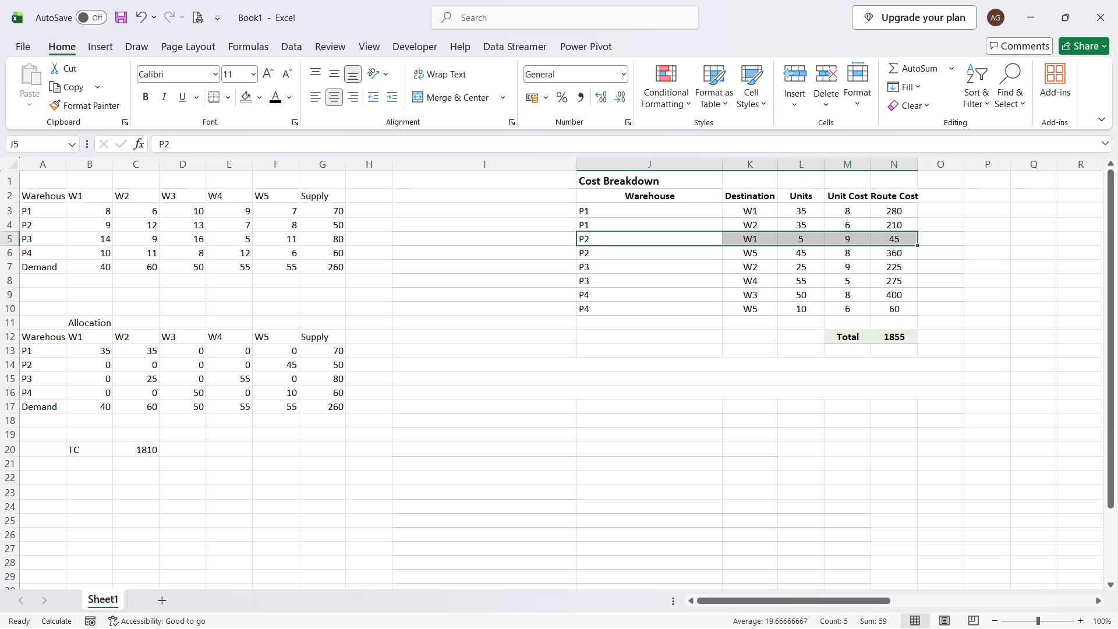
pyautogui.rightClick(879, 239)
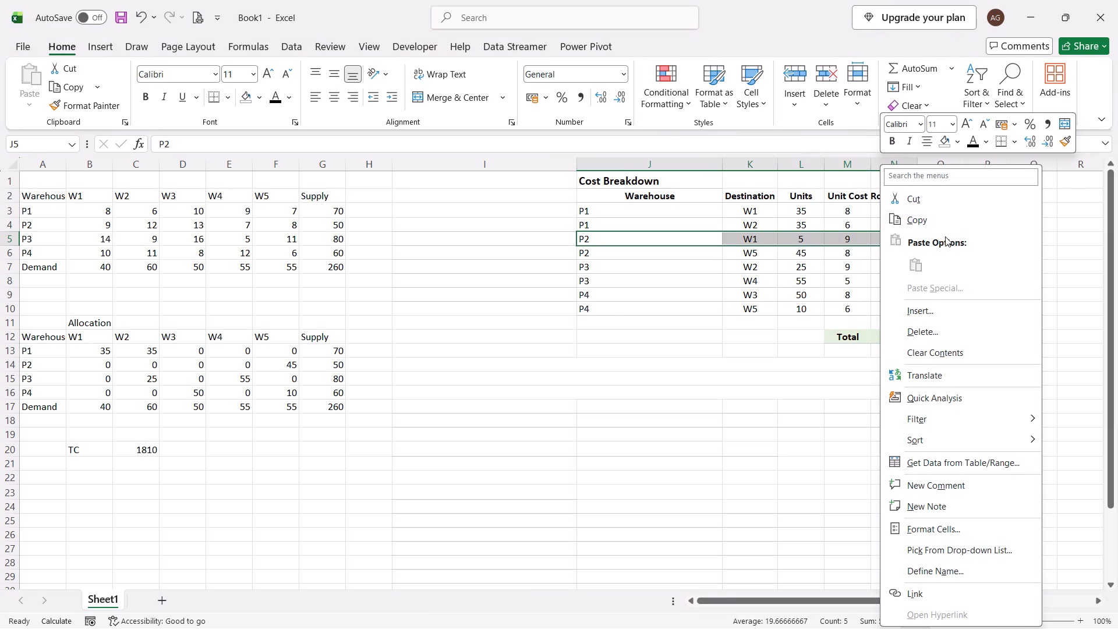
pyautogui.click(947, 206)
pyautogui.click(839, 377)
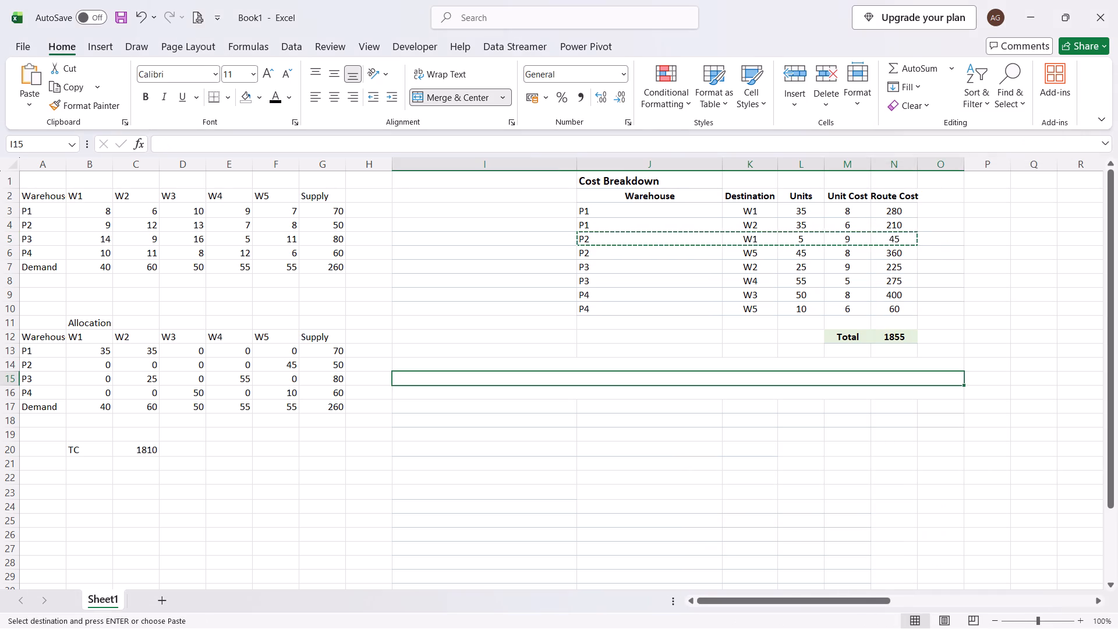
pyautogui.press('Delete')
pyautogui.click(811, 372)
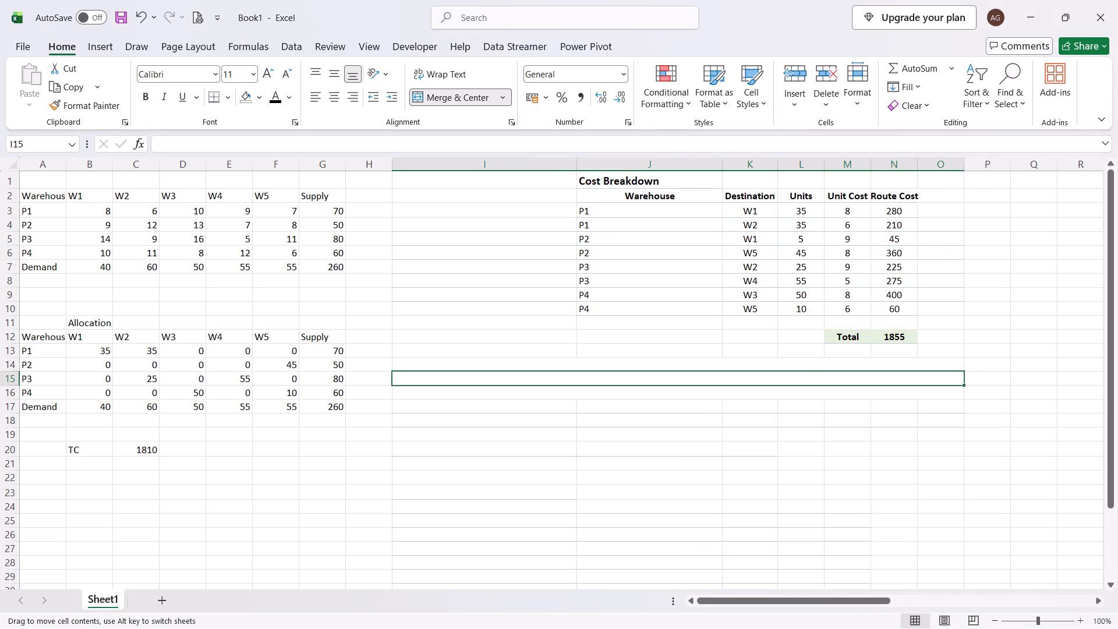
# Clear the P2–W1 row J5:N5 of the Cost Breakdown and delete its empty cells, shifting the cells below up.
pyautogui.moveTo(642, 241); pyautogui.dragTo(893, 242)
pyautogui.press('Delete')
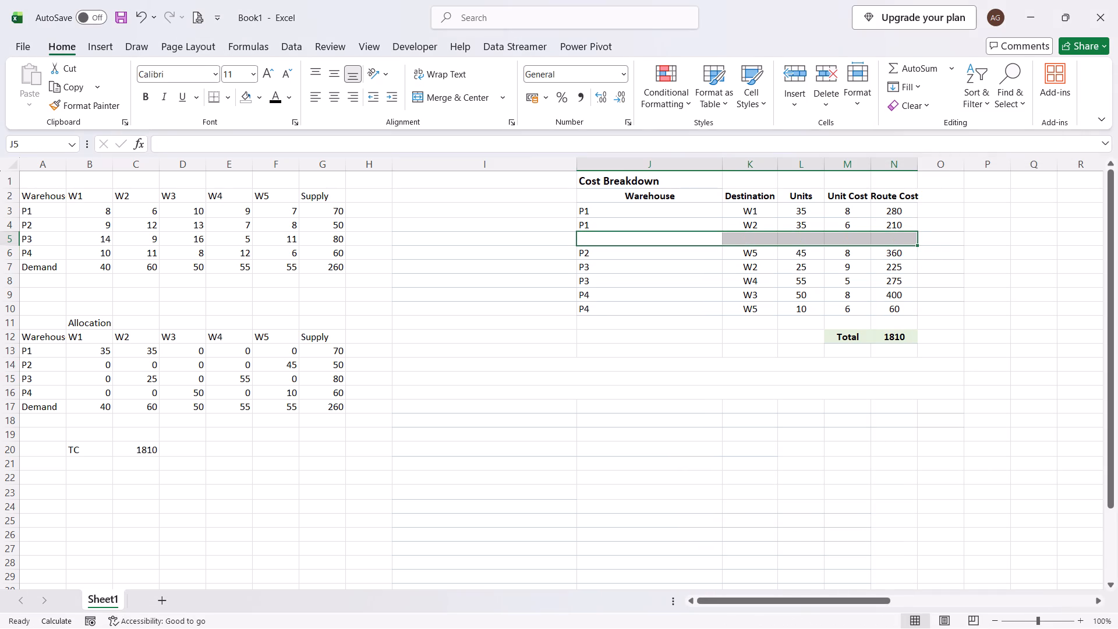
pyautogui.click(727, 414)
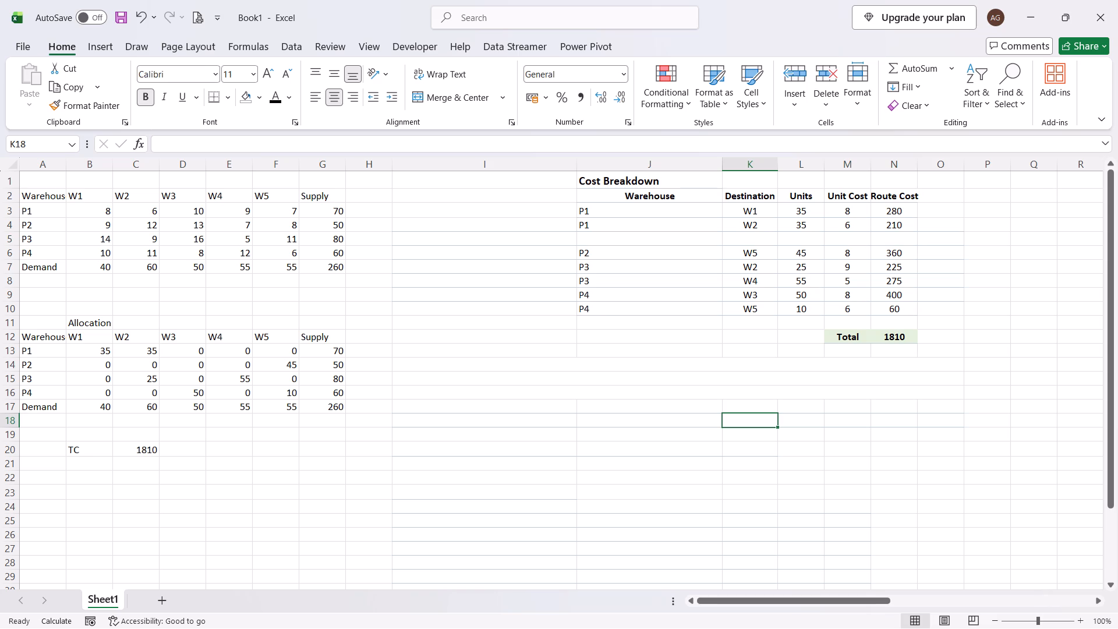
pyautogui.moveTo(656, 238); pyautogui.dragTo(873, 236)
pyautogui.rightClick(873, 236)
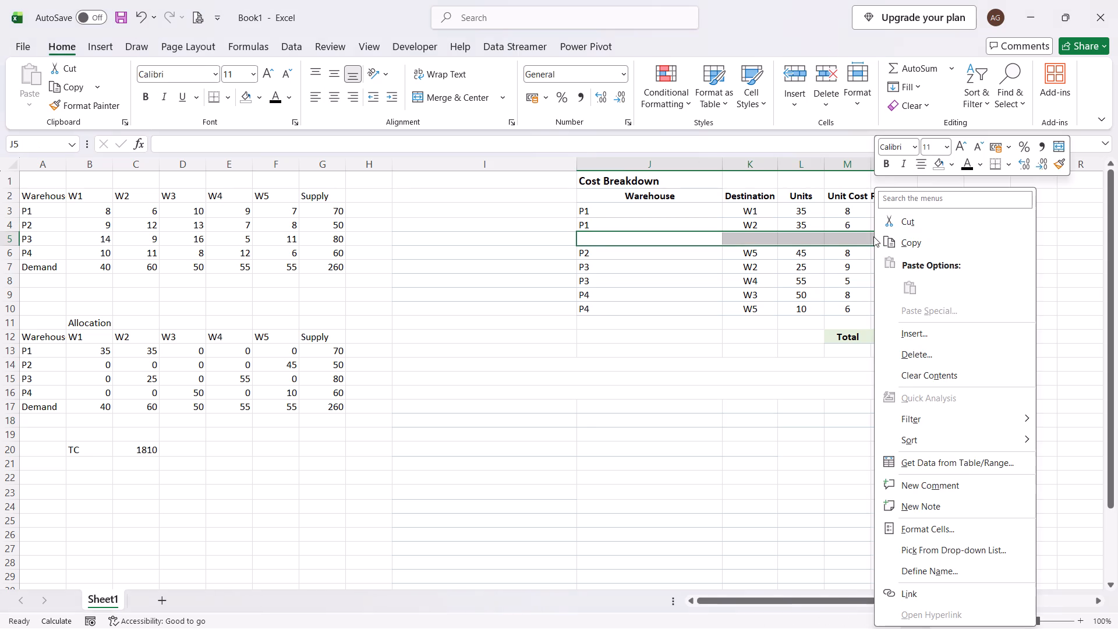
pyautogui.click(943, 346)
pyautogui.click(932, 363)
pyautogui.click(919, 405)
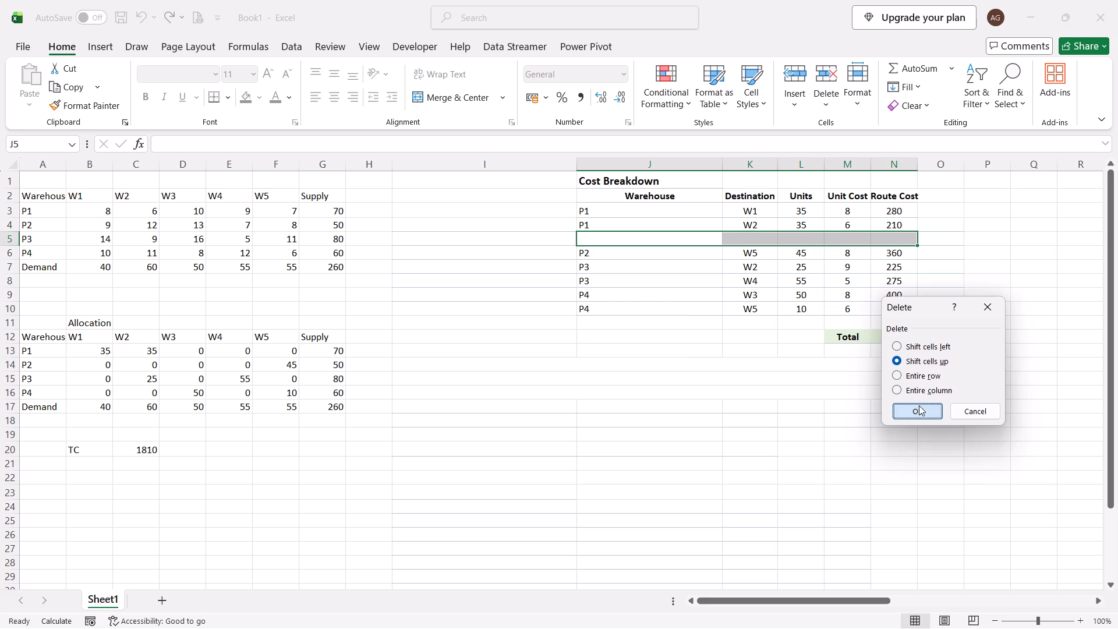
# Complete the shift-up deletion of the empty cells J5:N5, allowing the affected merged cells to unmerge.
pyautogui.click(829, 408)
pyautogui.click(589, 342)
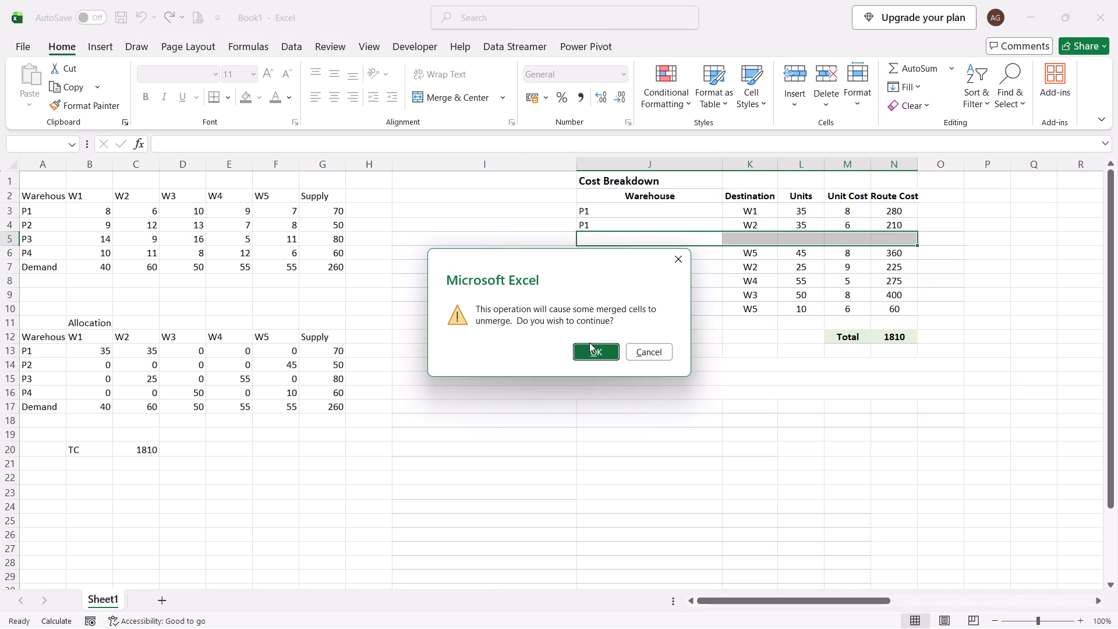
pyautogui.click(589, 347)
pyautogui.click(596, 363)
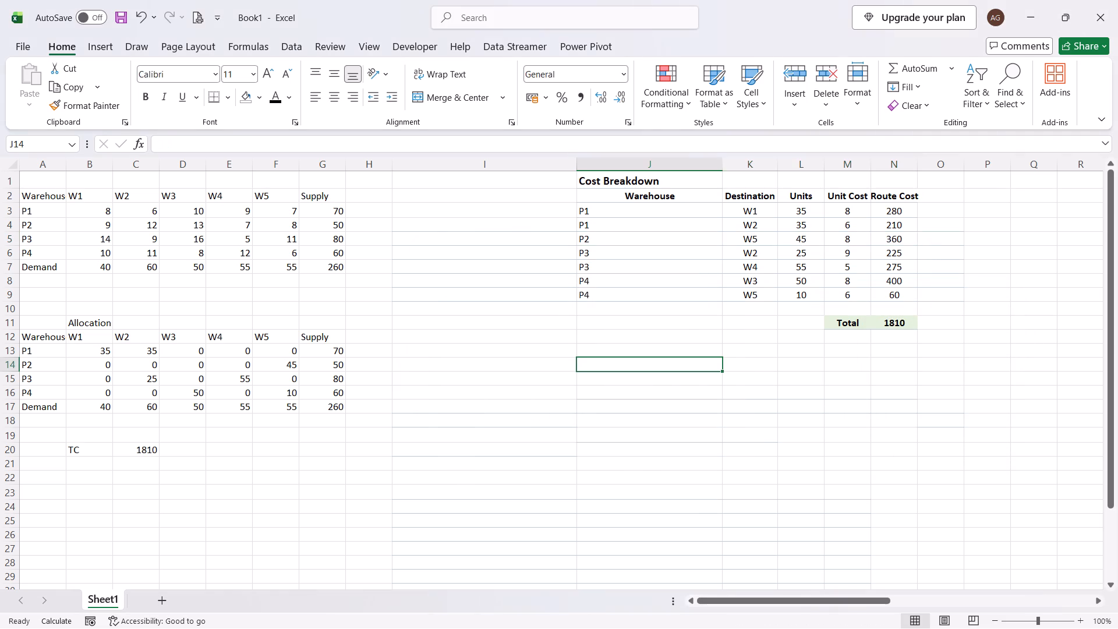
# Link the P2 and P3 Units cells to the Allocation table: L5 to =F14, L6 to =C15 and L7 to =E15.
pyautogui.click(788, 241)
pyautogui.press('=')
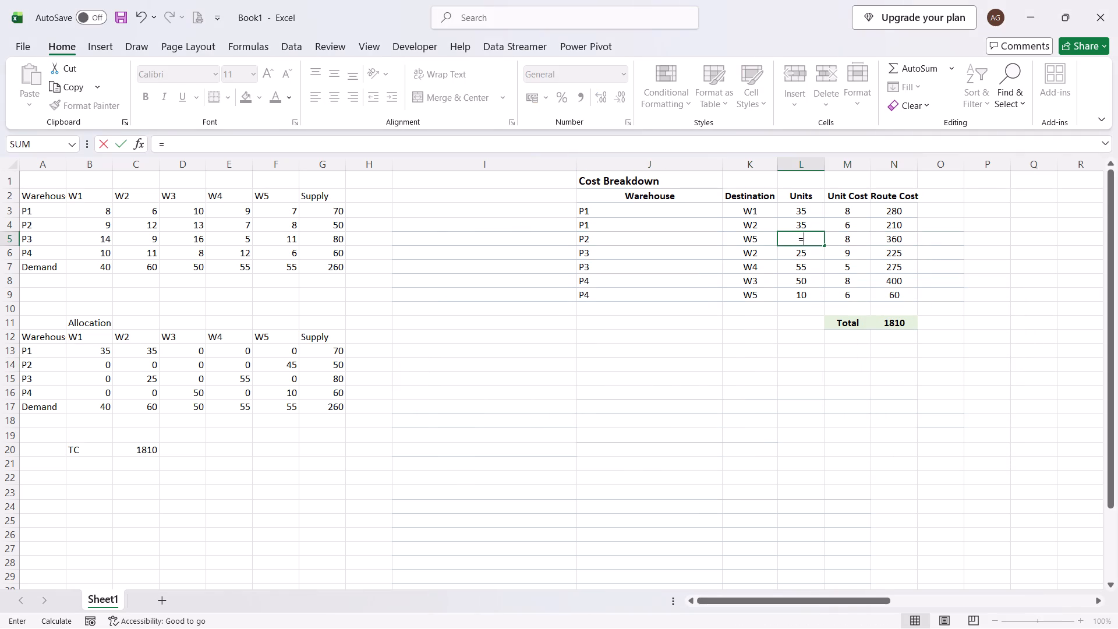
pyautogui.click(283, 363)
pyautogui.press('Return')
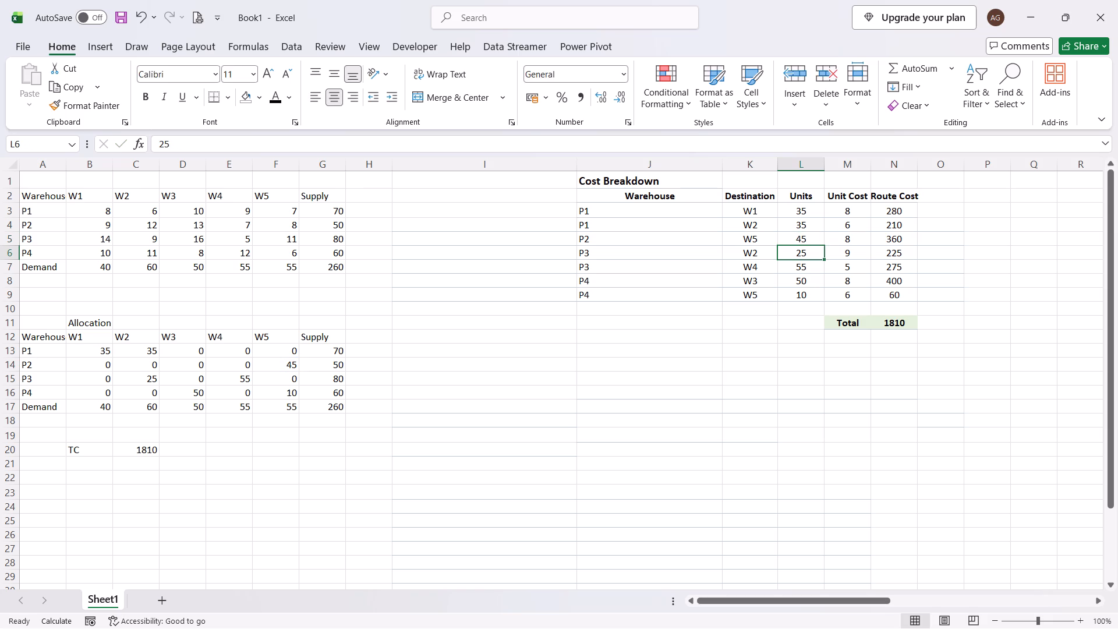
pyautogui.press('=')
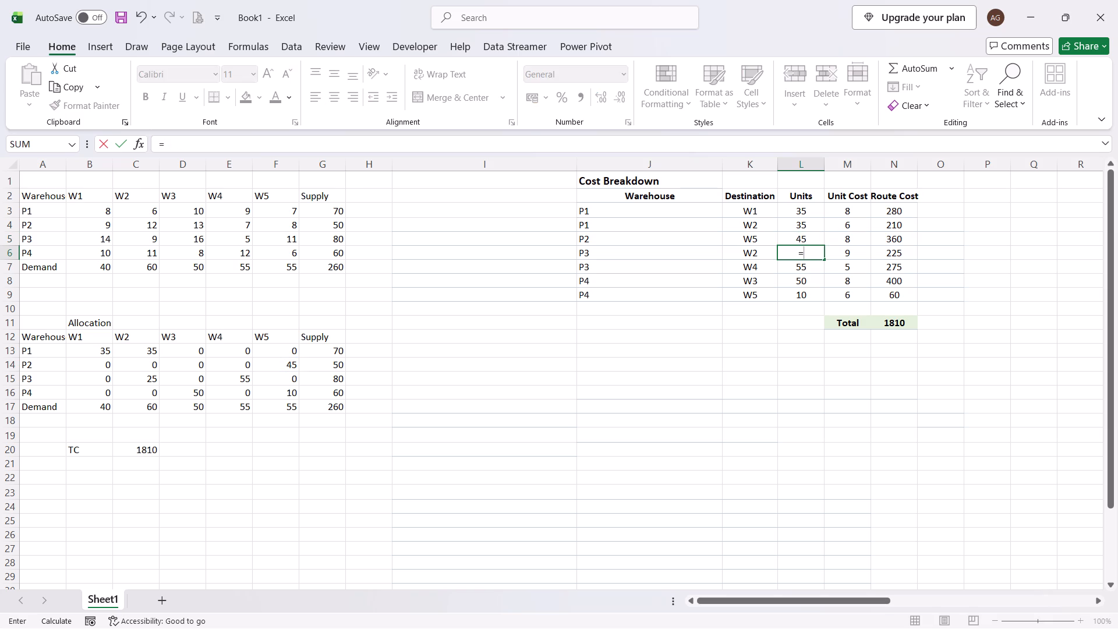
pyautogui.click(154, 379)
pyautogui.press('Return')
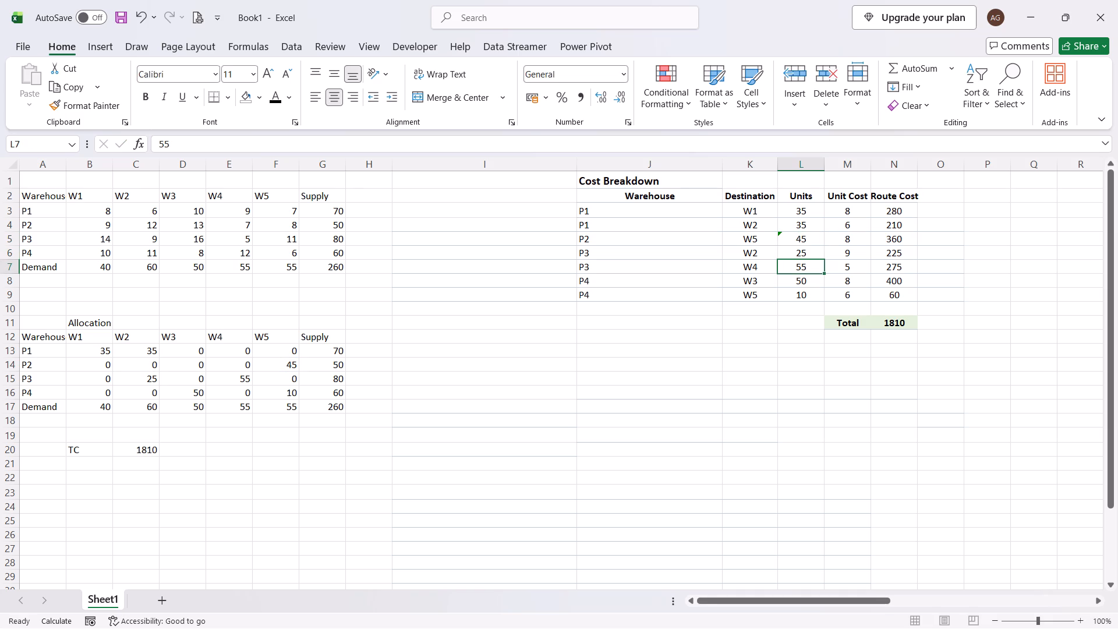
pyautogui.press('=')
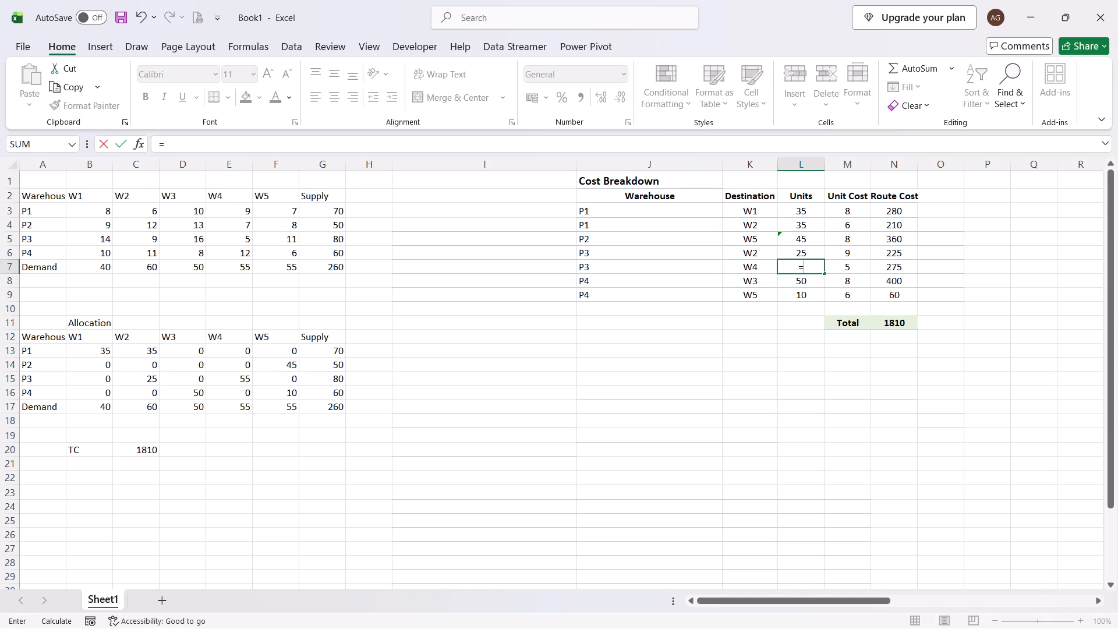
pyautogui.click(239, 377)
pyautogui.press('Return')
# Link the two P4 Units cells in the Cost Breakdown to the Allocation table: L8 to =D16 and L9 to =F16.
pyautogui.press('\\')
pyautogui.press('BackSpace')
pyautogui.press('=')
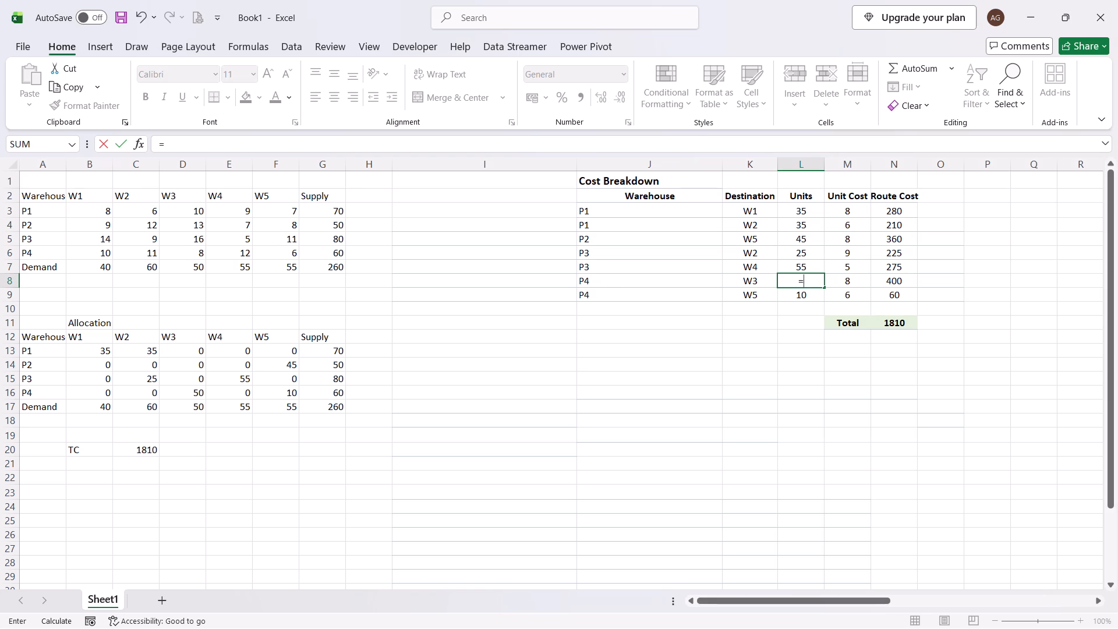
pyautogui.click(197, 392)
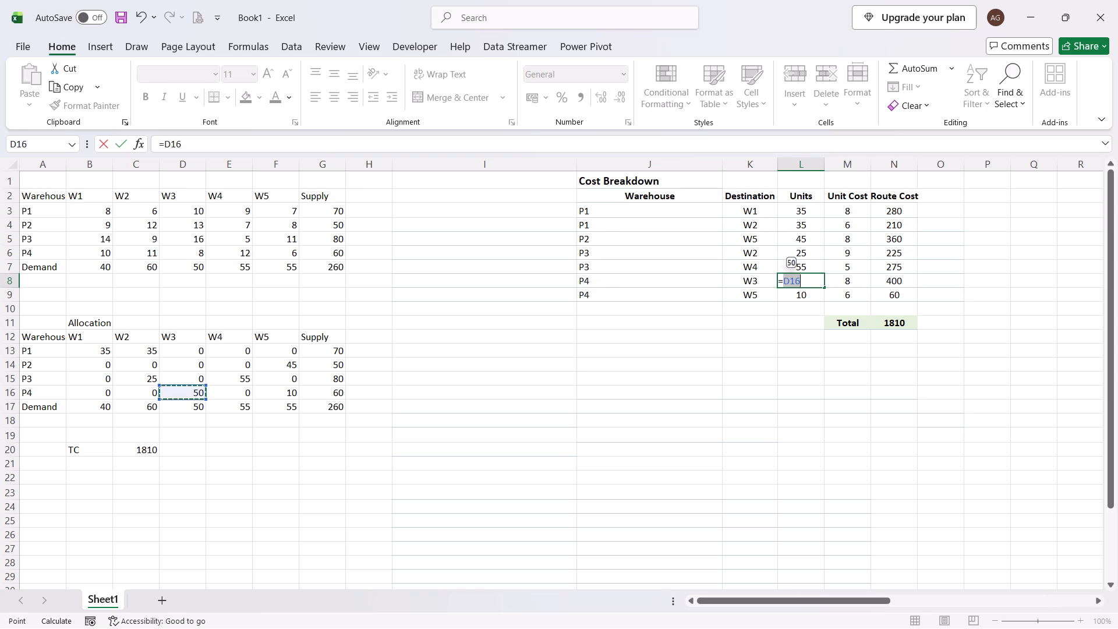
pyautogui.press('Return')
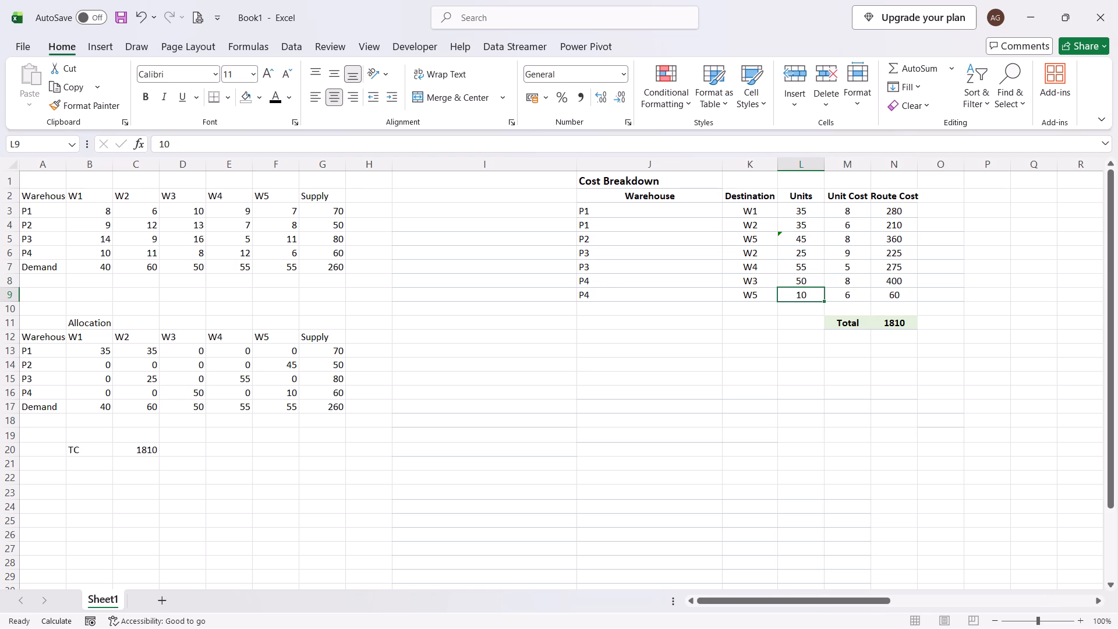
pyautogui.press('=')
pyautogui.click(288, 391)
pyautogui.press('Return')
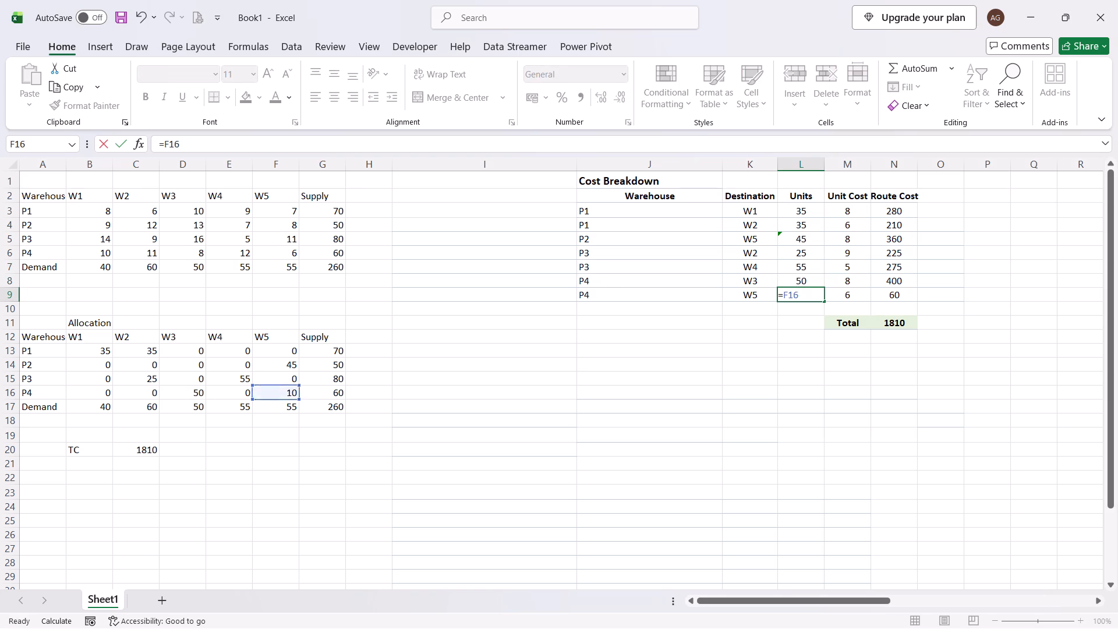
# Link Unit Cost cells M3:M6 to the cost table: M3 to =B3, M4 to =C3, M5 to =F4 and M6 to =C5.
pyautogui.click(849, 209)
pyautogui.press('=')
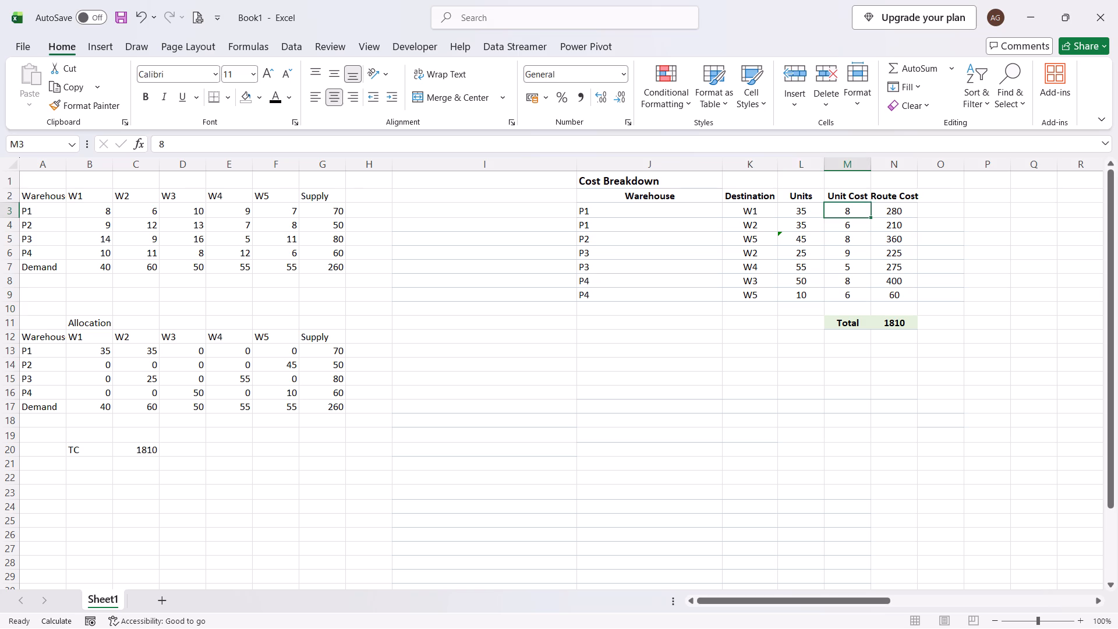
pyautogui.click(105, 212)
pyautogui.press('Return')
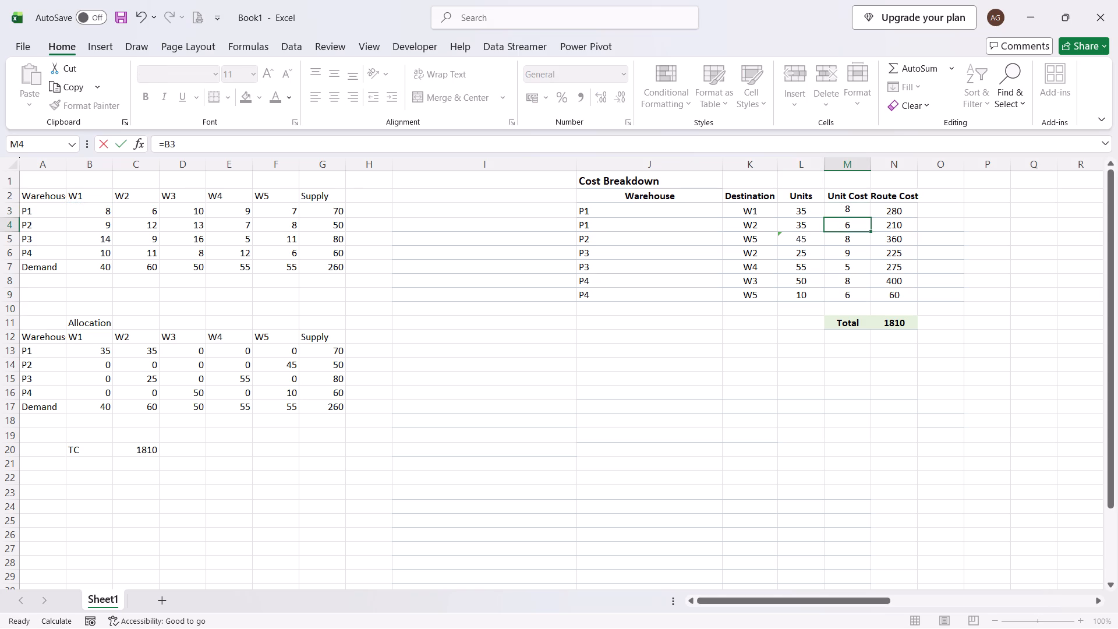
pyautogui.press('=')
pyautogui.click(145, 211)
pyautogui.press('Return')
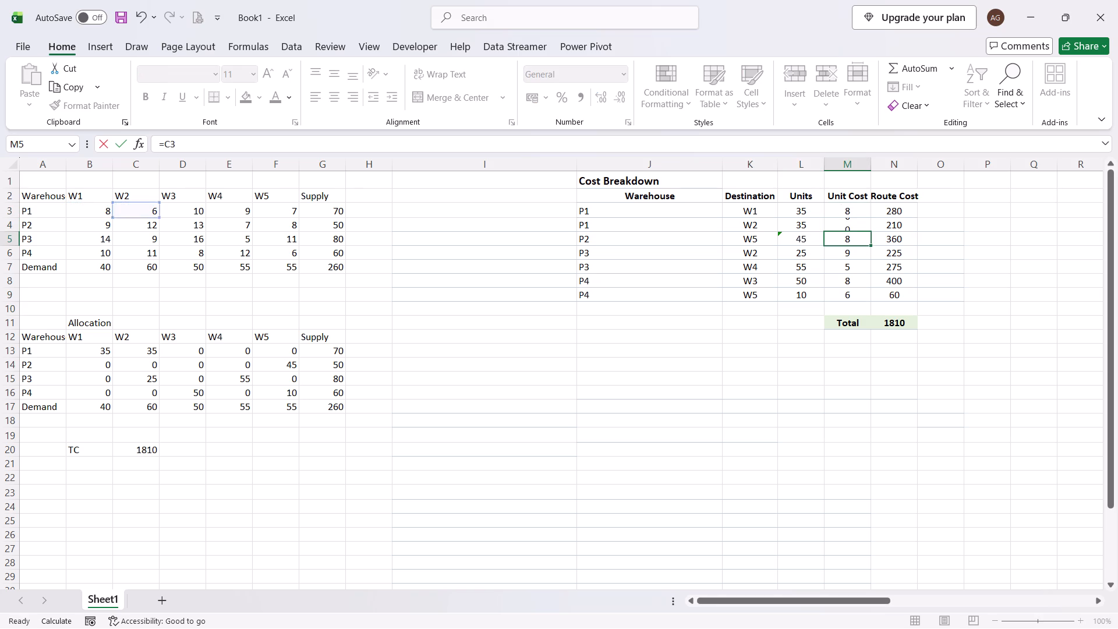
pyautogui.press('=')
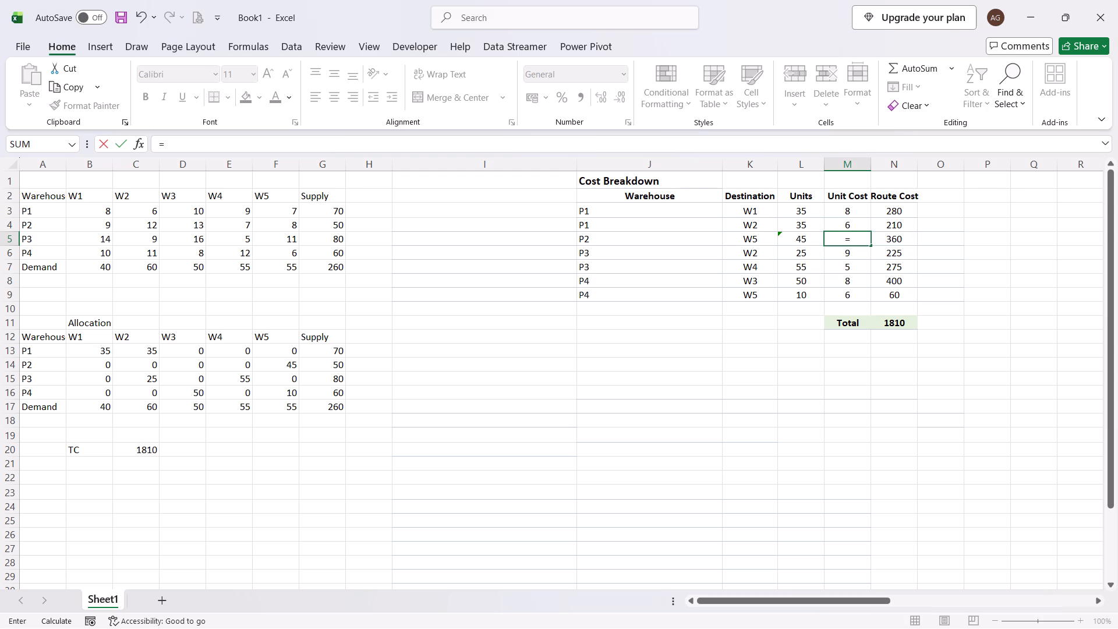
pyautogui.click(281, 228)
pyautogui.press('Return')
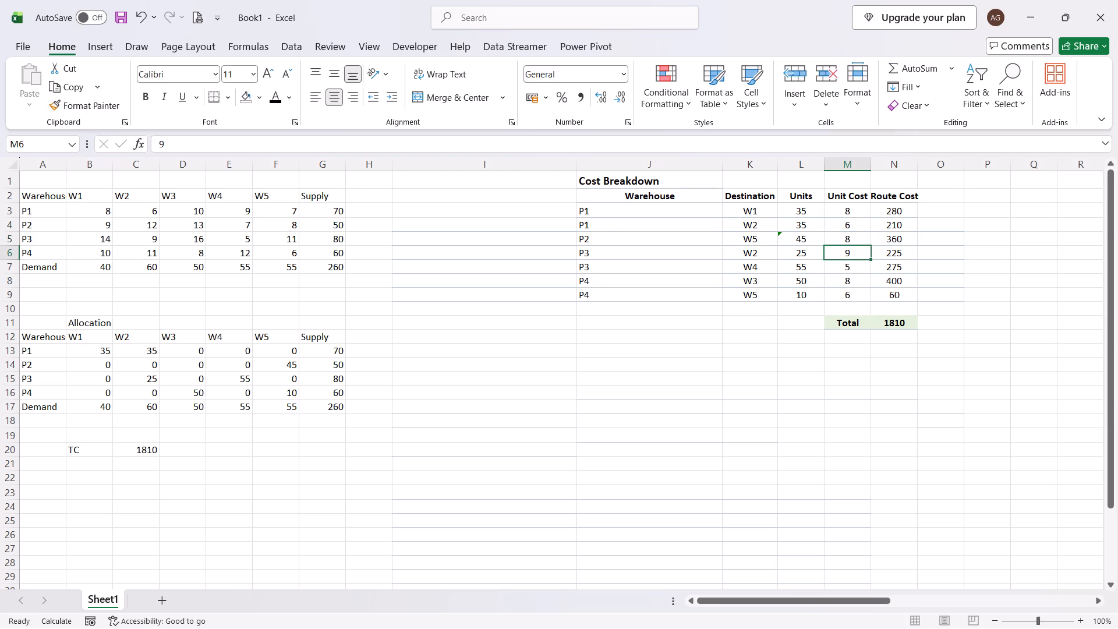
pyautogui.press('=')
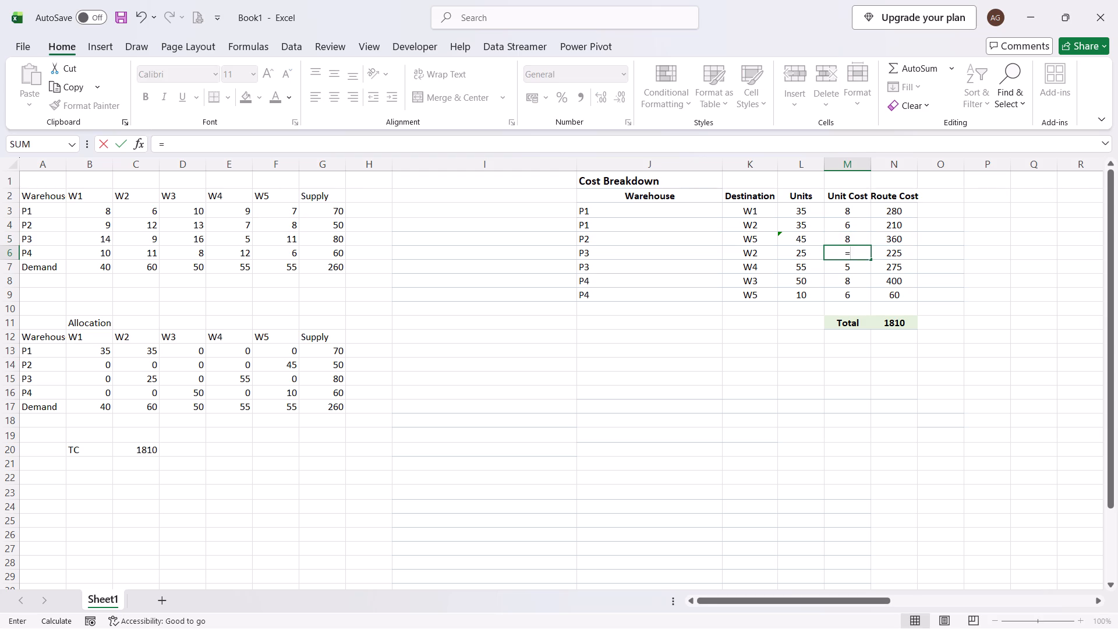
pyautogui.click(151, 239)
pyautogui.press('Return')
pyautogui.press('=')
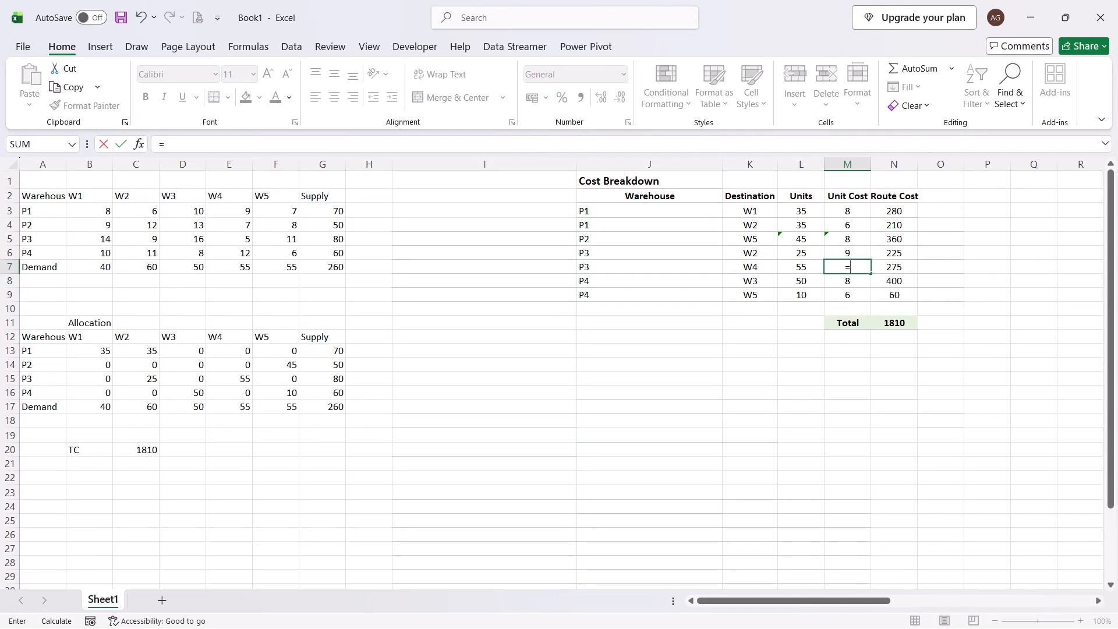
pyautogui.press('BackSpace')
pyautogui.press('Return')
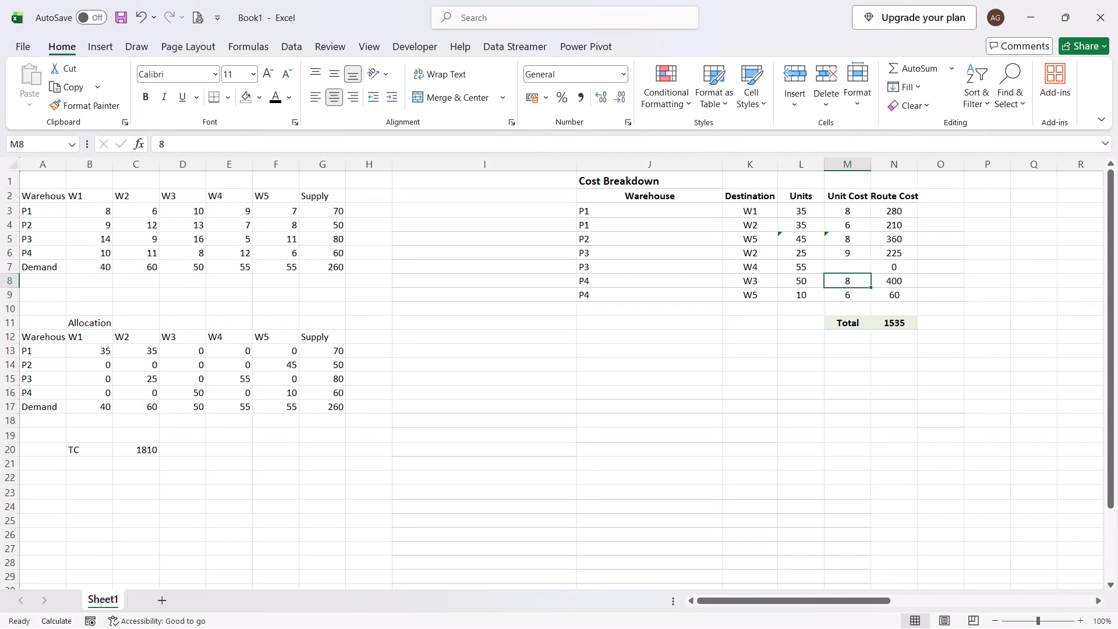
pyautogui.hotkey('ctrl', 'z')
# Link the remaining Unit Cost cells to the cost table: M7 to =E5, M8 to =D6 and M9 to =F6.
pyautogui.press('=')
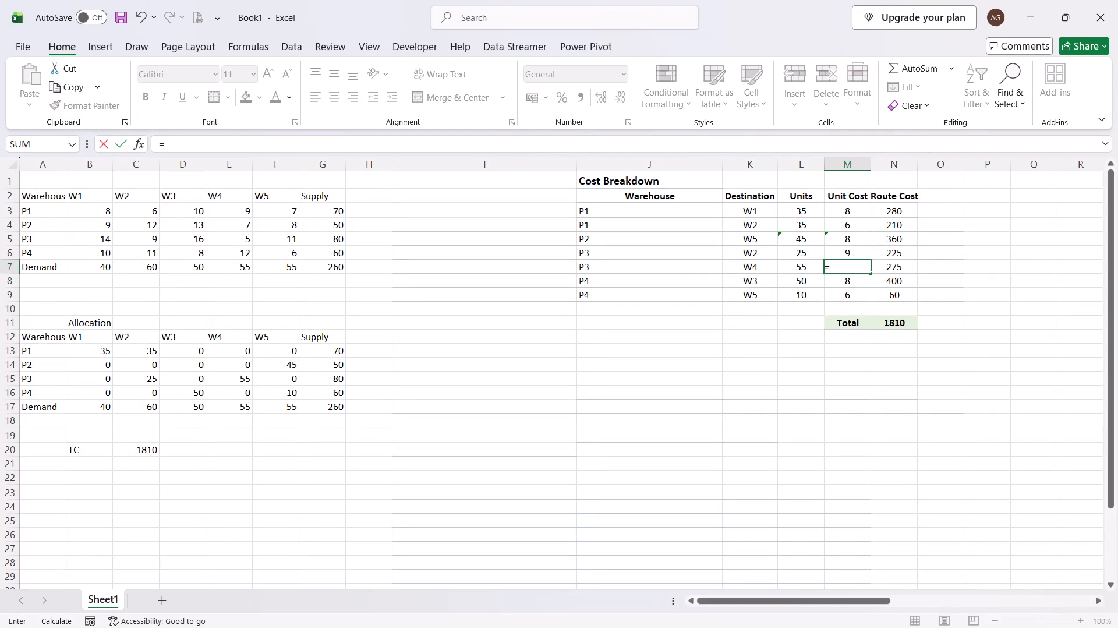
pyautogui.click(249, 240)
pyautogui.press('Return')
pyautogui.press('=')
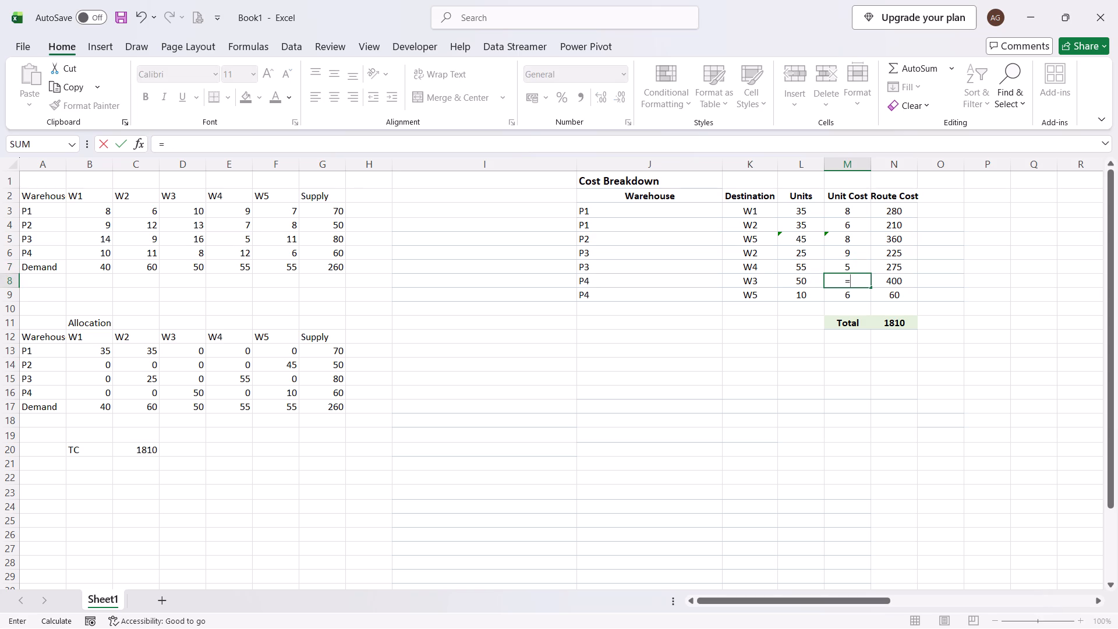
pyautogui.click(194, 255)
pyautogui.press('Return')
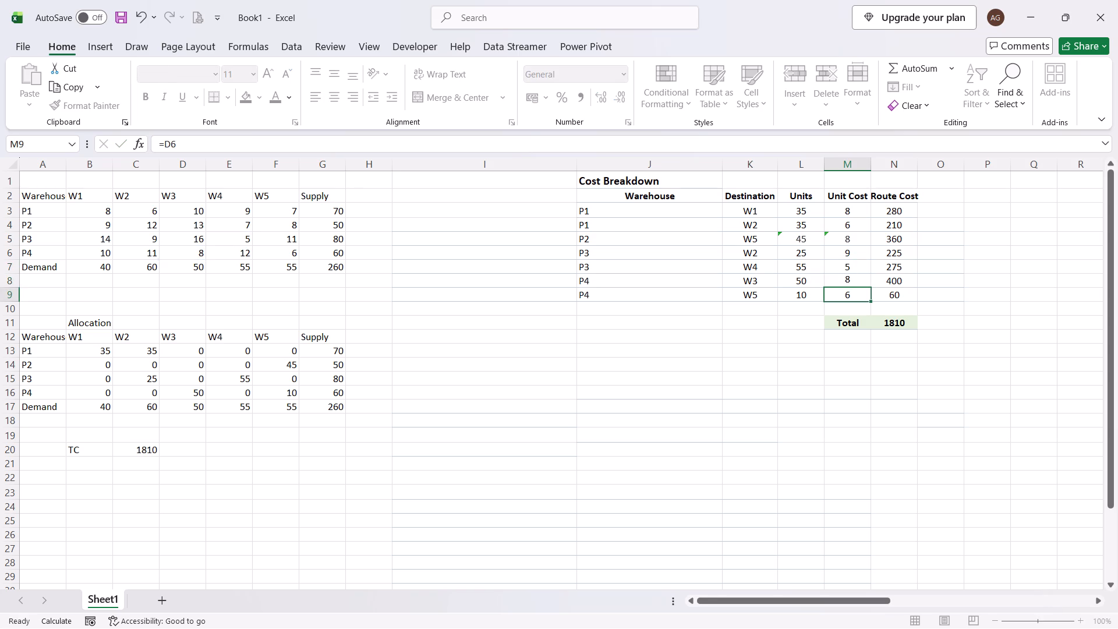
pyautogui.press('=')
pyautogui.click(278, 252)
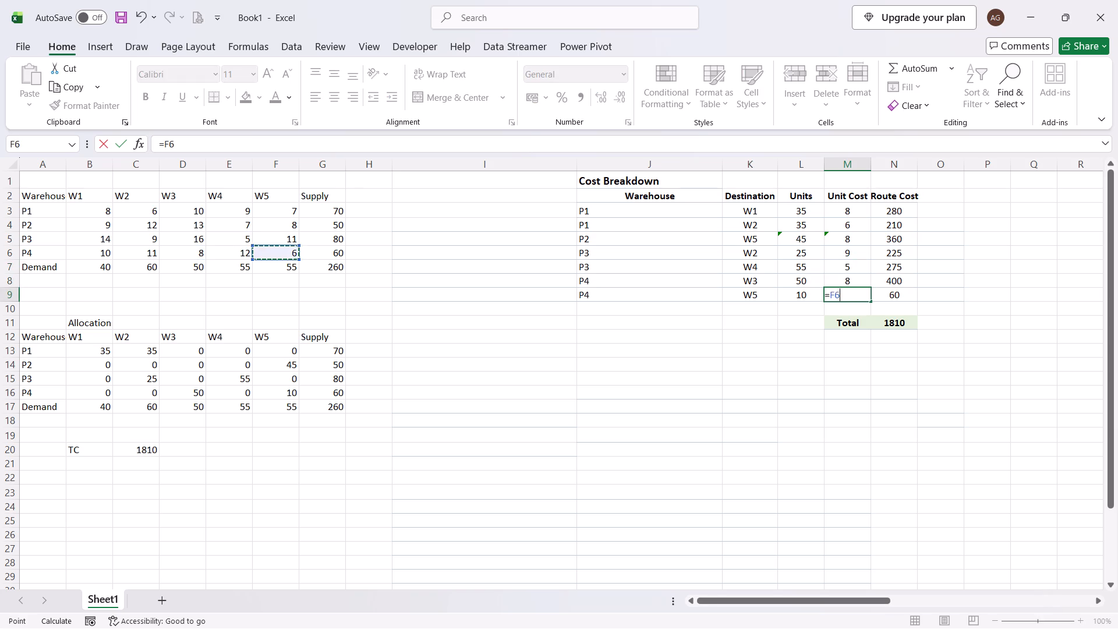
pyautogui.press('Return')
# Enter the Route Cost formula =L3*M3 in N3 for the P1–W1 route.
pyautogui.click(879, 211)
pyautogui.press('=')
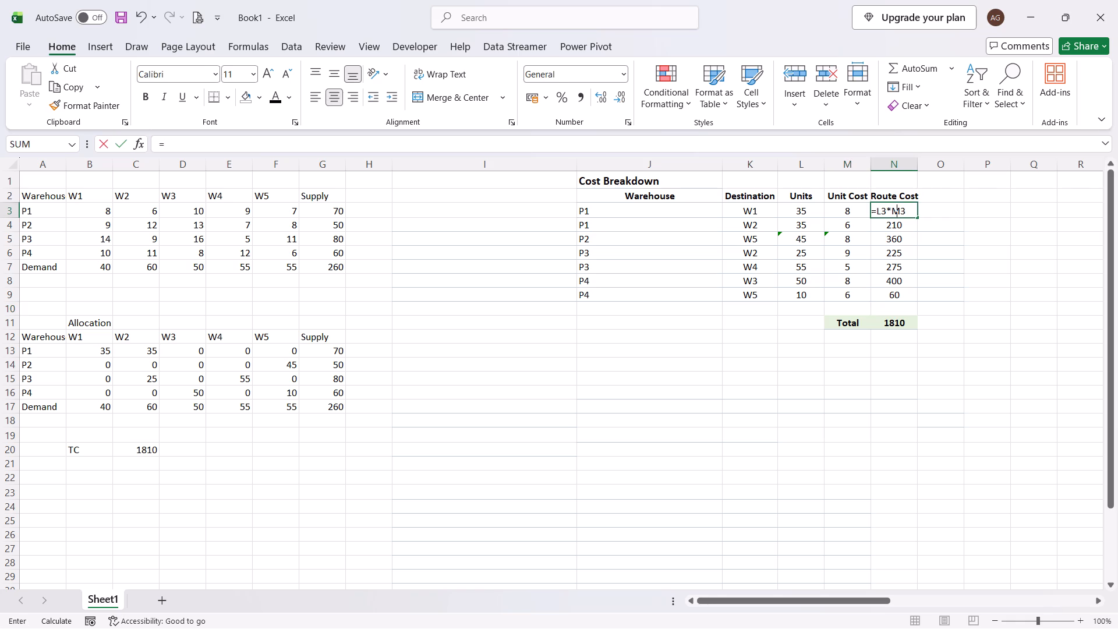
pyautogui.click(809, 212)
pyautogui.hotkey('shift', '*')
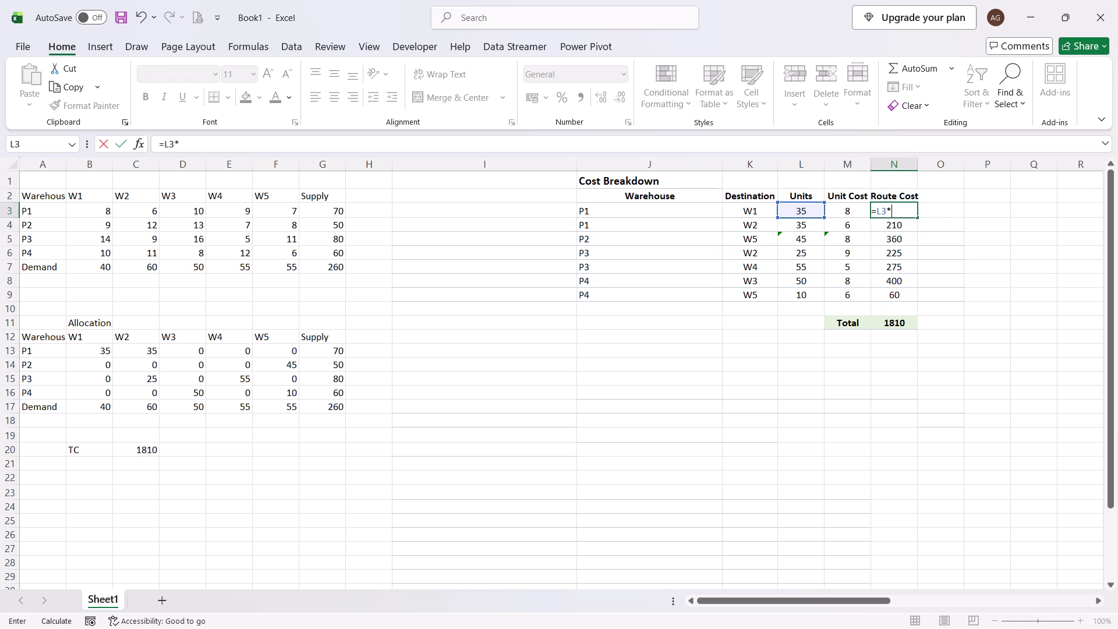
pyautogui.click(836, 212)
pyautogui.press('Return')
# Copy the Route Cost formula from N3 down through N9.
pyautogui.click(882, 210)
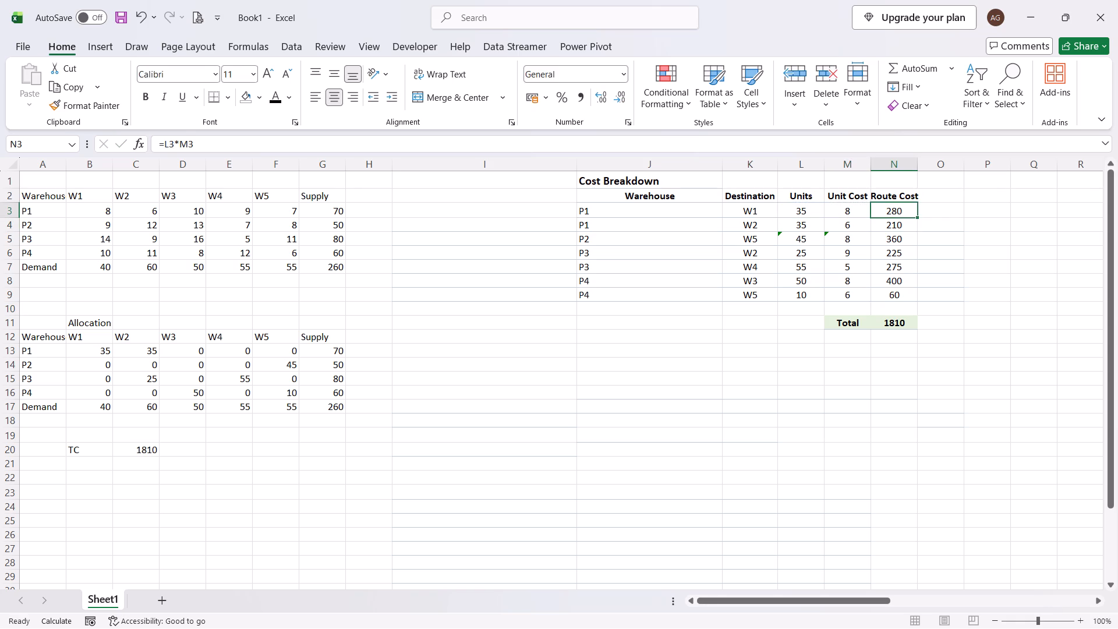
pyautogui.hotkey('ctrl', 'c')
pyautogui.hotkey('shift', 'Down')
pyautogui.hotkey('shift', 'Down')
pyautogui.hotkey('shift', 'Down')
pyautogui.hotkey('shift', 'Down')
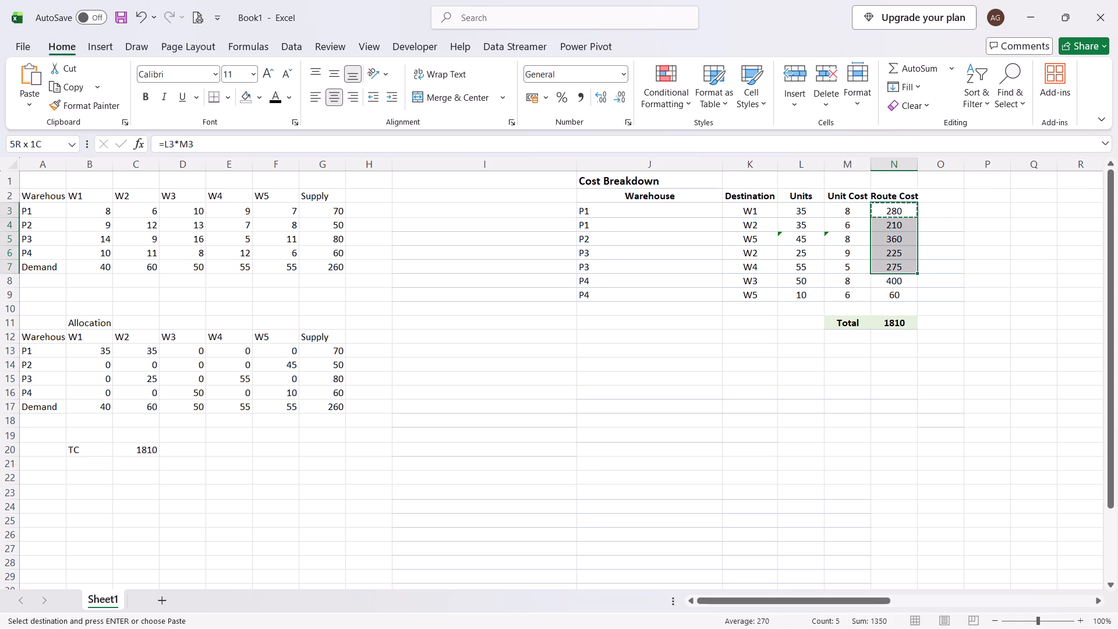
pyautogui.hotkey('shift', 'Down')
pyautogui.hotkey('shift', 'Down')
pyautogui.hotkey('ctrl', 'v')
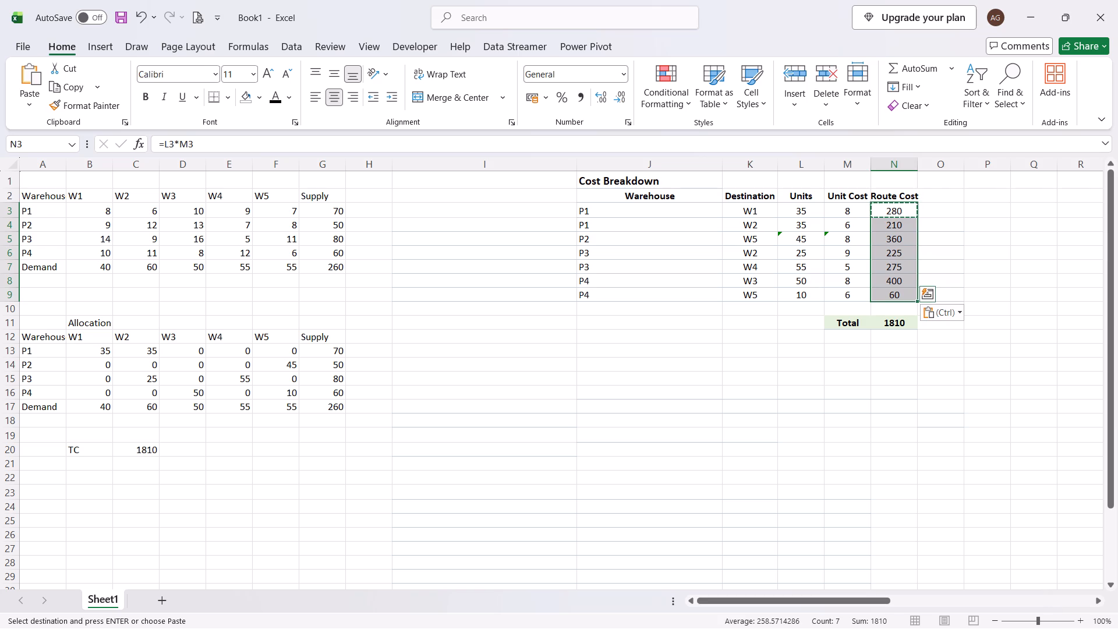
pyautogui.click(788, 383)
# Save the workbook as Book1 in the OneDrive Documents folder, replacing the existing file.
pyautogui.hotkey('ctrl', 's')
pyautogui.hscroll(1, 652, 391)
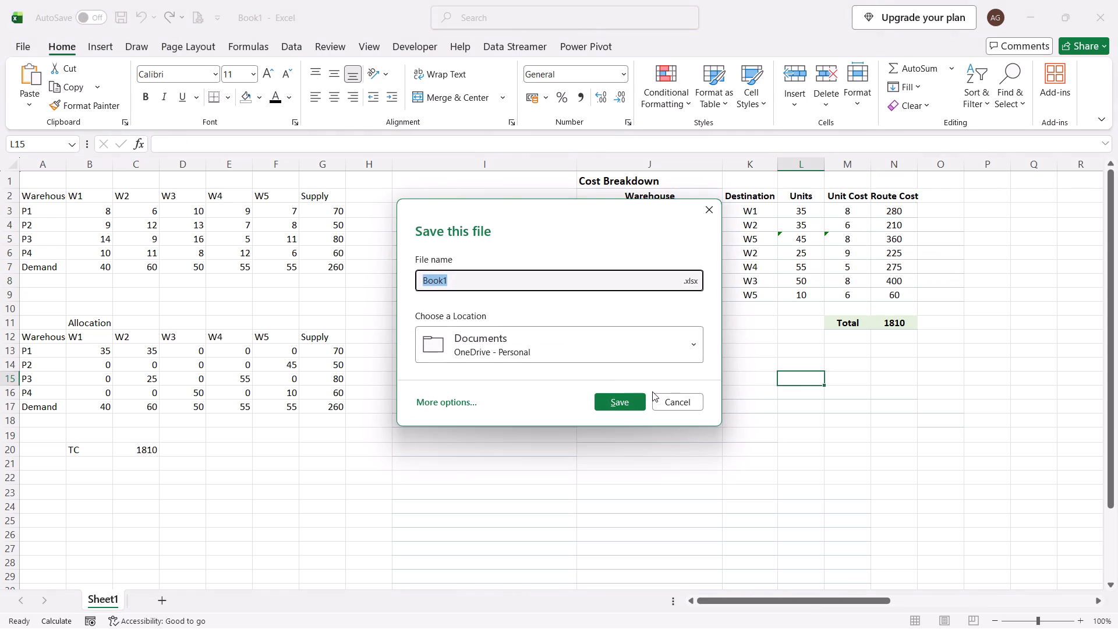
pyautogui.click(607, 397)
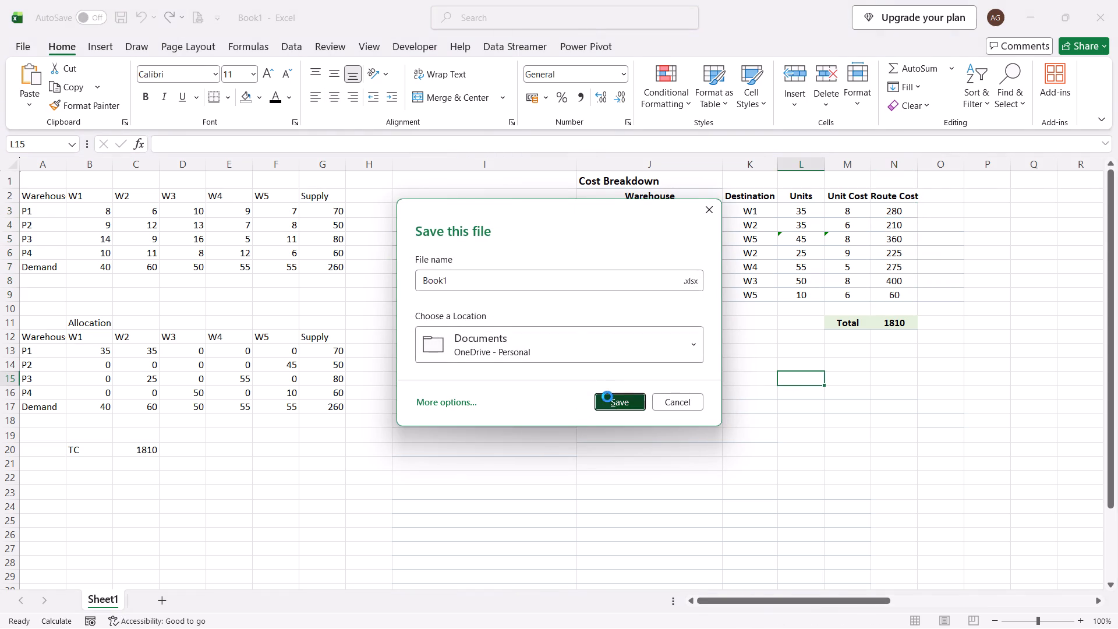
pyautogui.click(483, 383)
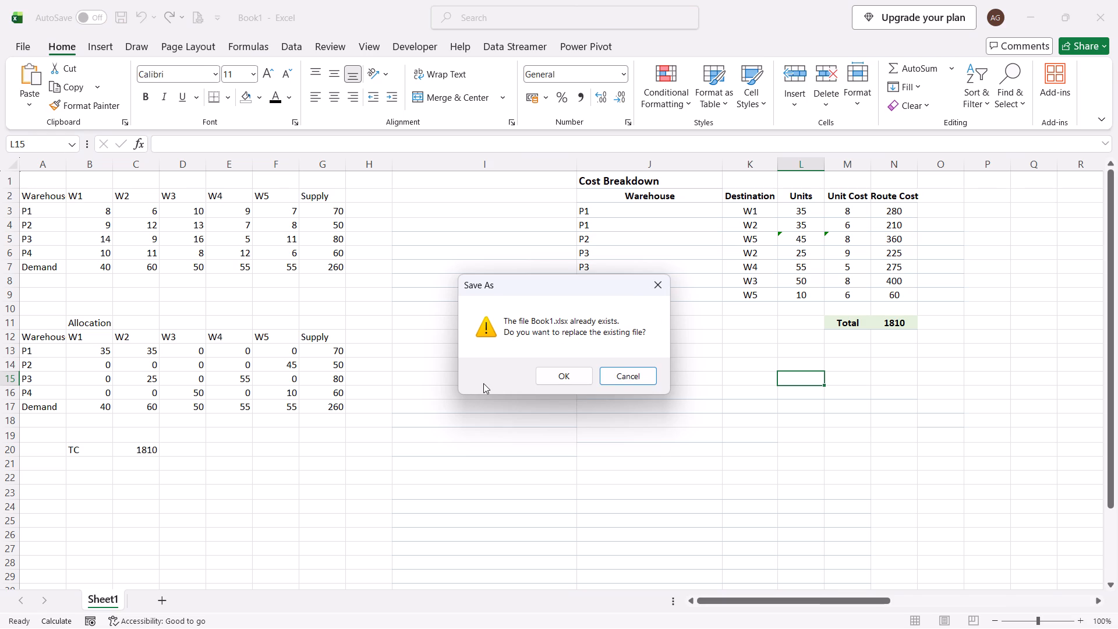
pyautogui.click(547, 373)
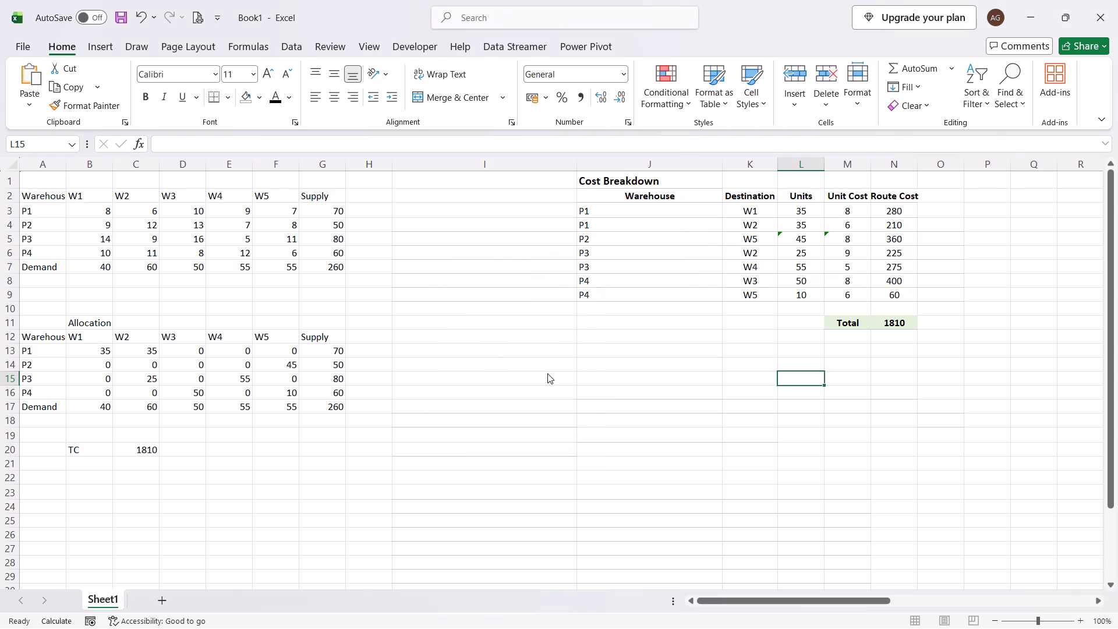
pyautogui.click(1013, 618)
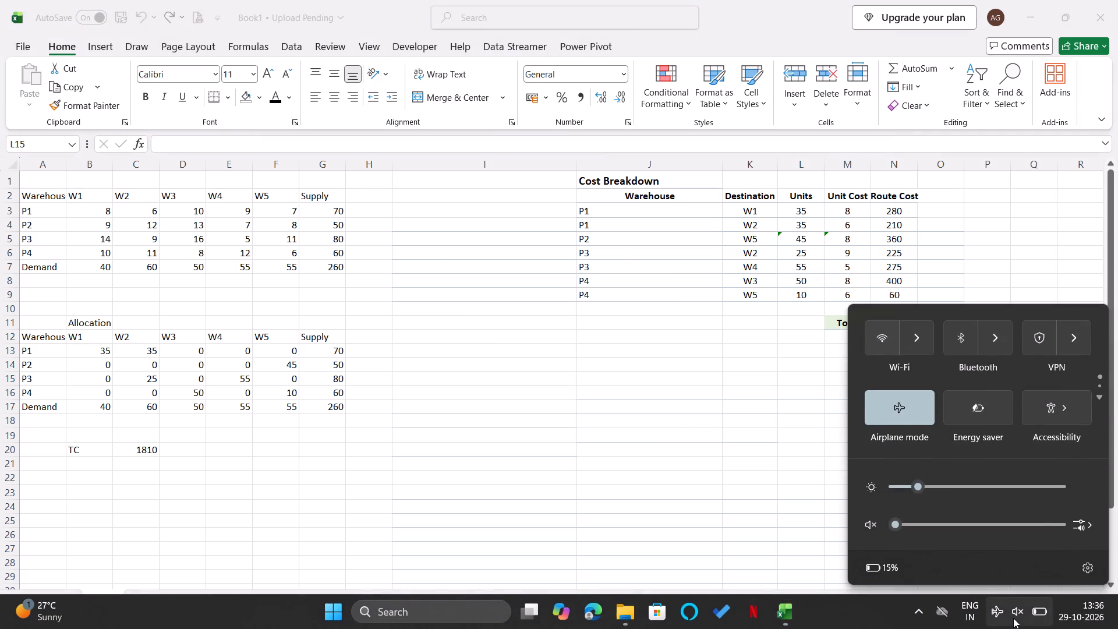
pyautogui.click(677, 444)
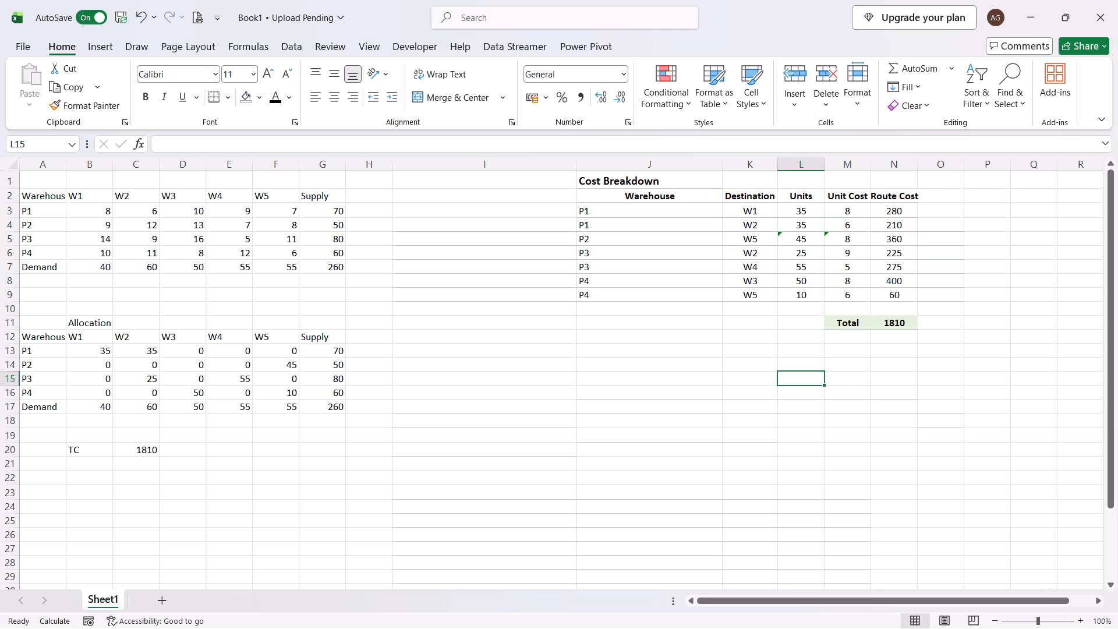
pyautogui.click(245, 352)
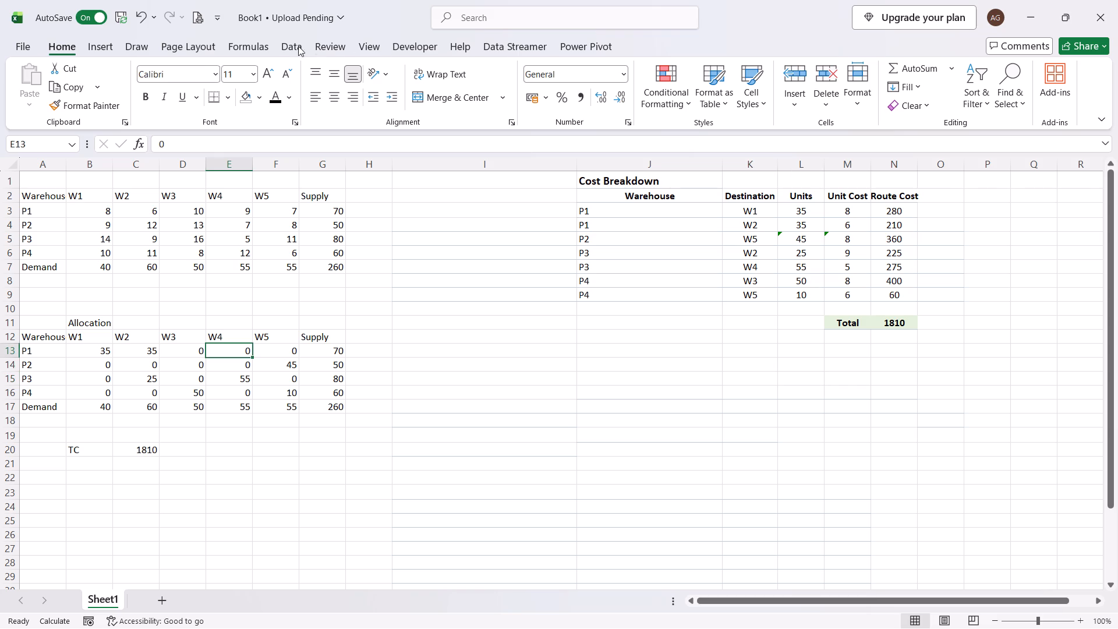
# Run Solver with Simplex LP to minimise C20 by changing B13:F16 under the listed constraints, and keep the Solver solution.
pyautogui.click(292, 46)
pyautogui.click(1035, 70)
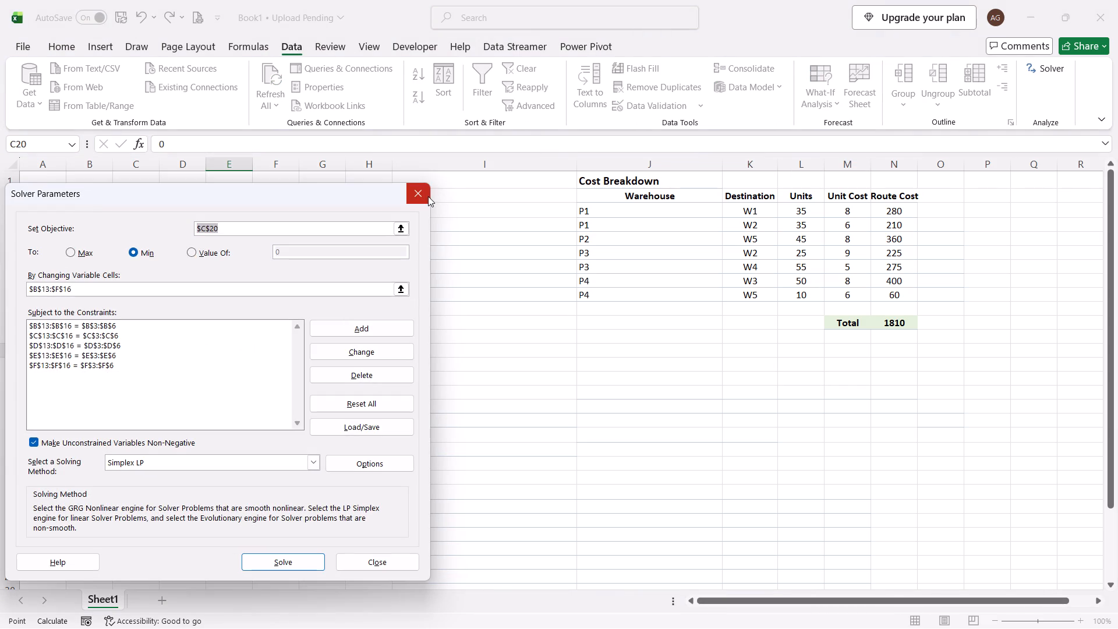
pyautogui.click(298, 556)
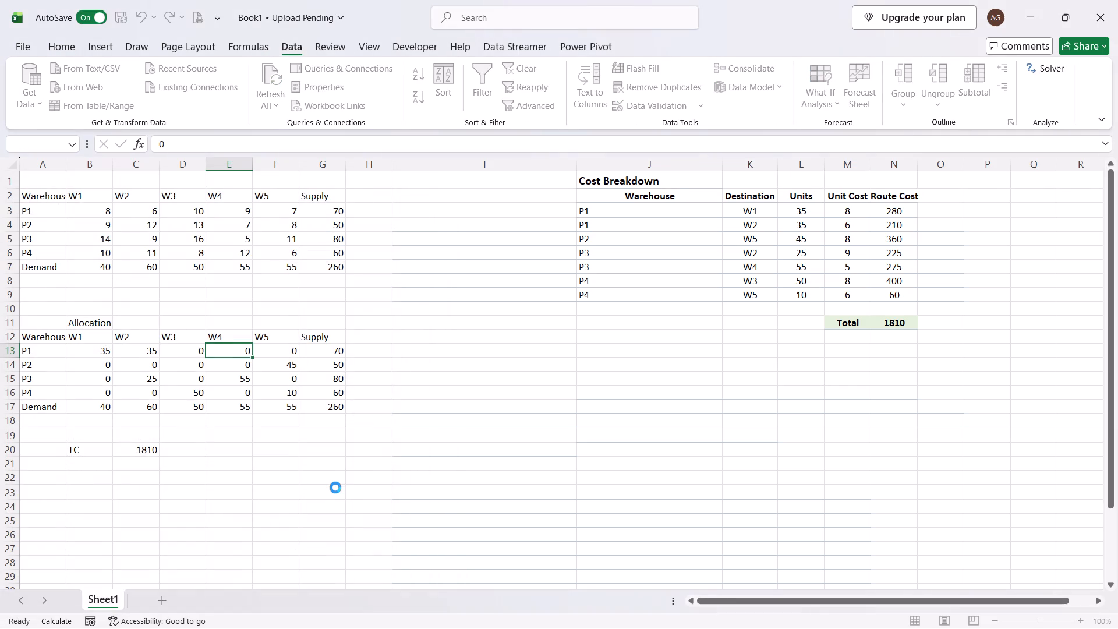
pyautogui.click(335, 487)
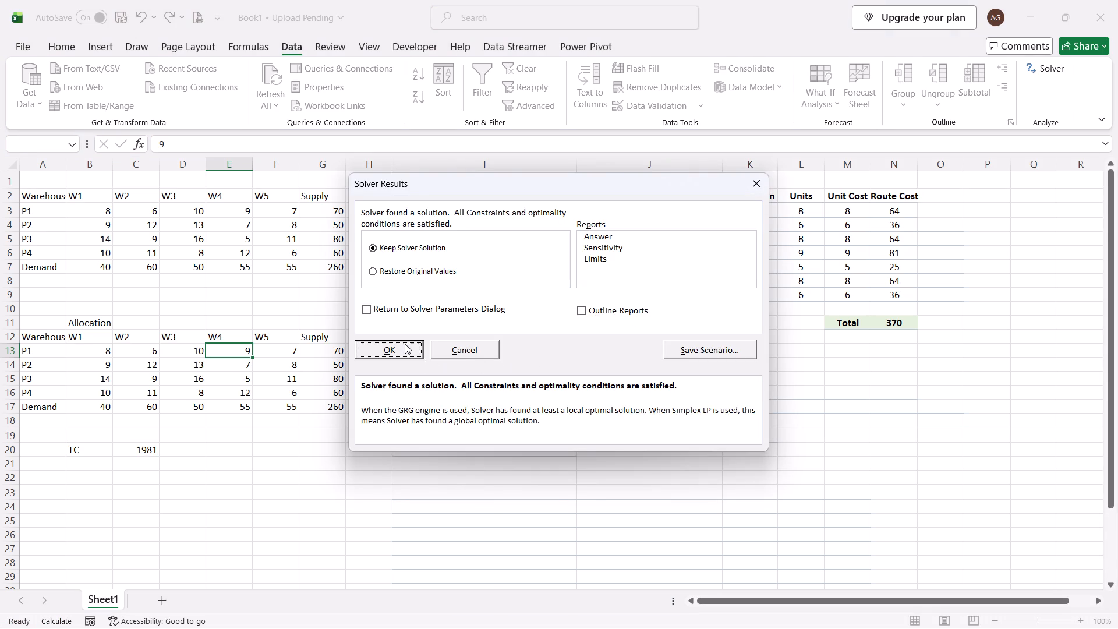
pyautogui.click(405, 344)
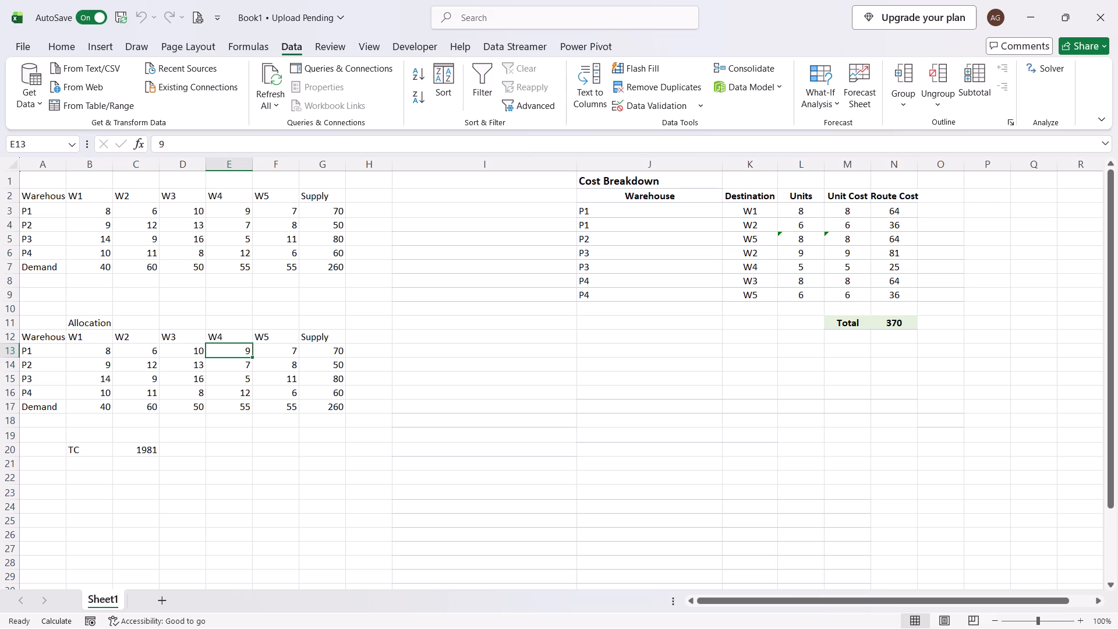
# Close the Book1 workbook, and close the so workbook without saving its changes.
pyautogui.click(1117, 0)
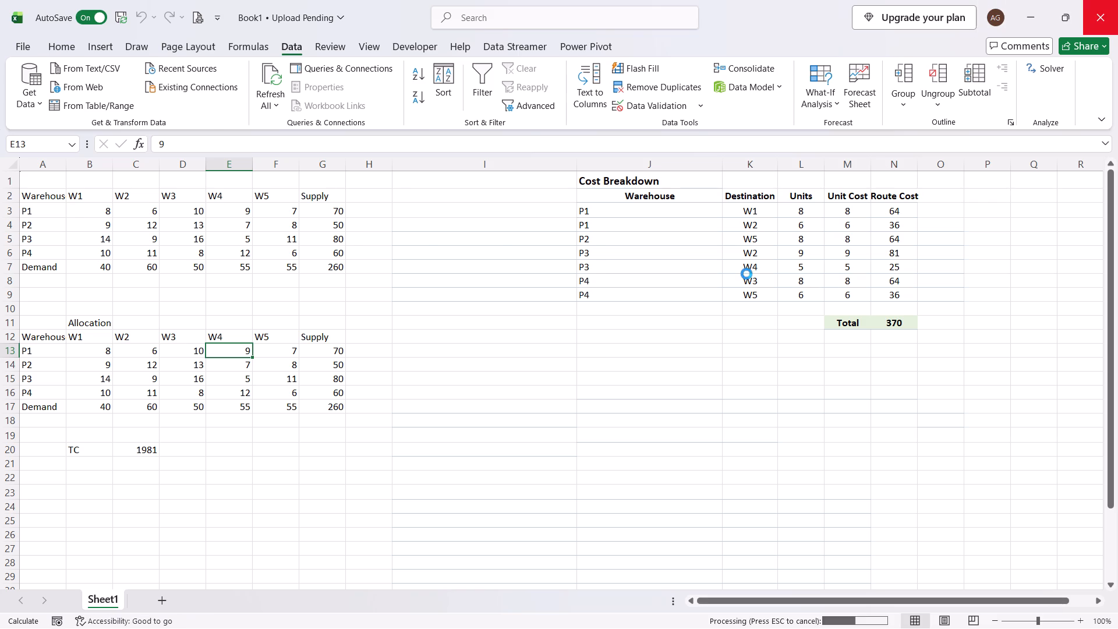
pyautogui.click(1117, 0)
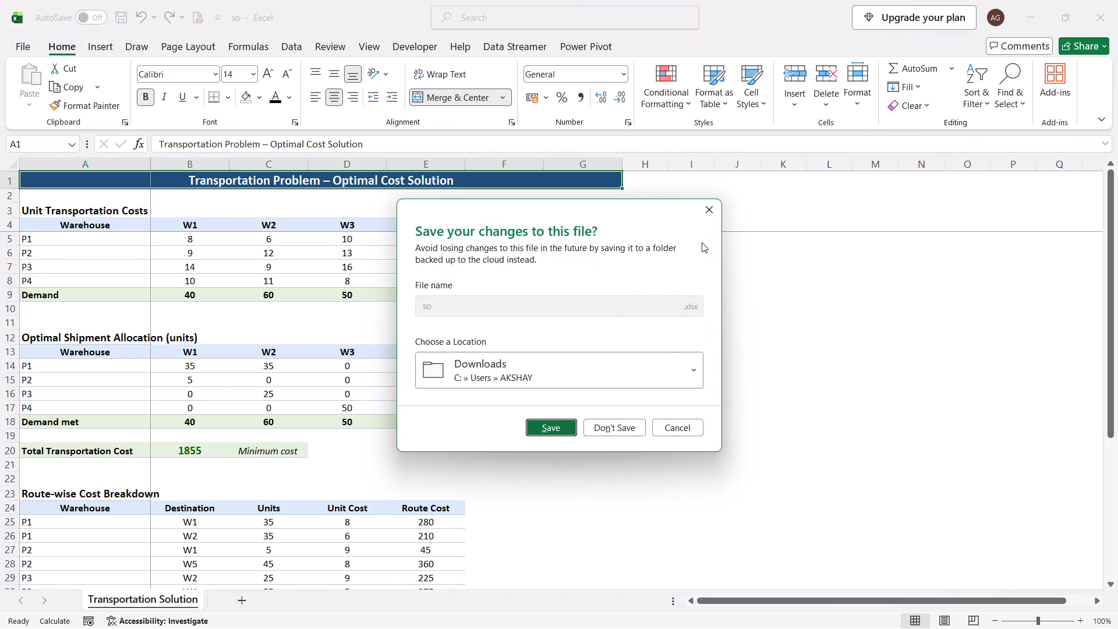
pyautogui.click(602, 423)
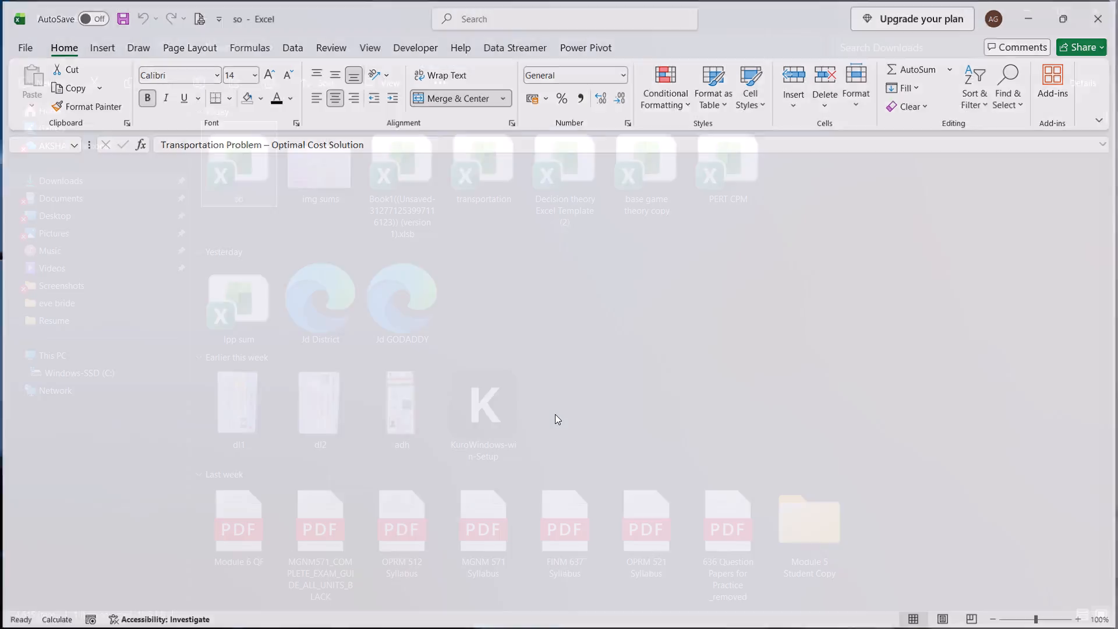
# Close the Downloads folder window in File Explorer, leaving only the desktop.
pyautogui.click(1117, 0)
pyautogui.click(1095, 19)
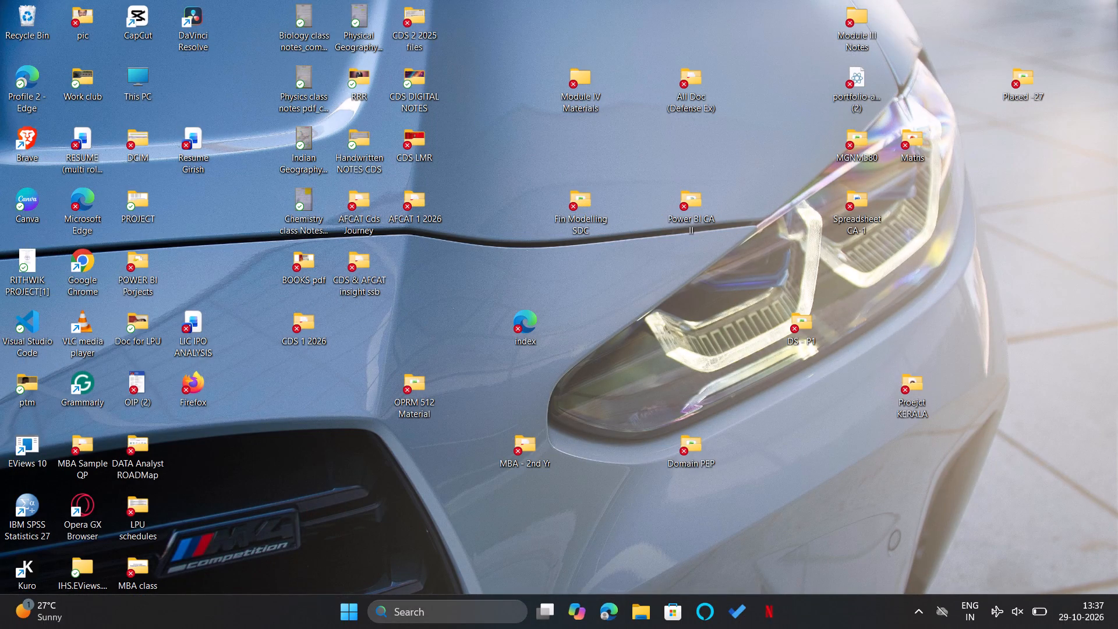
# Open the Windows power options and choose a power action to end the computer session.
pyautogui.click(368, 616)
pyautogui.click(359, 616)
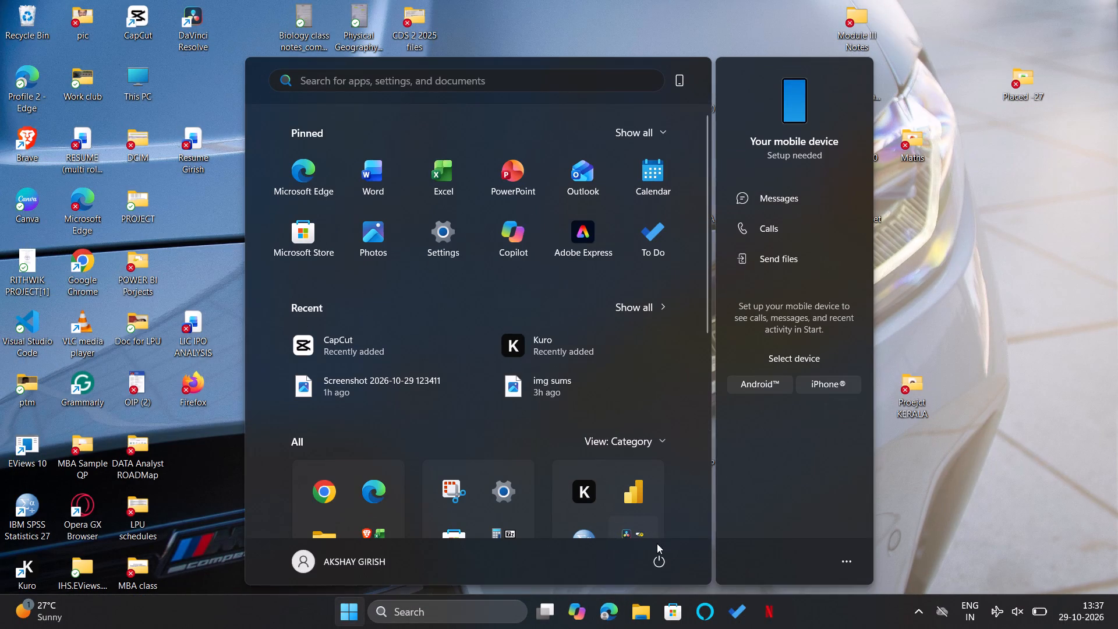
pyautogui.click(655, 554)
pyautogui.click(641, 515)
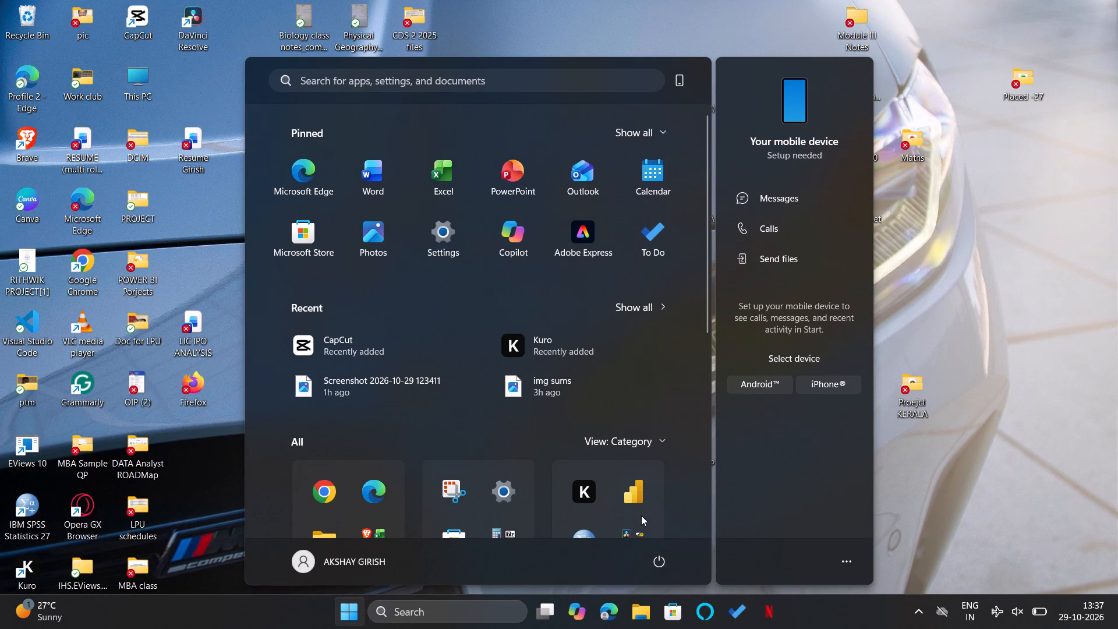